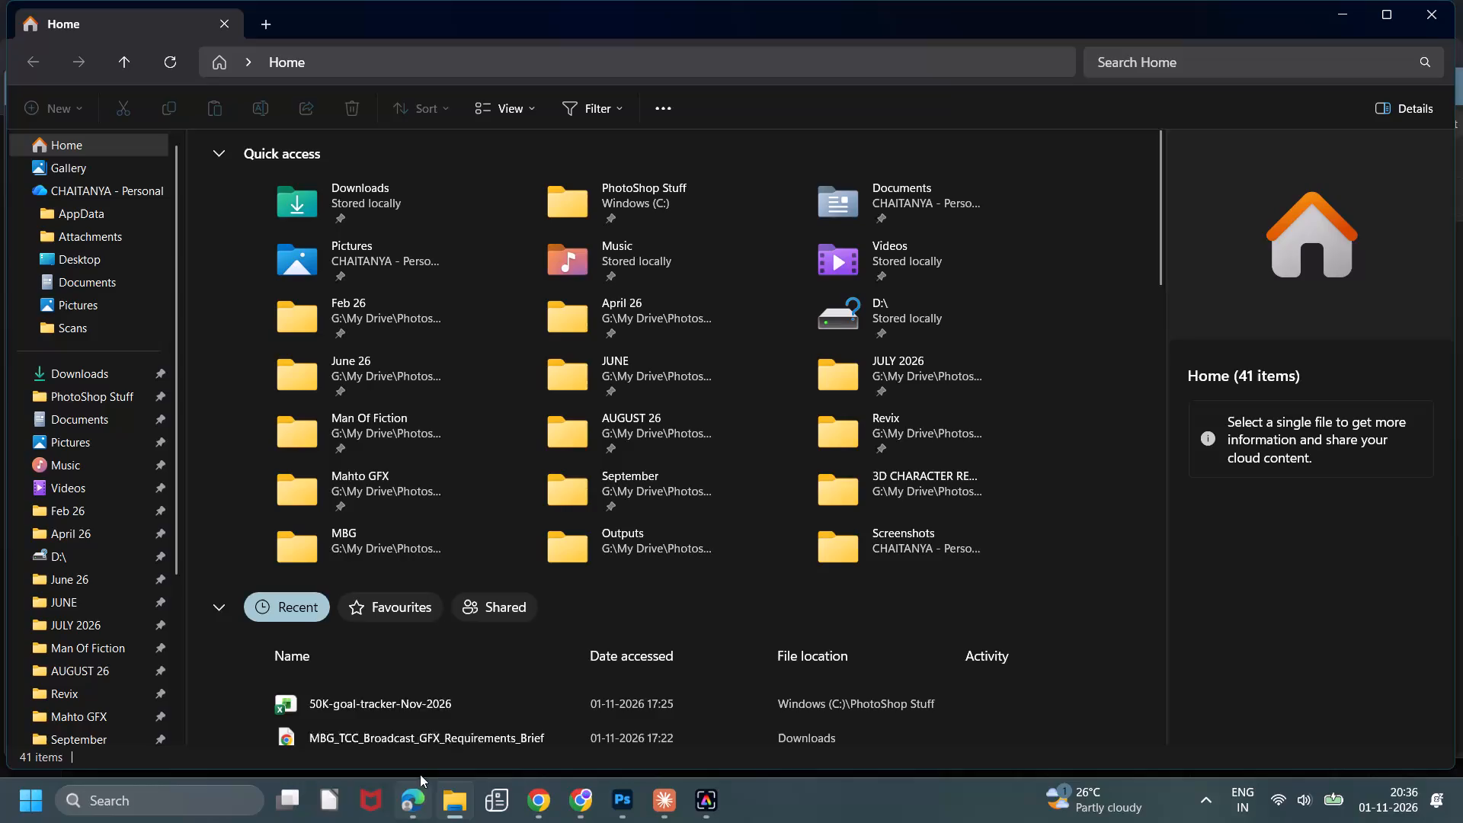
# Preview the stills SEQ.00_10_07_29.Still005 and SEQ.00_03_58_10.Still001 from the Downloads folder.
pyautogui.click(88, 376)
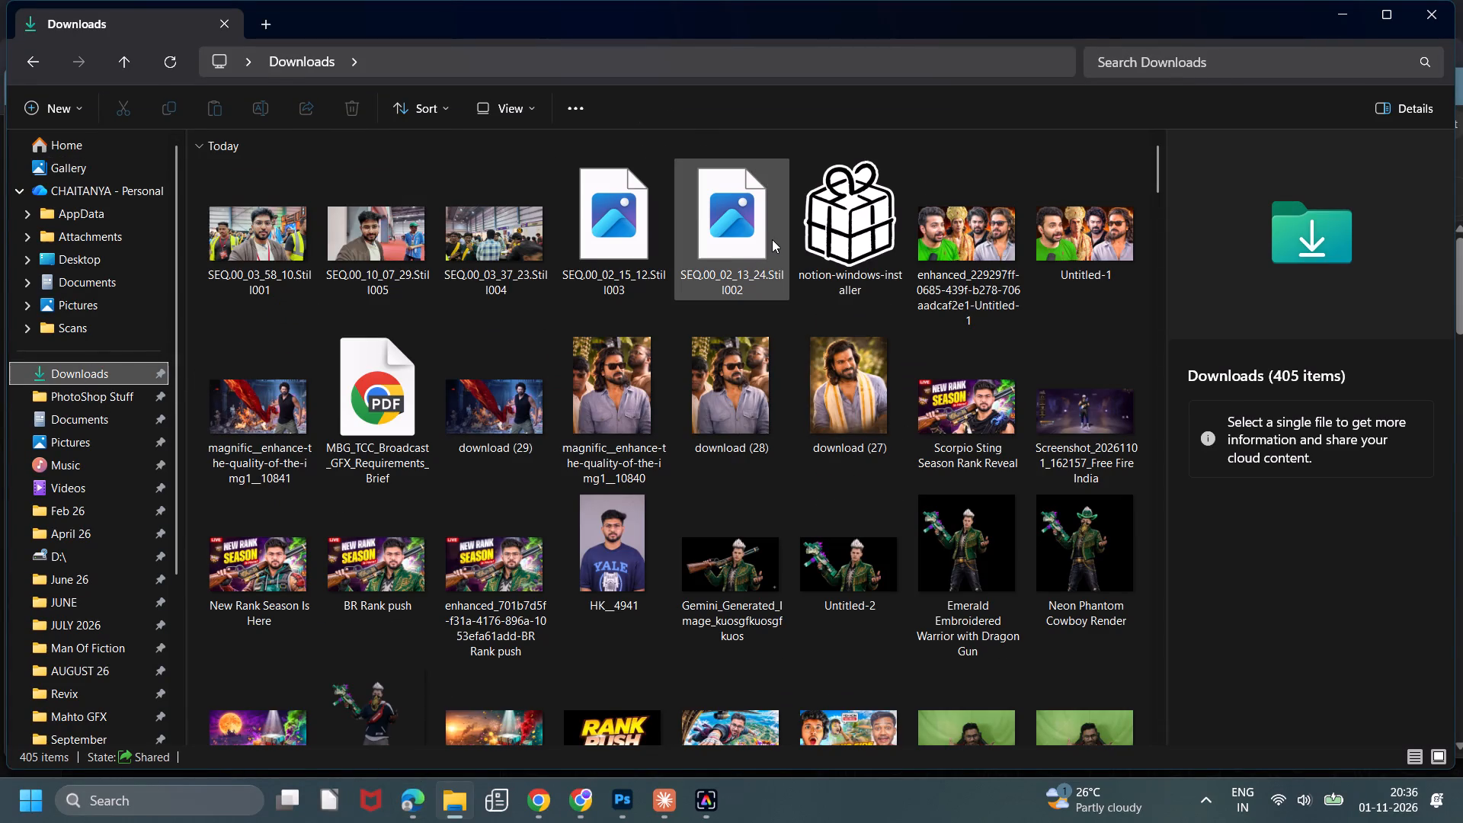
pyautogui.click(772, 239)
pyautogui.doubleClick(366, 248)
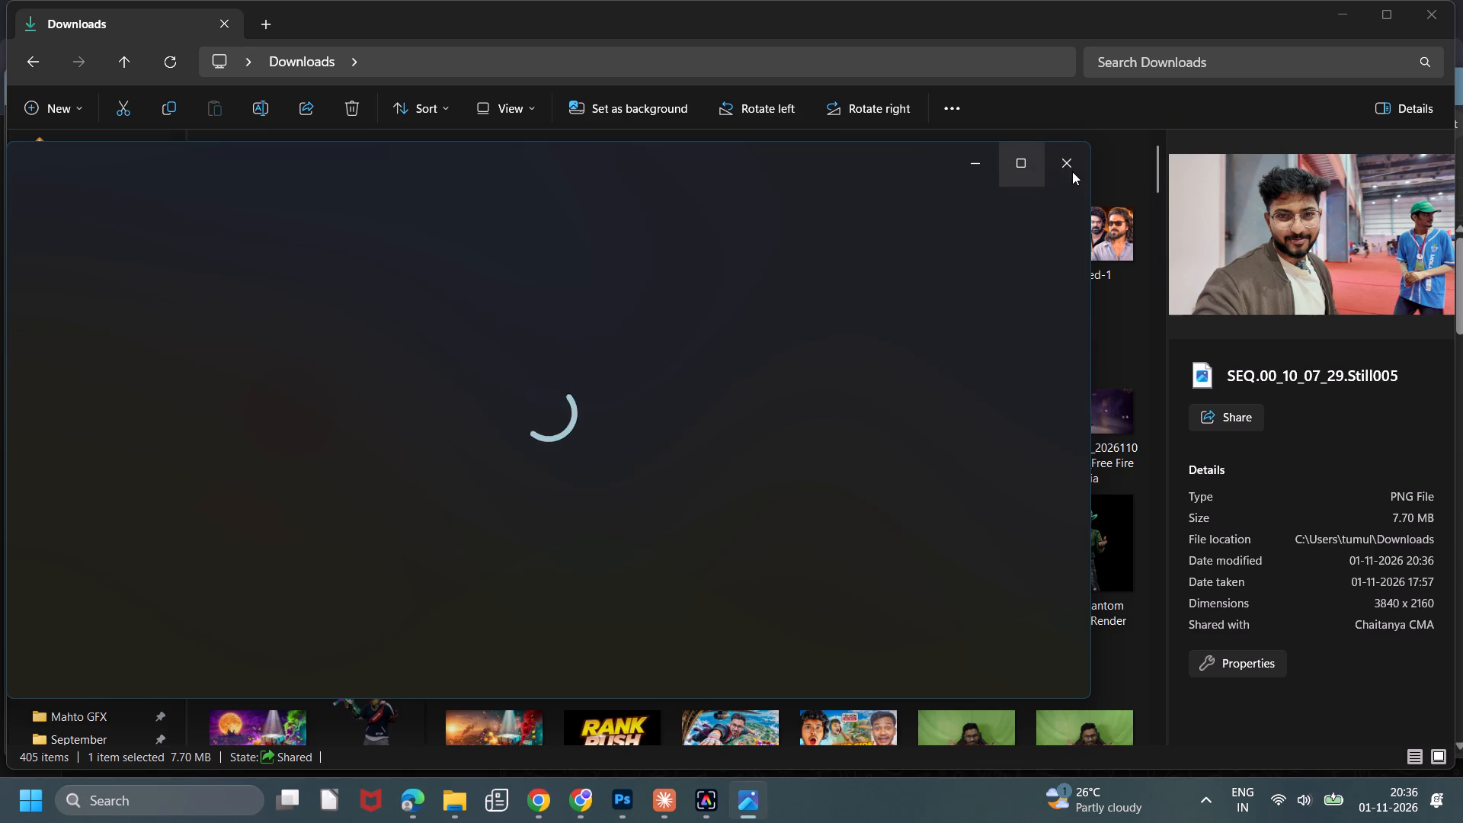
pyautogui.click(1072, 171)
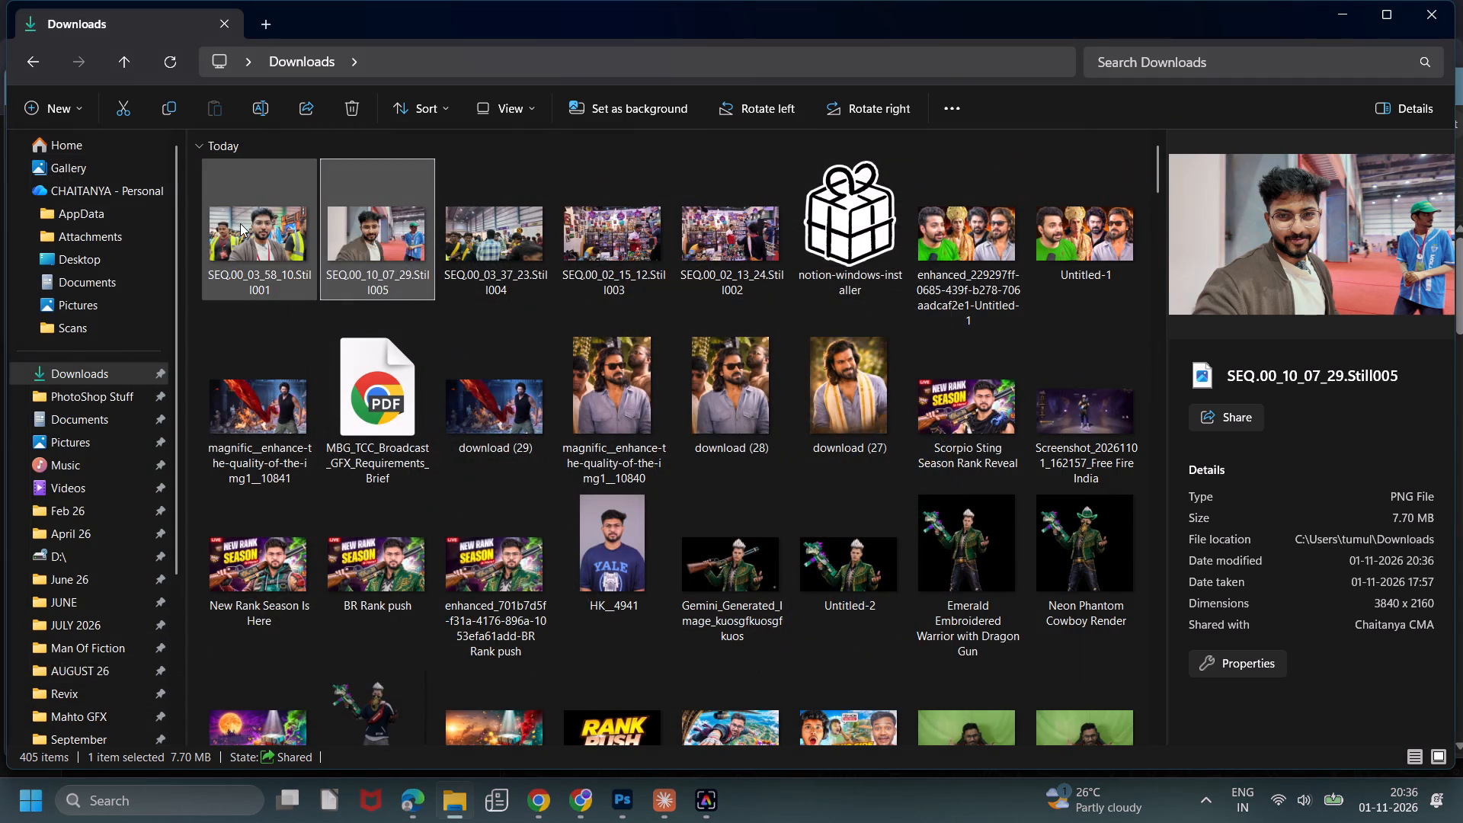
pyautogui.doubleClick(240, 223)
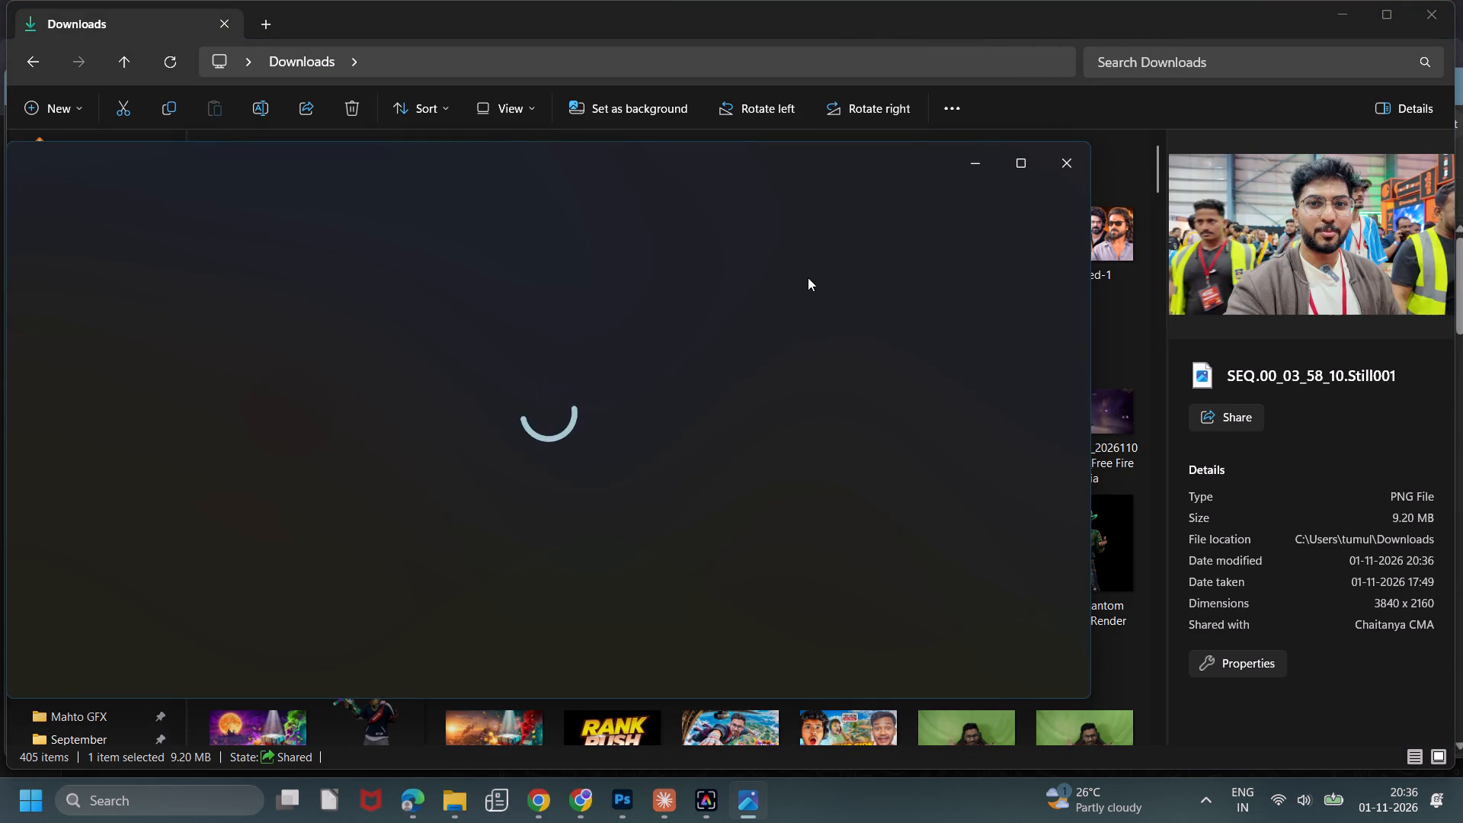
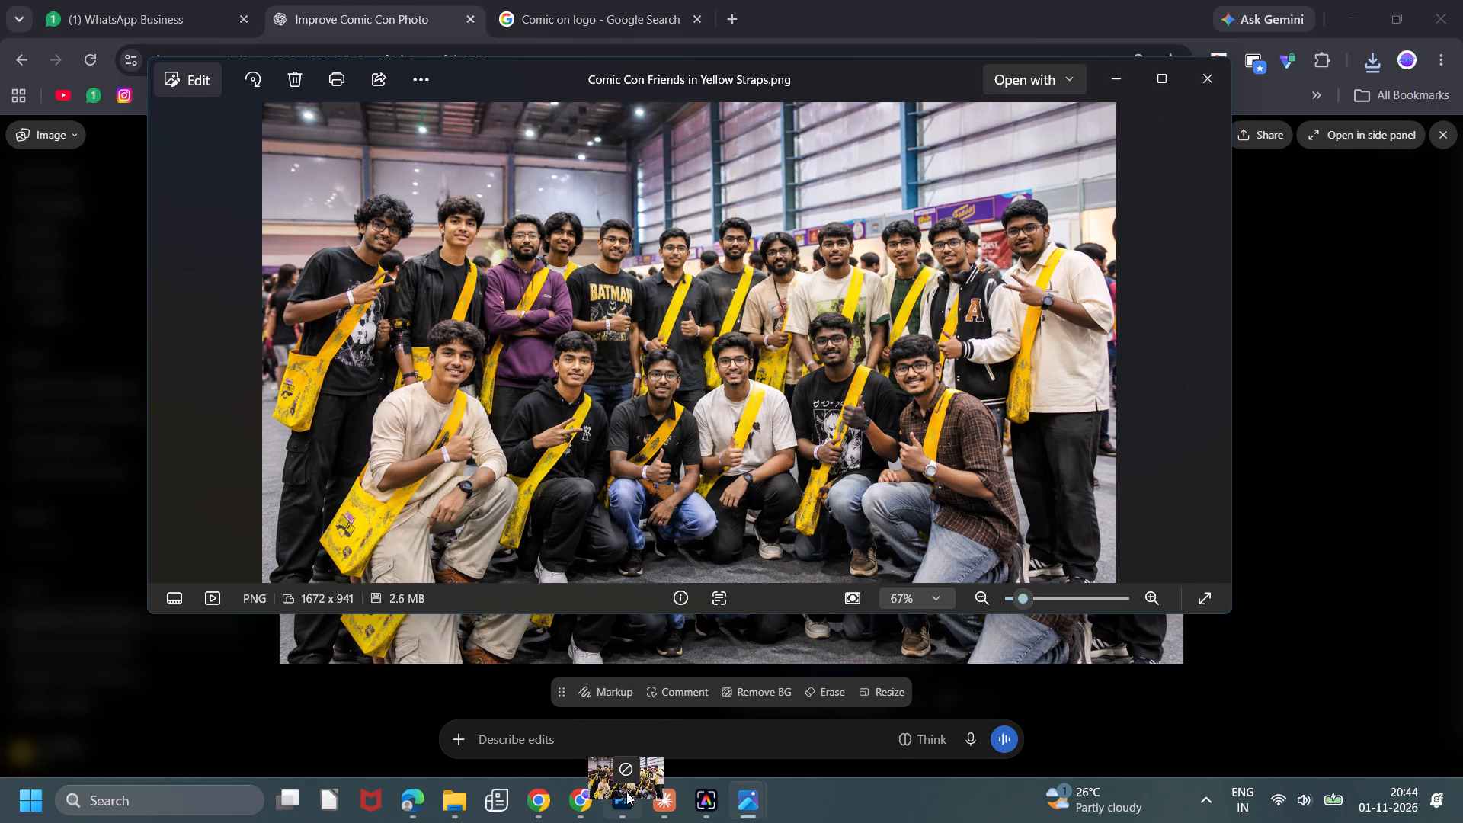
pyautogui.moveTo(626, 792); pyautogui.dragTo(577, 527)
pyautogui.click(937, 52)
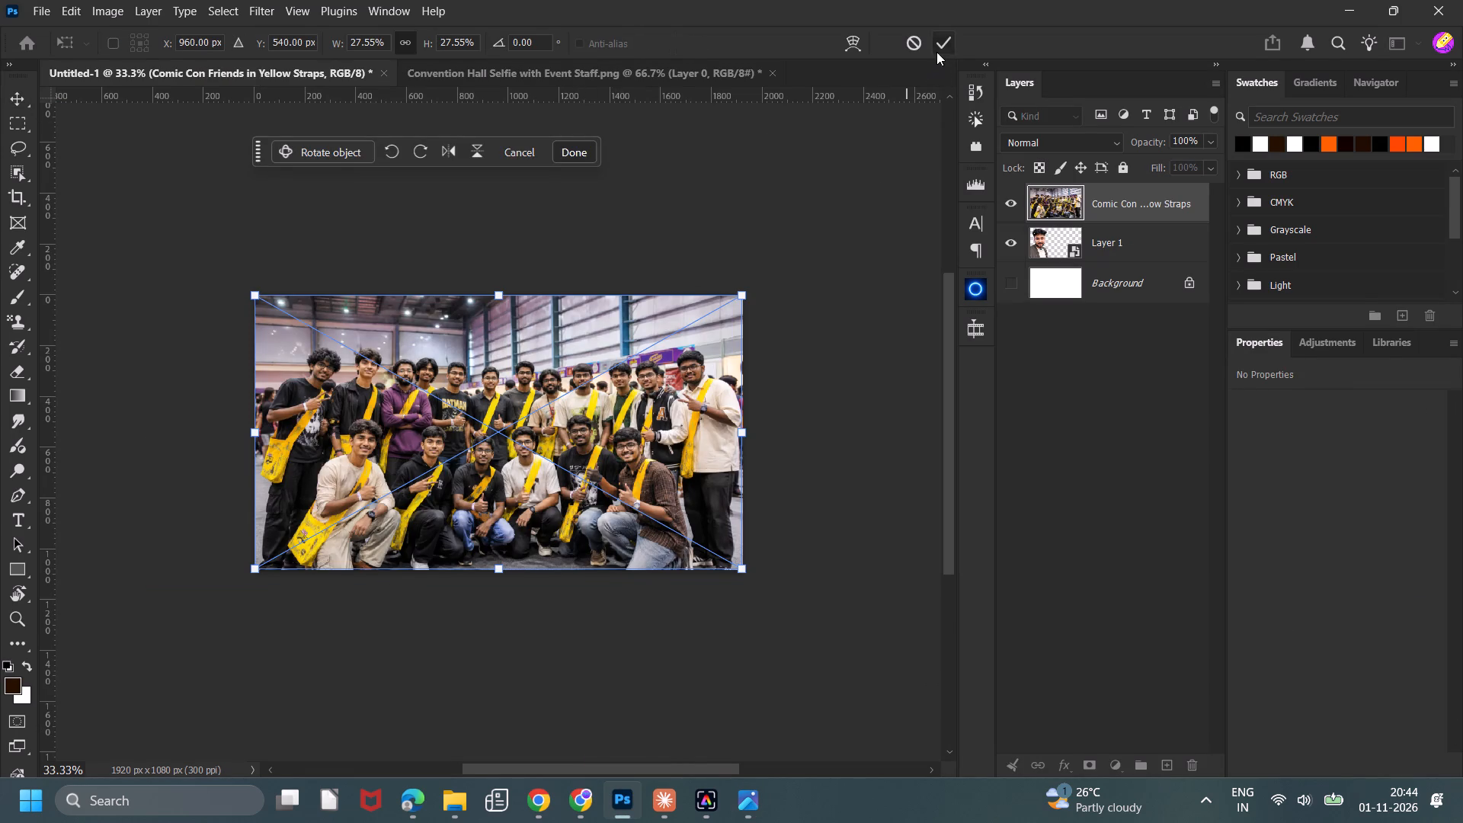
pyautogui.moveTo(1121, 213); pyautogui.dragTo(1122, 248)
pyautogui.click(860, 370)
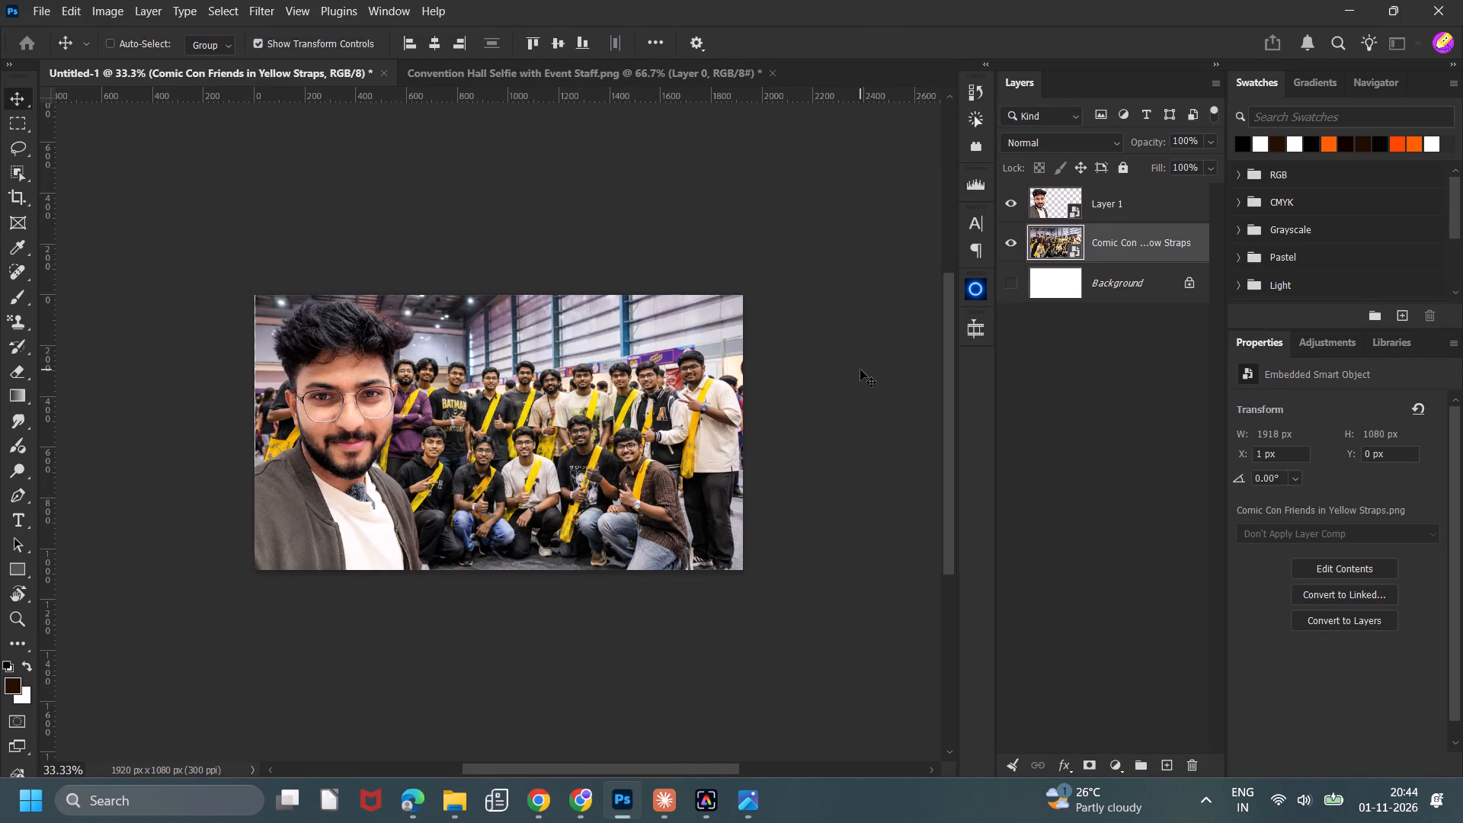
# Scale the group photo down proportionally to about 1662 x 936 px, keeping its lower-right corner in place.
pyautogui.hotkey('ctrl', '-')
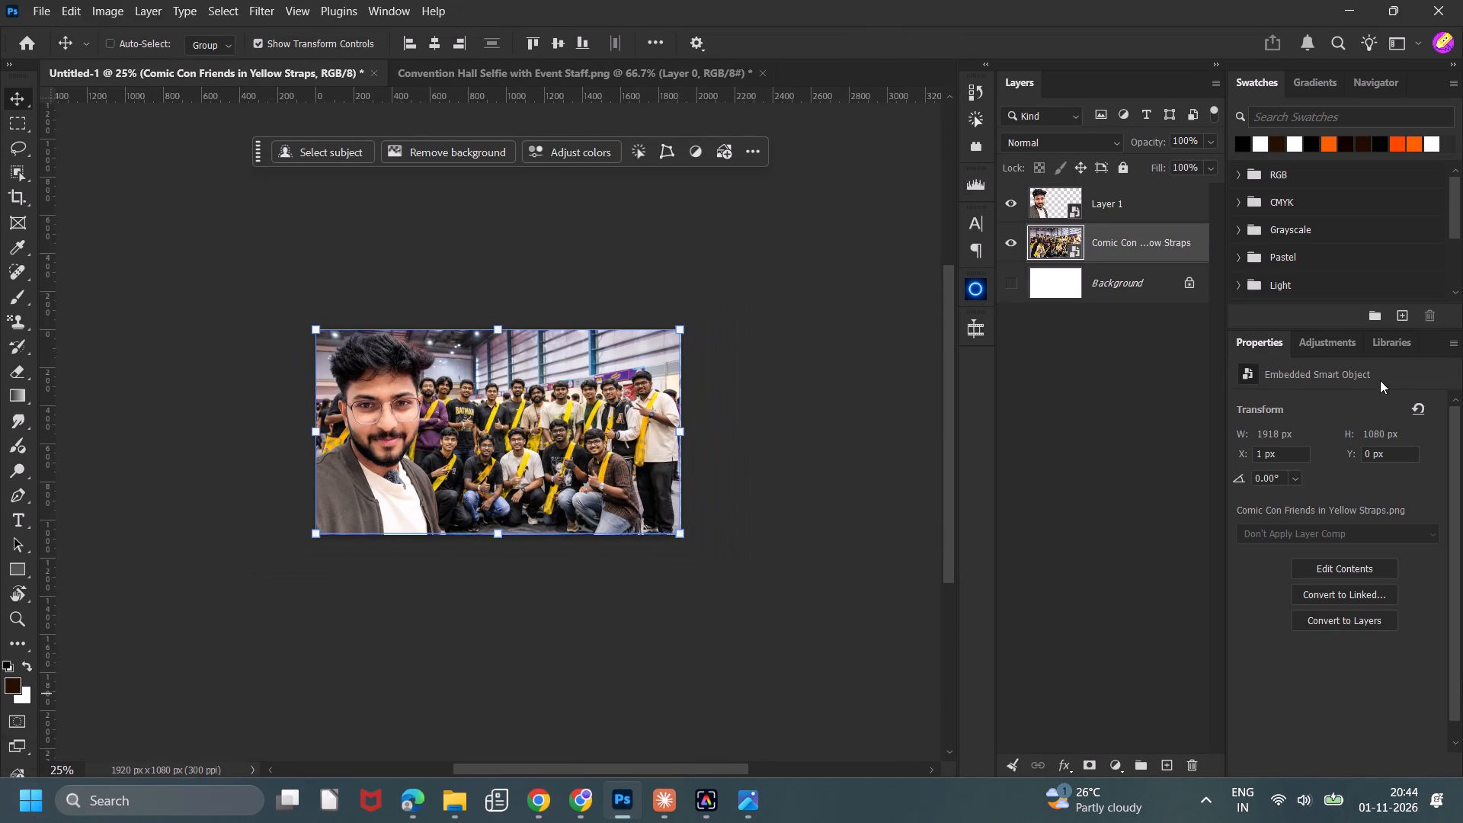
pyautogui.moveTo(317, 334); pyautogui.dragTo(370, 354)
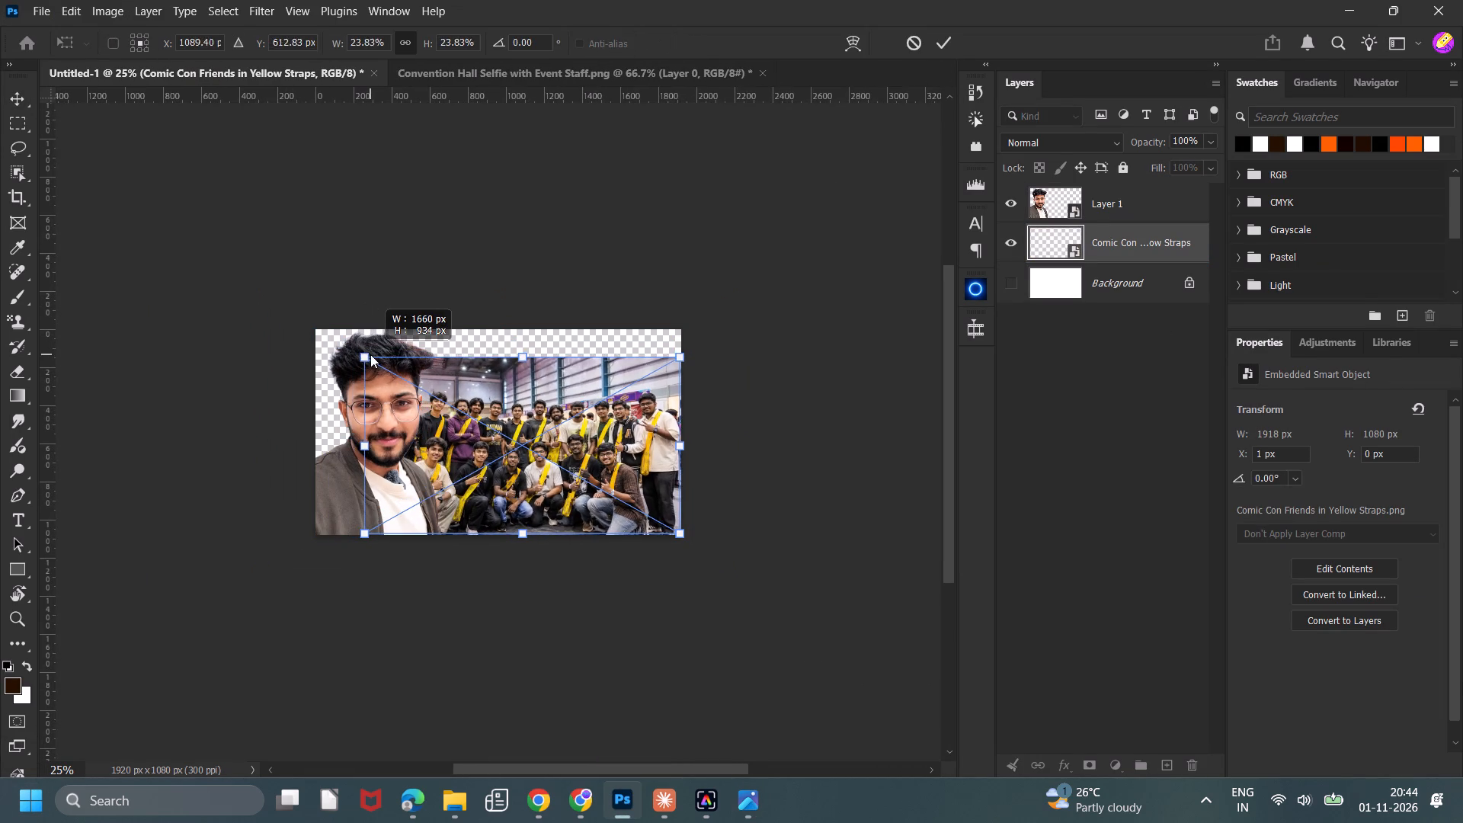
pyautogui.moveTo(370, 354); pyautogui.dragTo(369, 356)
pyautogui.click(952, 28)
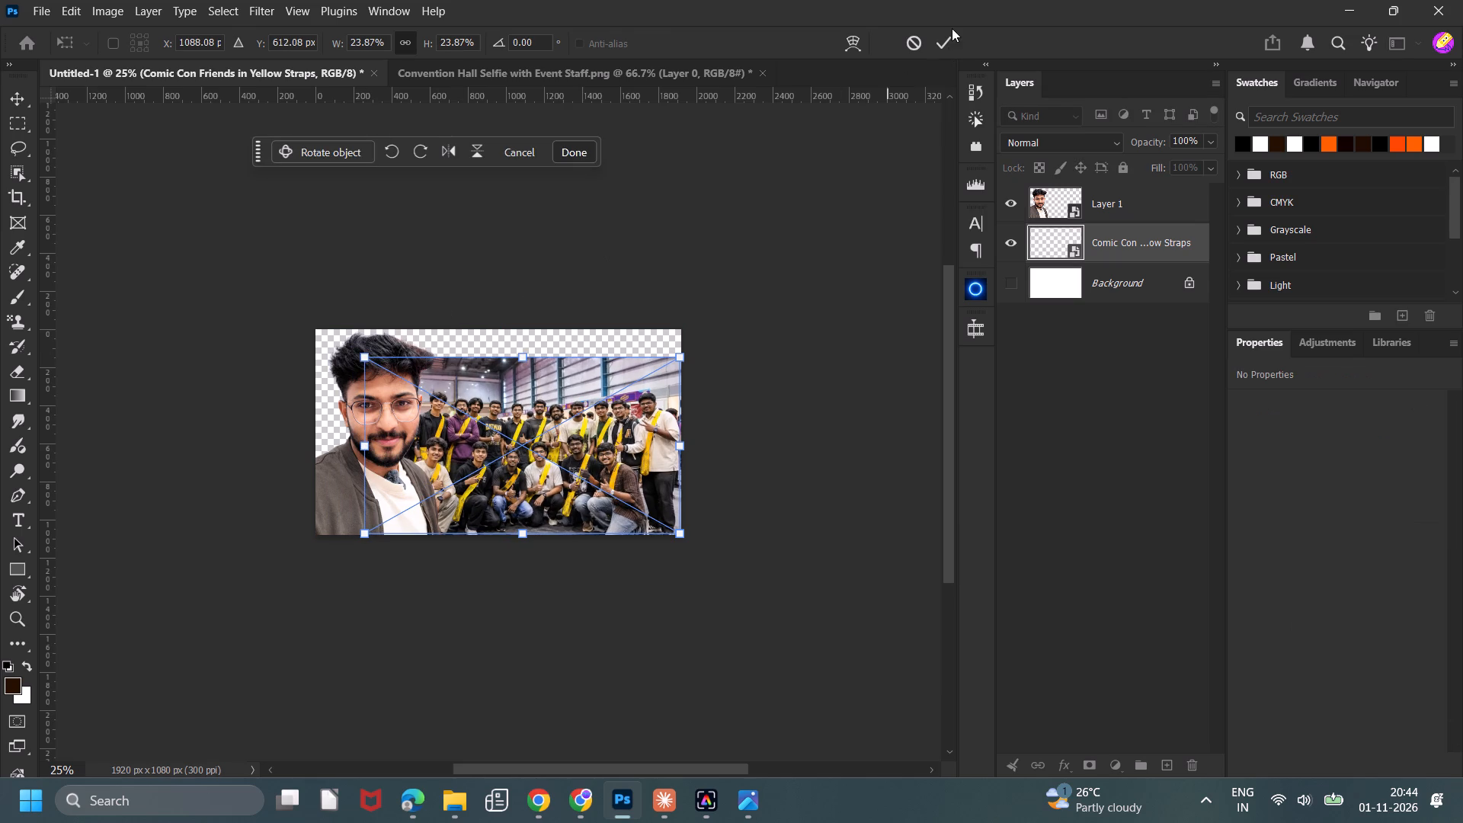
pyautogui.click(951, 39)
pyautogui.click(753, 287)
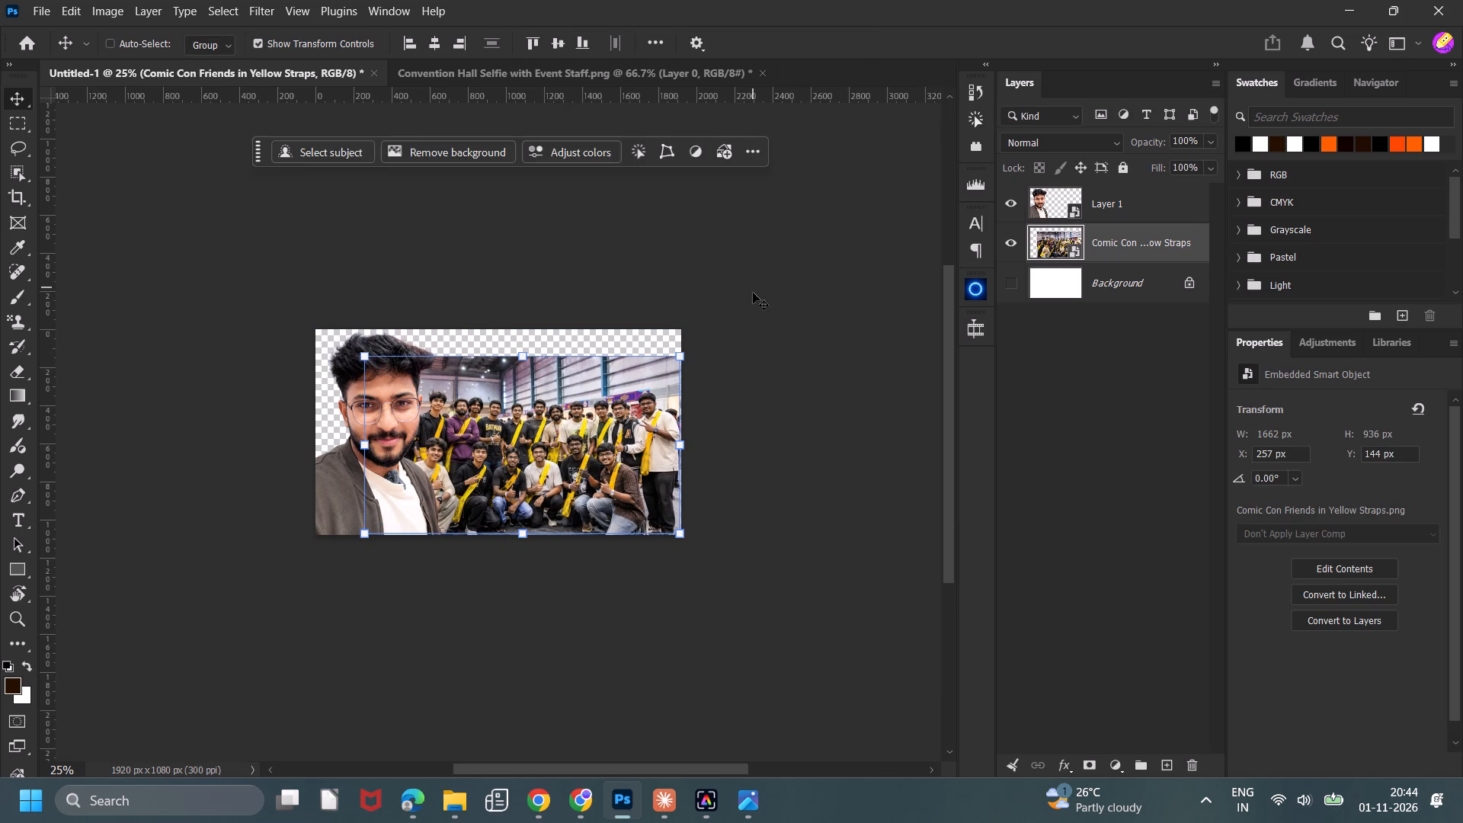
# Align the group photo to the right edge of the canvas.
pyautogui.click(473, 46)
pyautogui.click(467, 44)
pyautogui.click(865, 336)
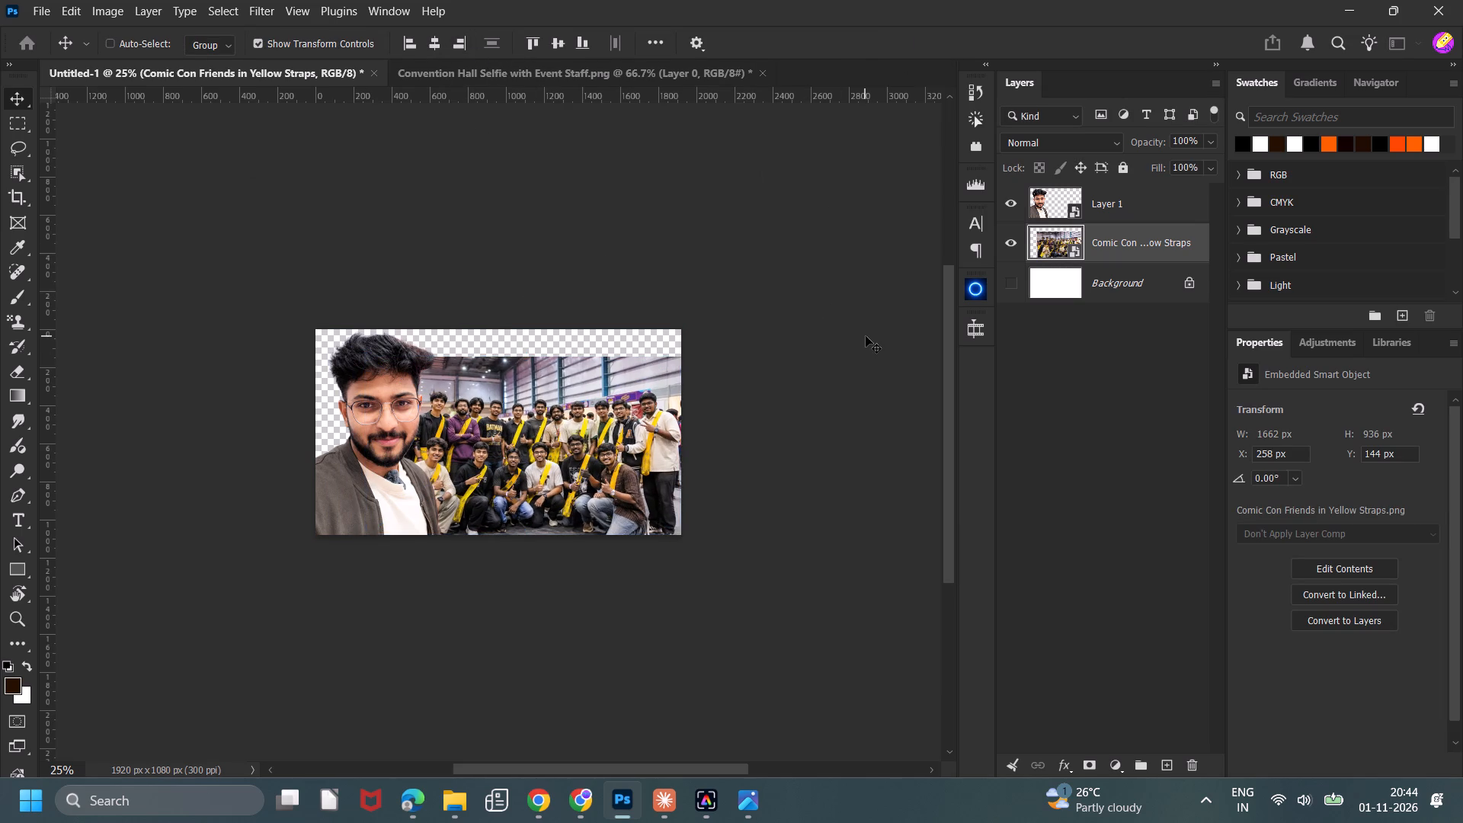
# Run Generative Fill without a prompt on the empty strips above and left of the group photo, slightly overlapping its edges.
pyautogui.click(22, 123)
pyautogui.moveTo(117, 190); pyautogui.dragTo(483, 288)
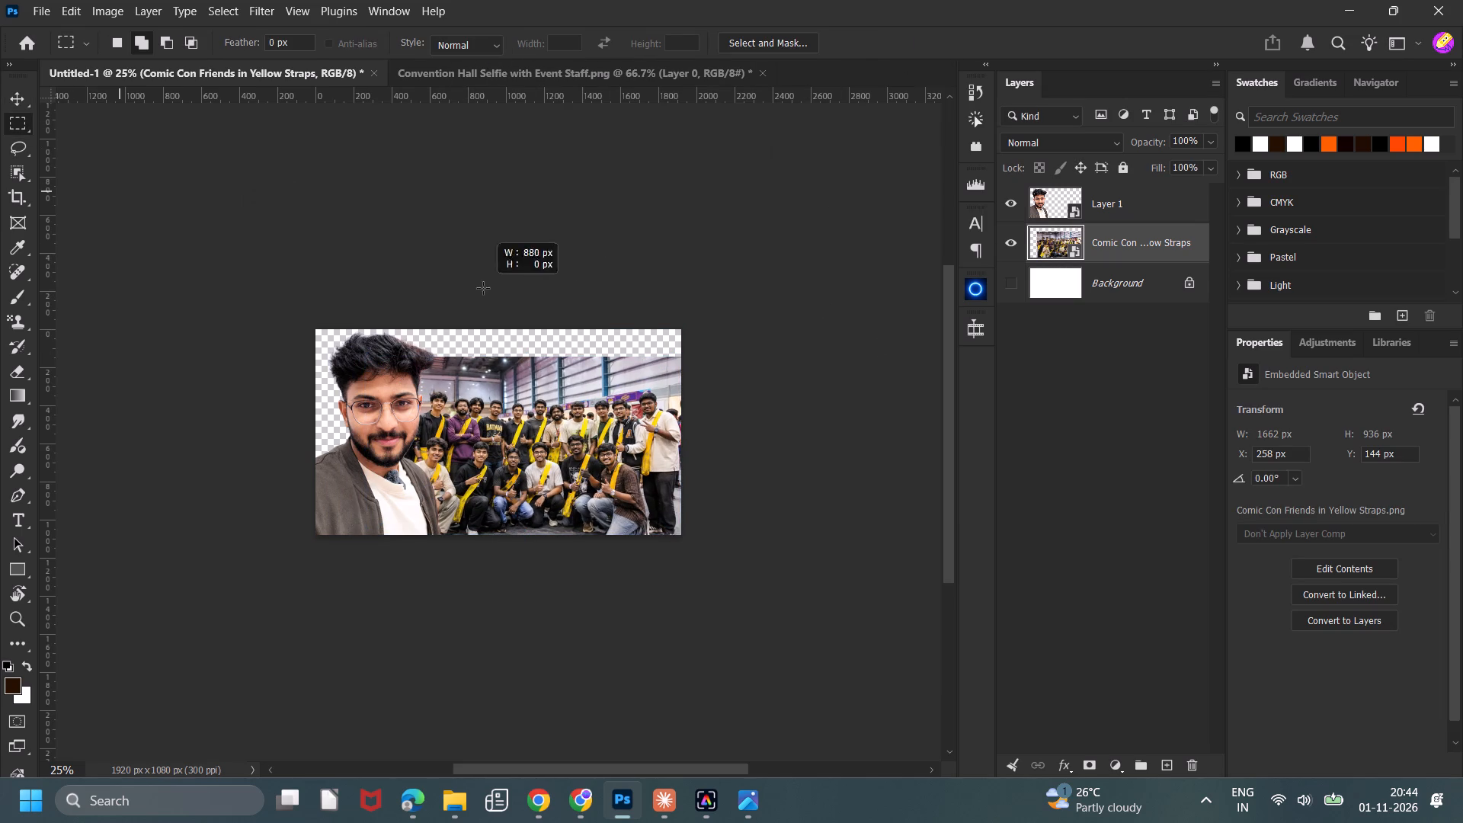
pyautogui.moveTo(483, 288); pyautogui.dragTo(719, 369)
pyautogui.moveTo(259, 277); pyautogui.dragTo(403, 665)
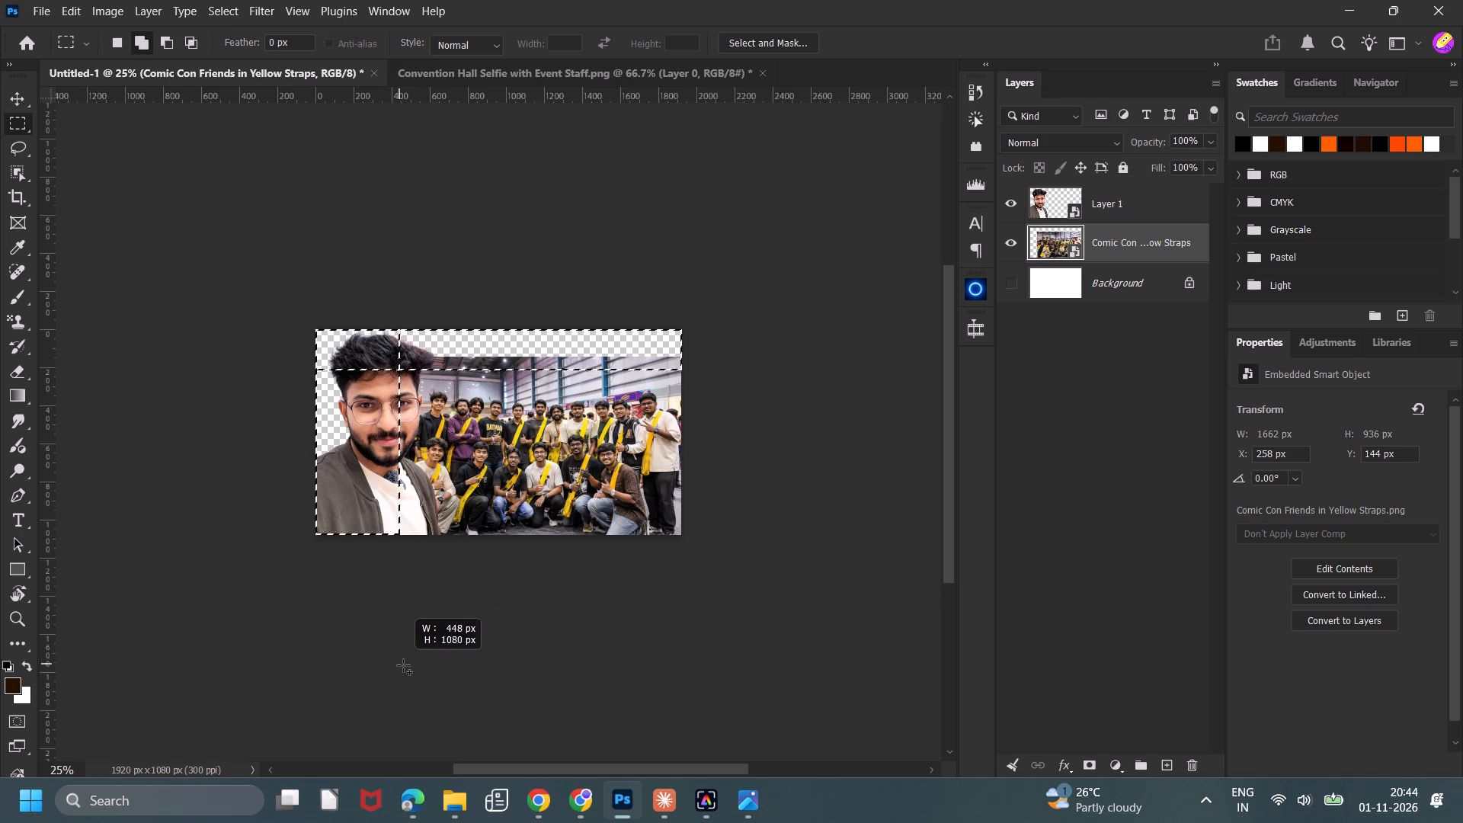
pyautogui.moveTo(403, 665); pyautogui.dragTo(409, 668)
pyautogui.click(297, 157)
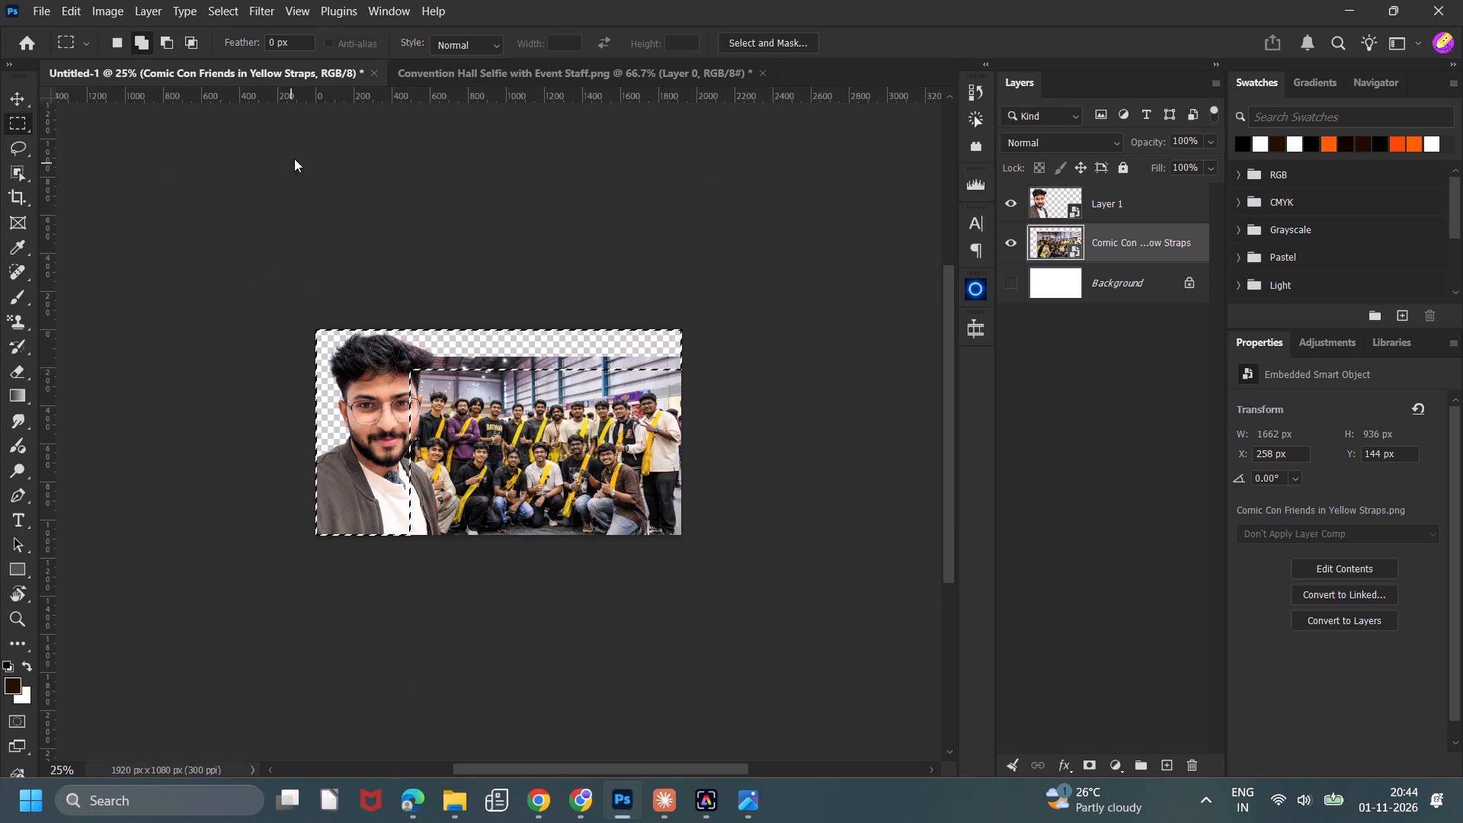
pyautogui.click(597, 184)
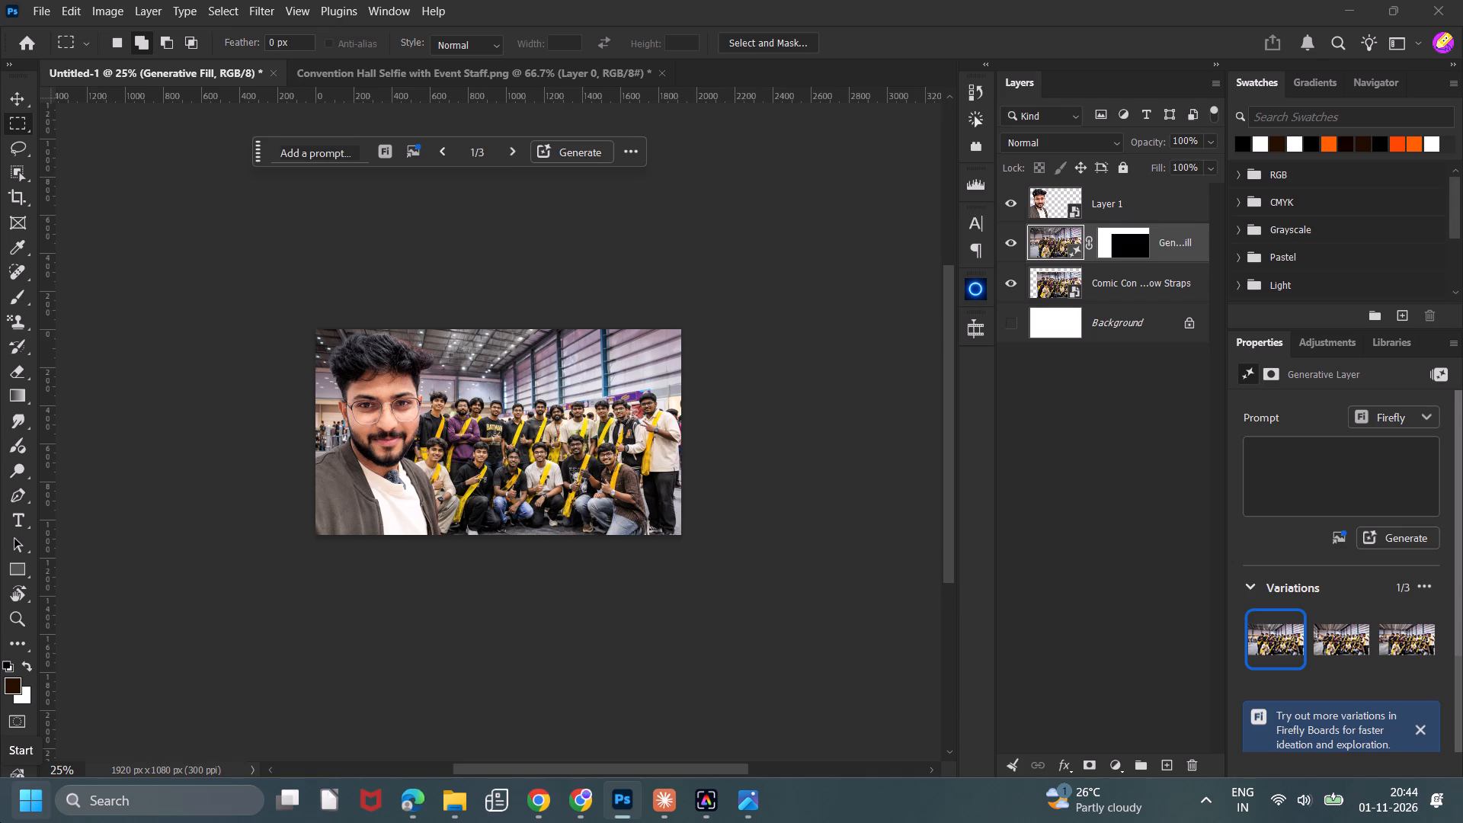
# Switch to Chrome and pause the playing YouTube stream.
pyautogui.click(541, 806)
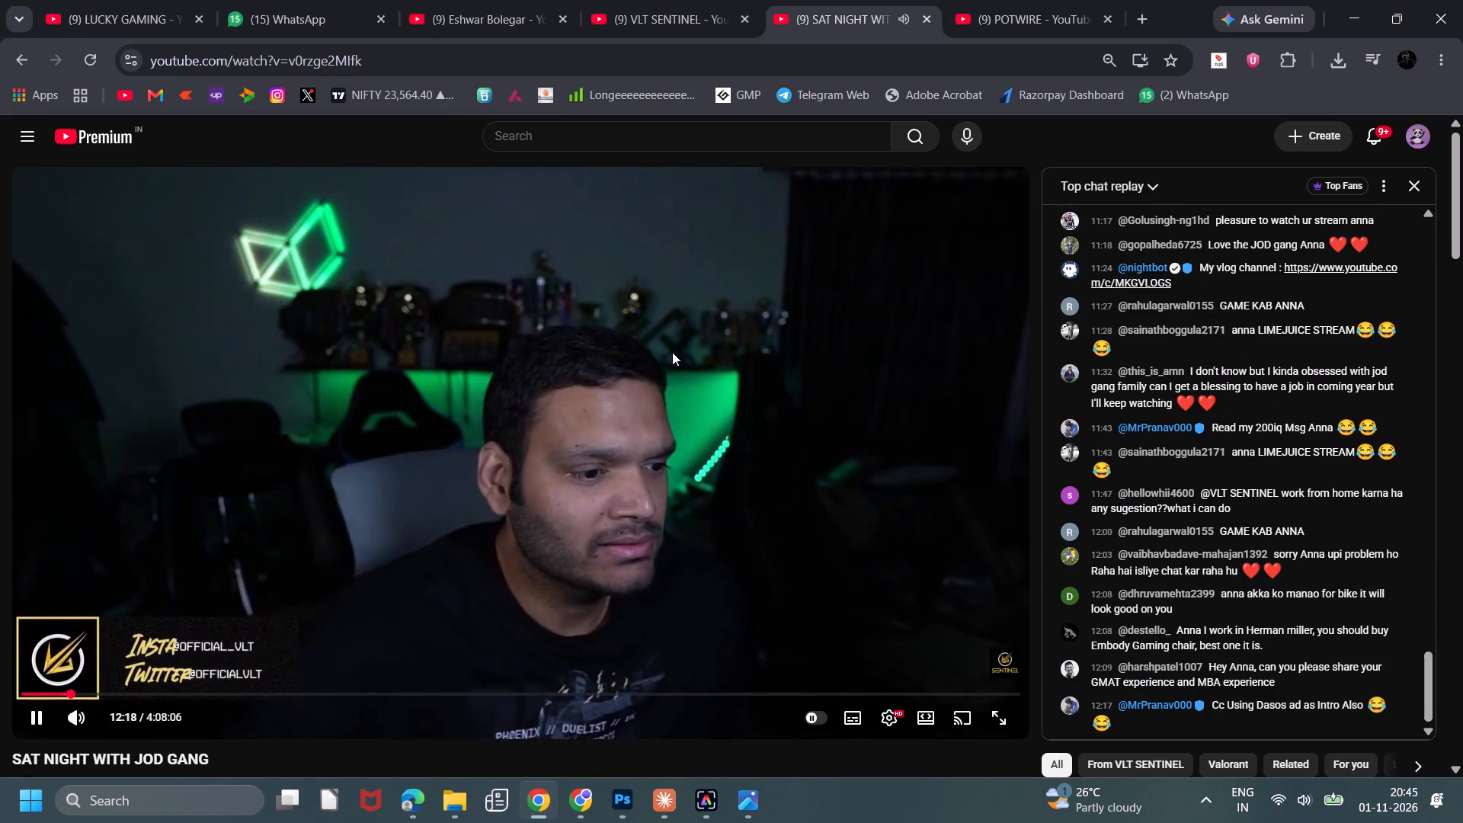
pyautogui.click(672, 352)
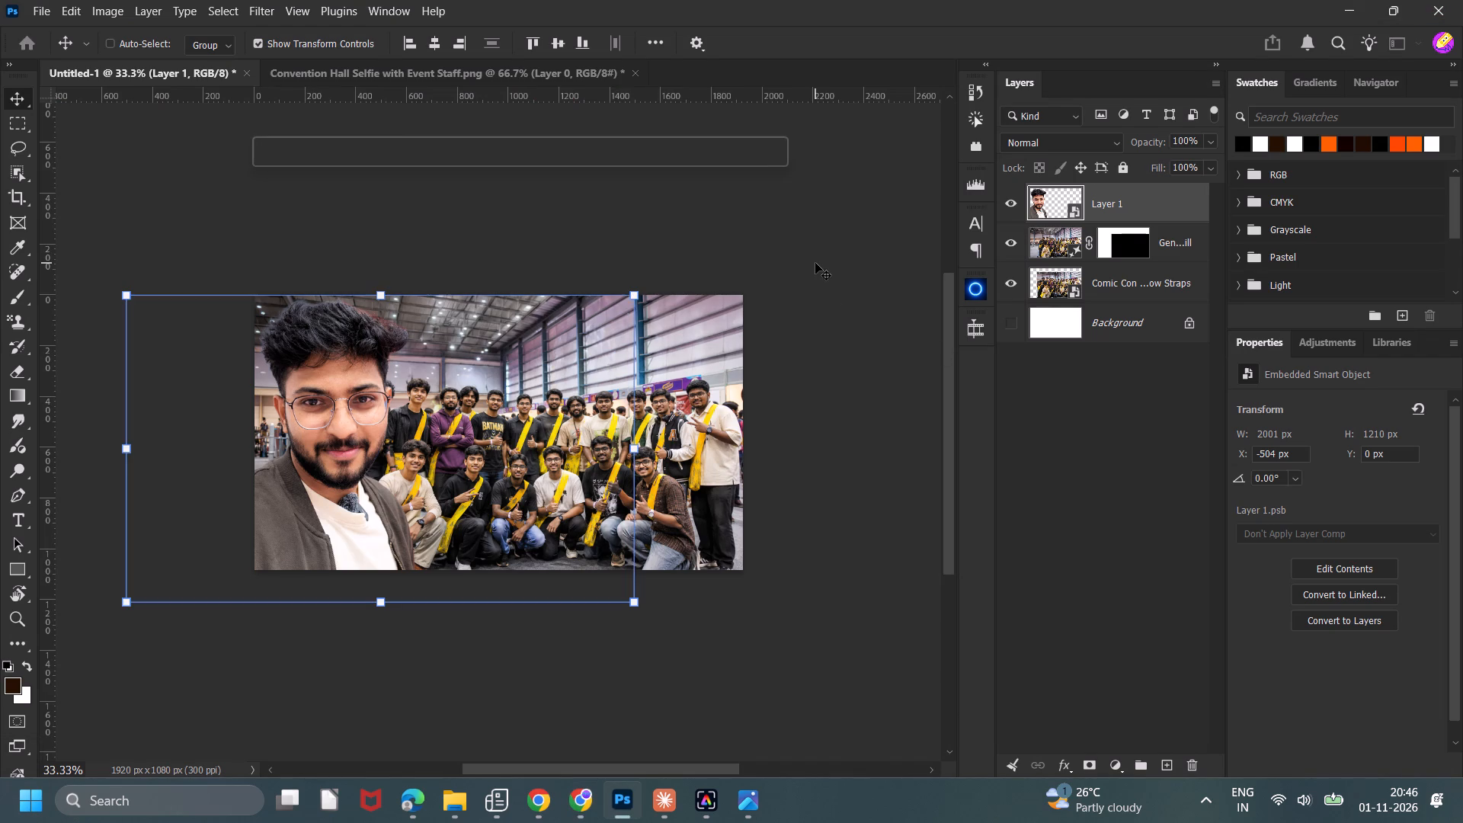
pyautogui.click(1121, 192)
pyautogui.click(1009, 248)
pyautogui.click(1016, 274)
pyautogui.click(877, 241)
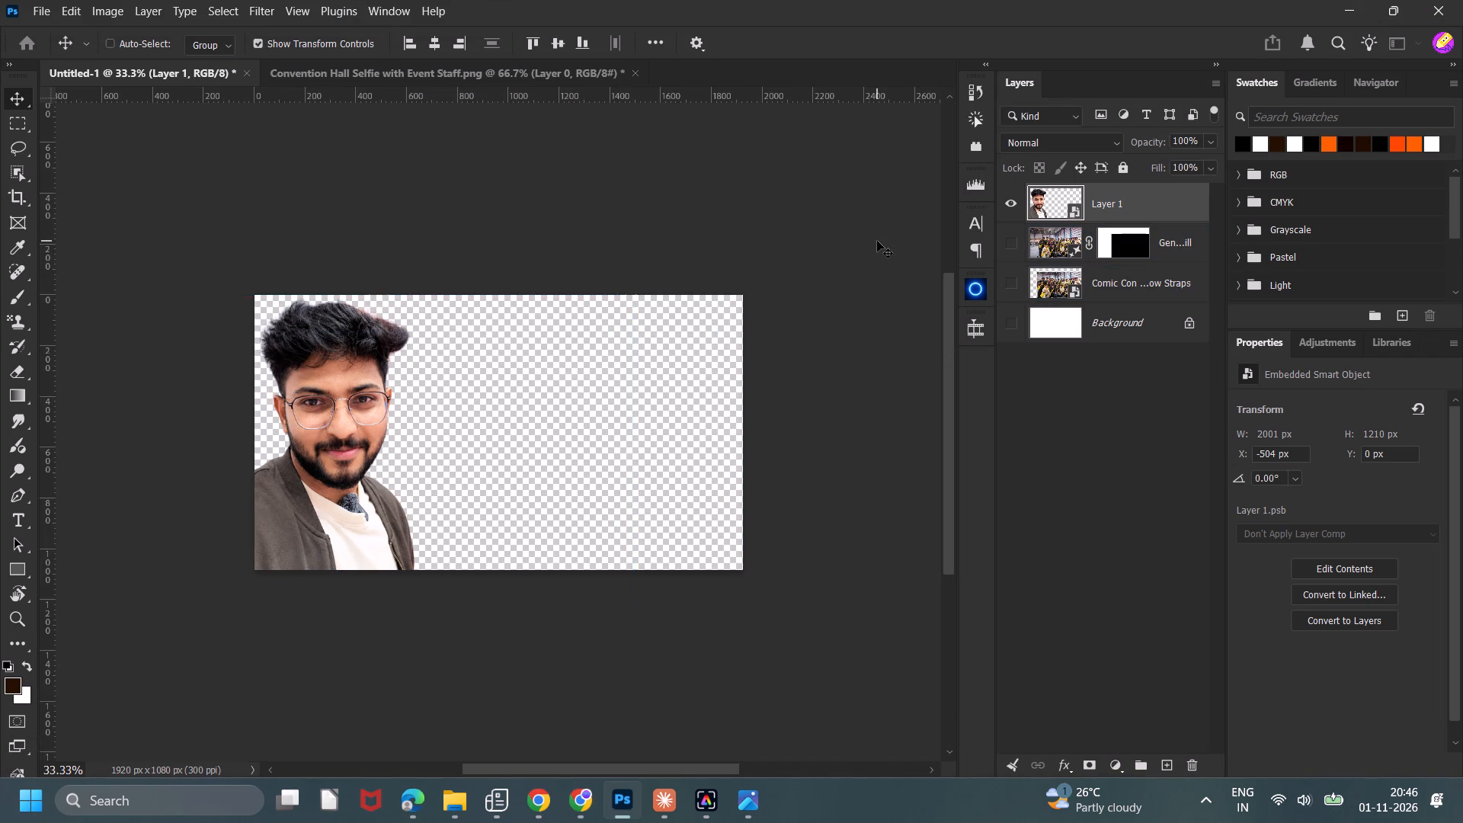
# Nudge the selfie slightly up and left to X -510 px, Y -15 px.
pyautogui.press('Up')
pyautogui.press('Up')
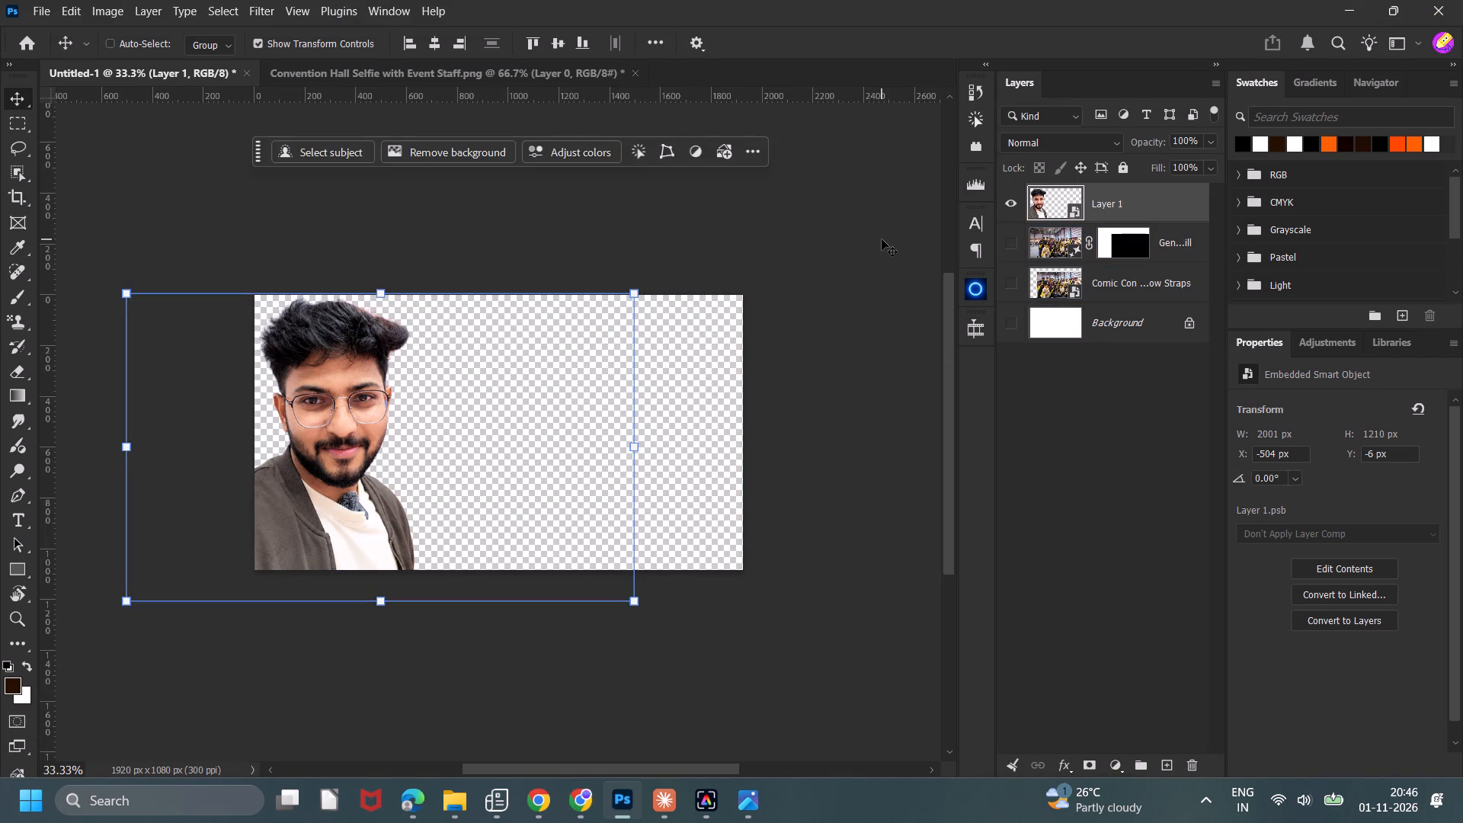
pyautogui.press('Up')
pyautogui.press('Up')
pyautogui.press('Up')
pyautogui.click(882, 239)
pyautogui.press('Left')
pyautogui.press('Left')
pyautogui.click(882, 239)
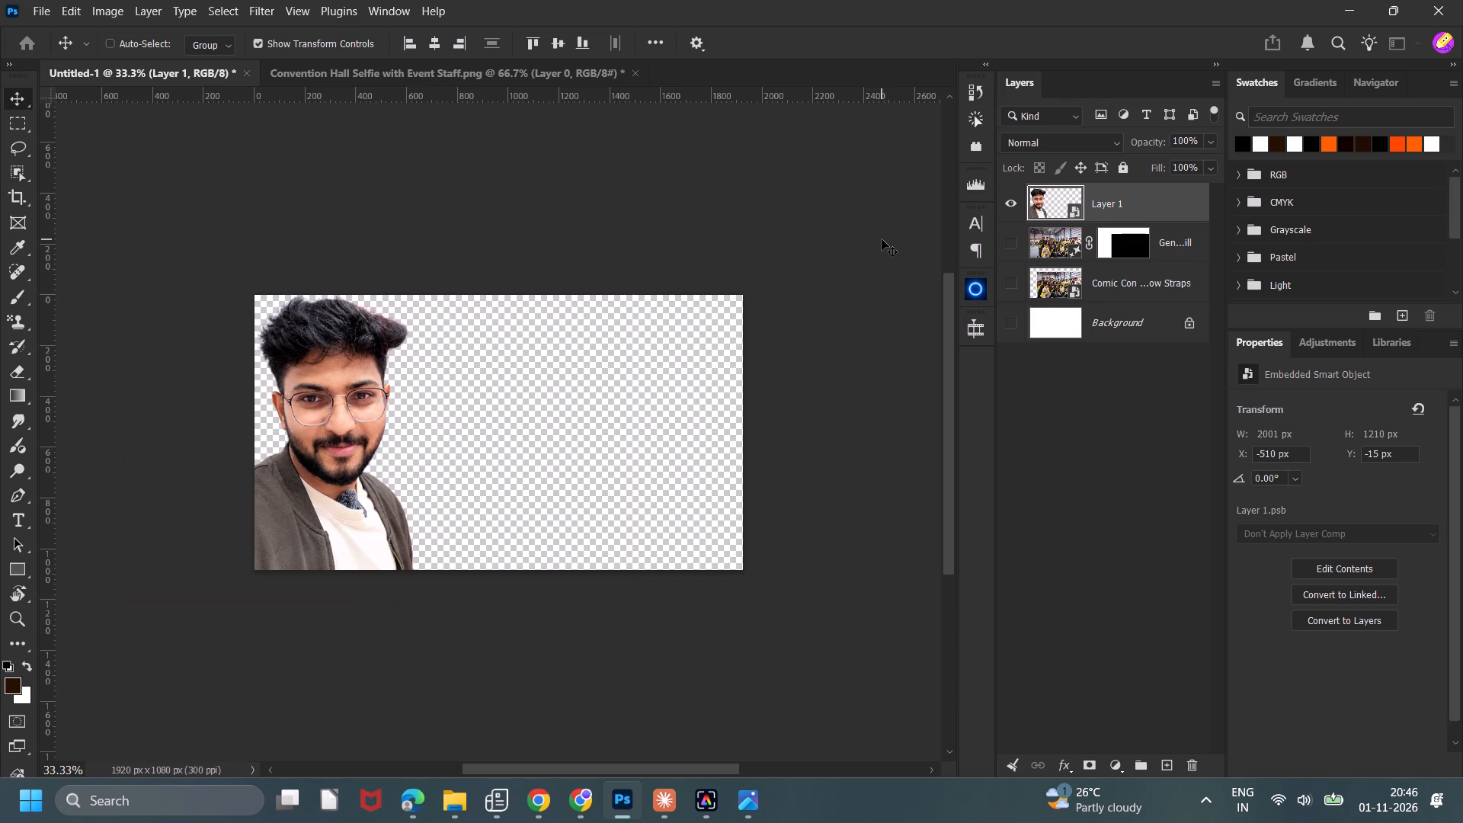
# Adjust the selfie's light in Camera Raw Filter: Exposure +0.35, Contrast +2, Highlights -15, Shadows +30, Whites +3, Blacks -8.
pyautogui.click(259, 6)
pyautogui.click(296, 149)
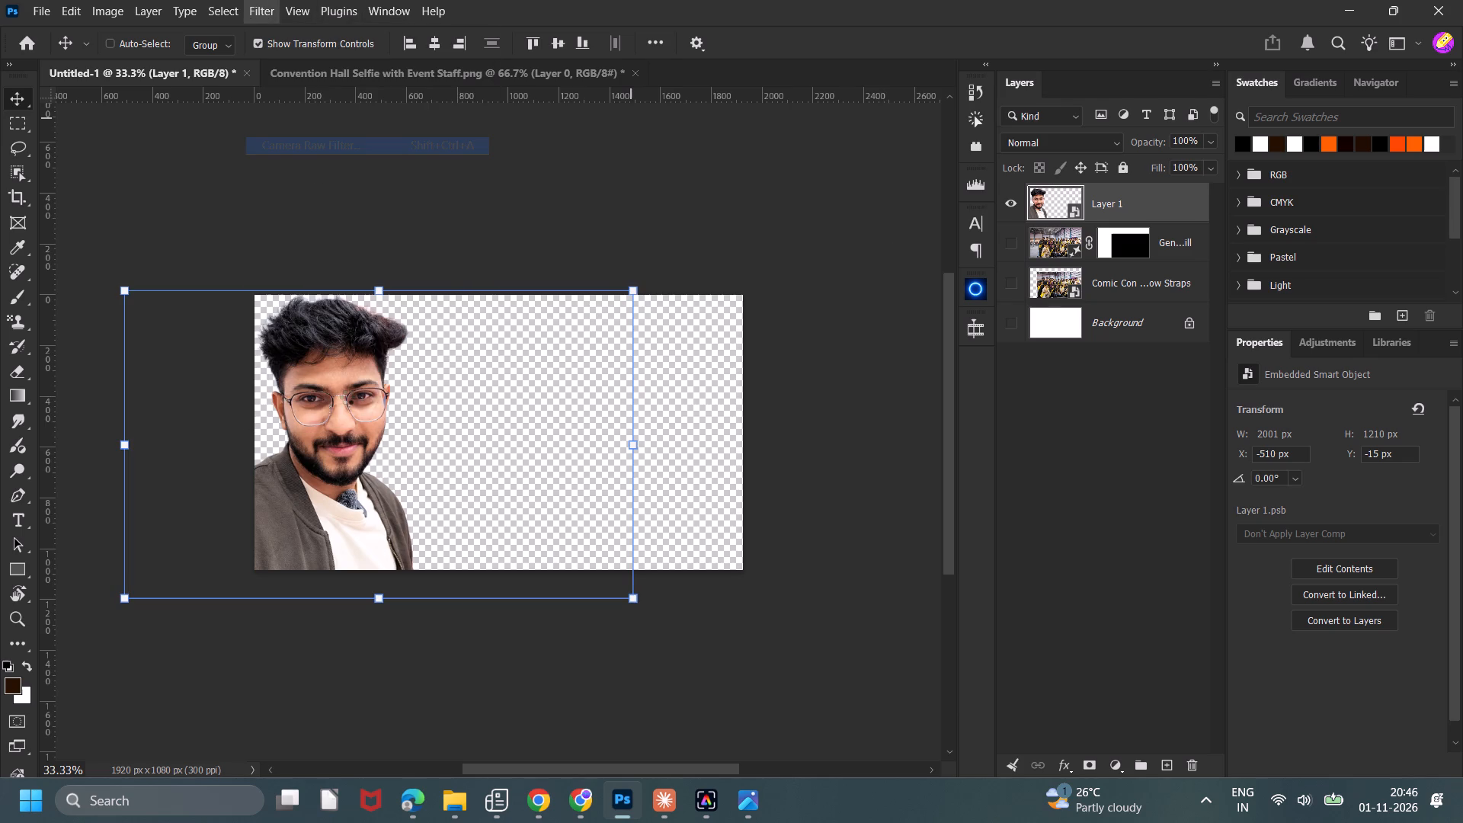
pyautogui.click(395, 292)
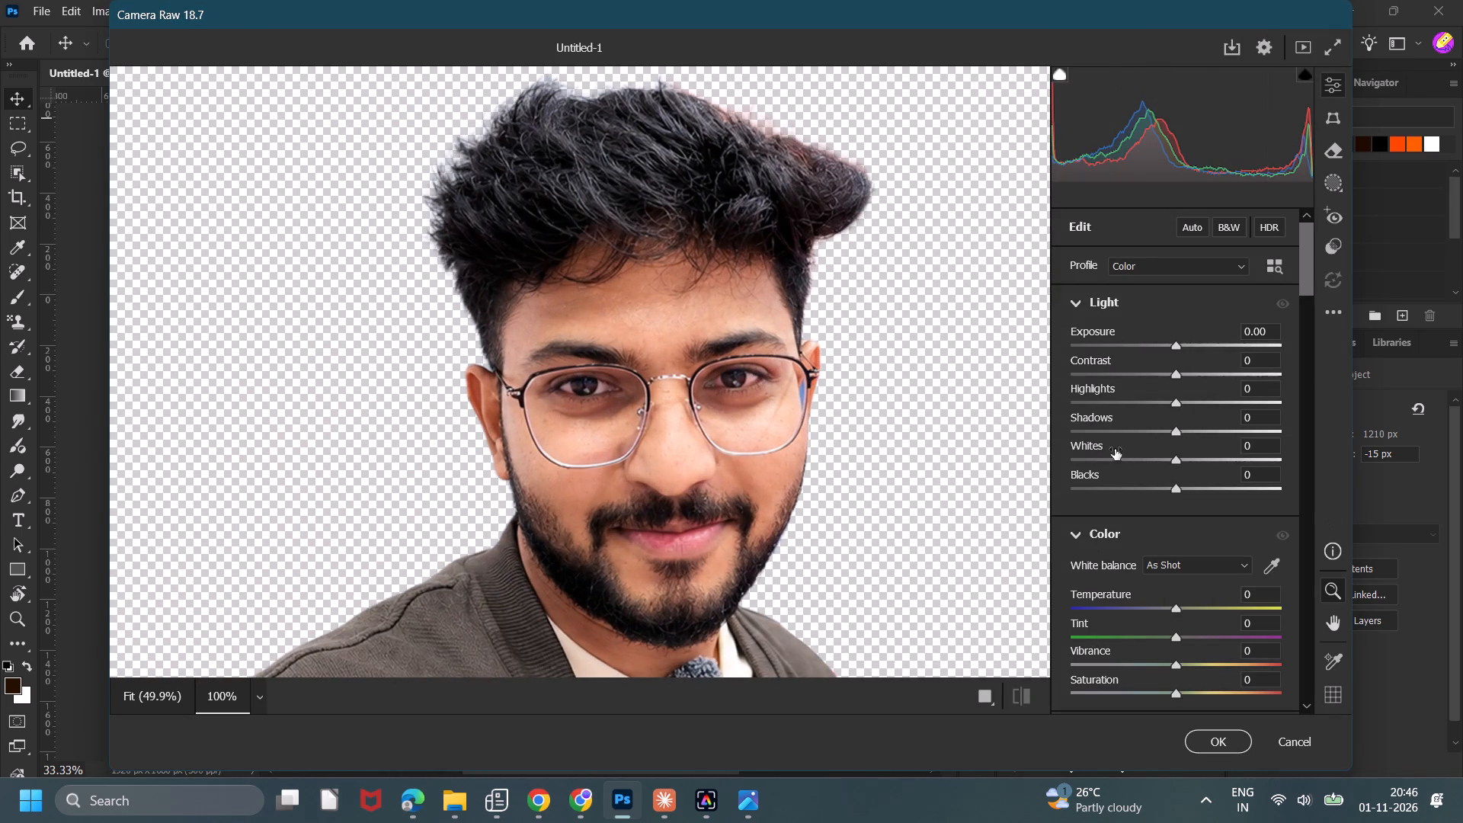
pyautogui.moveTo(1178, 348); pyautogui.dragTo(1186, 358)
pyautogui.click(1174, 376)
pyautogui.moveTo(1172, 399); pyautogui.dragTo(1157, 408)
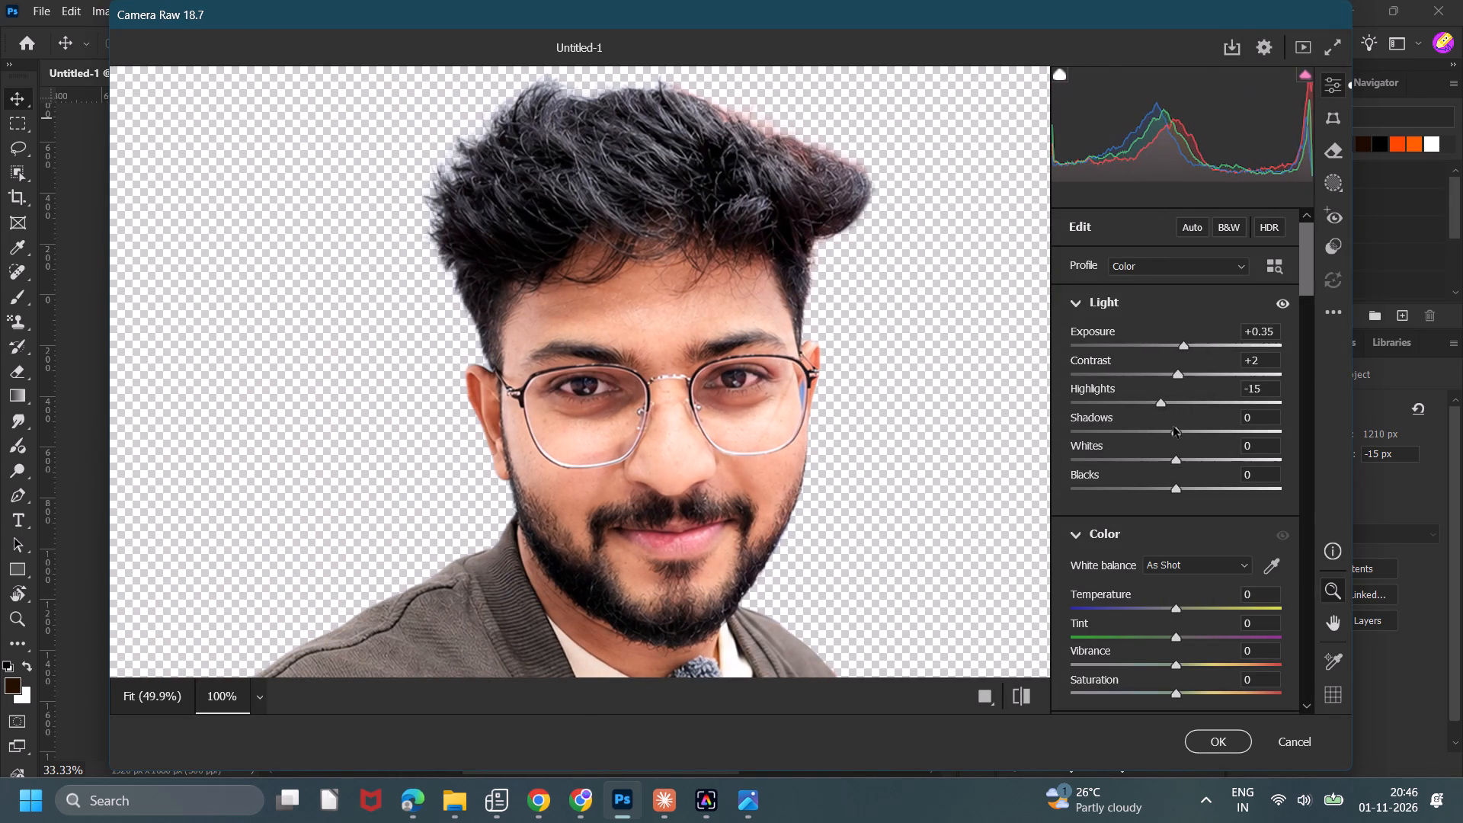
pyautogui.moveTo(1174, 427); pyautogui.dragTo(1205, 426)
pyautogui.moveTo(1175, 453); pyautogui.dragTo(1188, 458)
pyautogui.moveTo(1179, 484); pyautogui.dragTo(1175, 485)
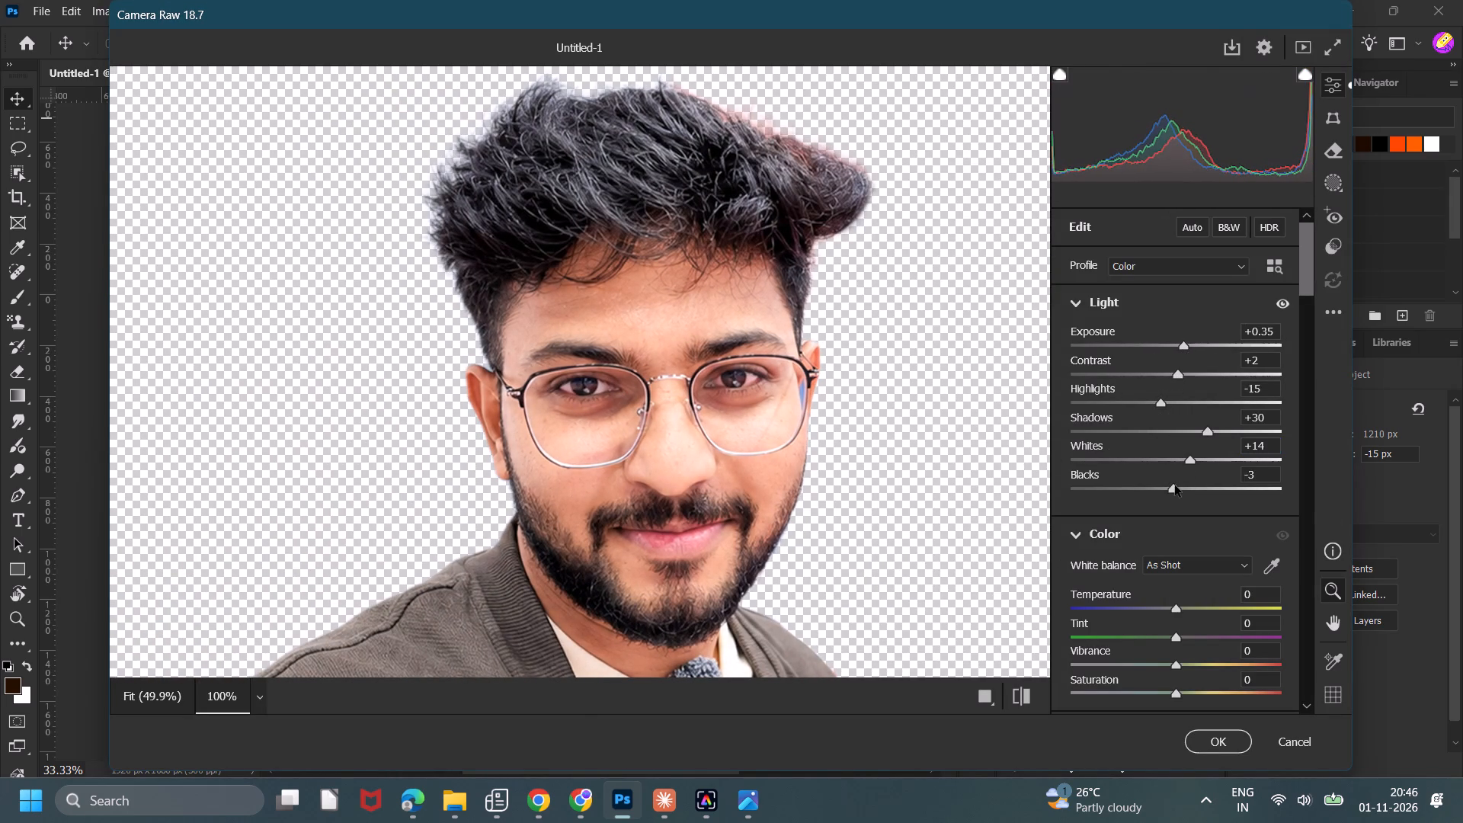
pyautogui.moveTo(1175, 485); pyautogui.dragTo(1170, 488)
pyautogui.moveTo(1188, 459); pyautogui.dragTo(1177, 469)
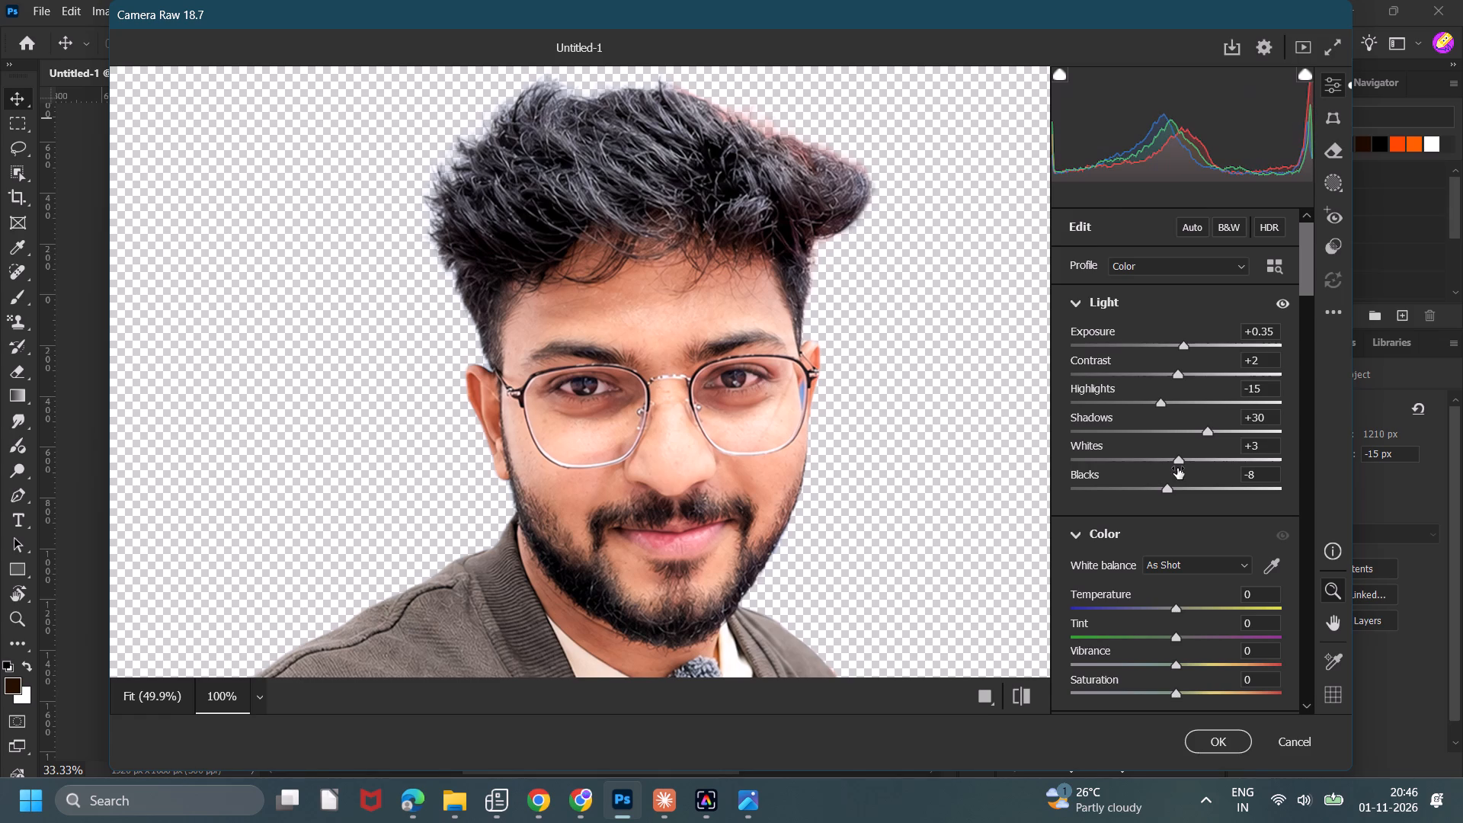
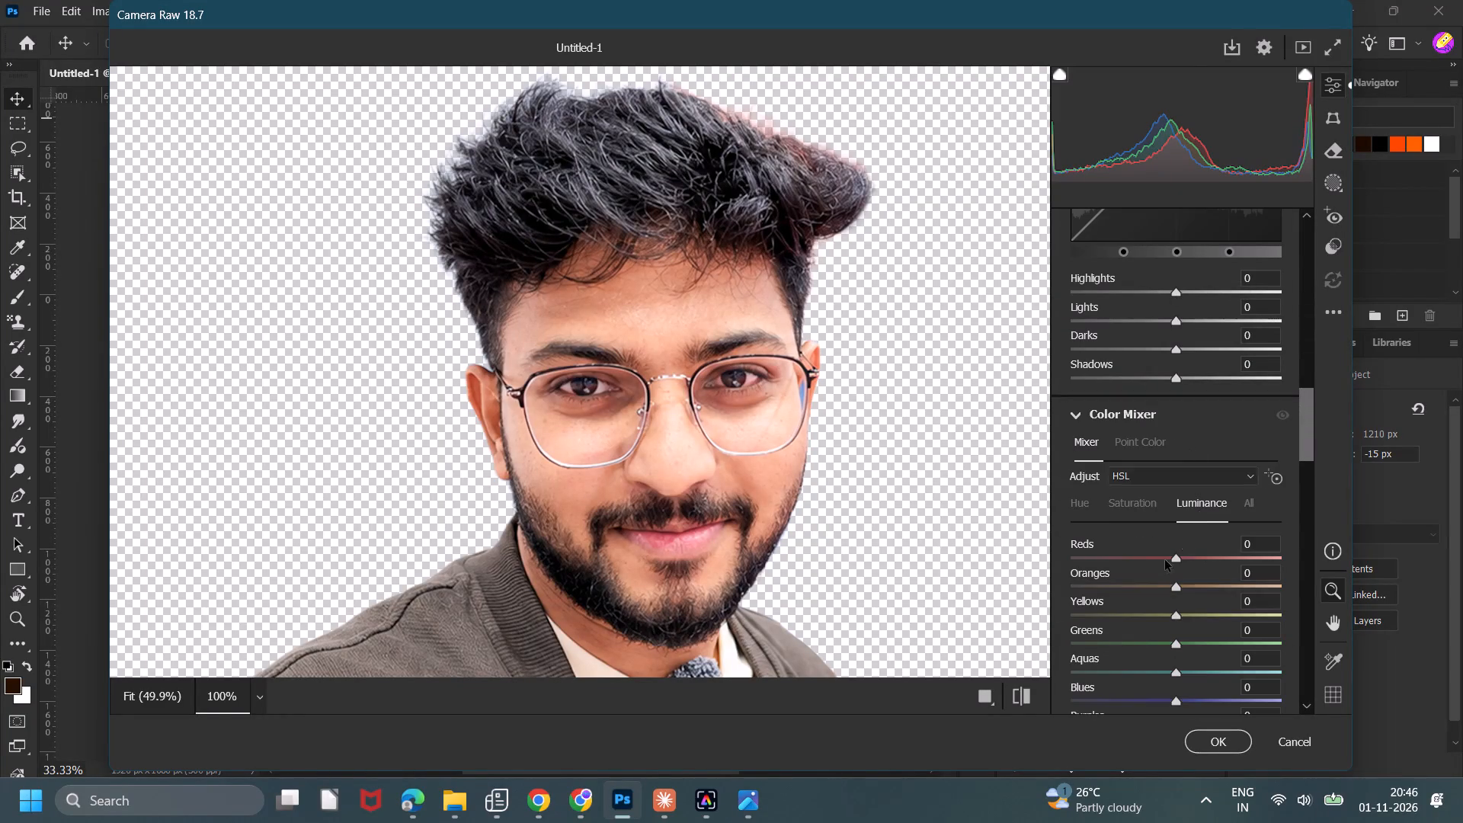
# Add light sharpening and a little noise reduction to the selfie in Camera Raw's Detail settings and apply the filter.
pyautogui.scroll(-8, 1173, 574)
pyautogui.moveTo(1074, 393); pyautogui.dragTo(1098, 397)
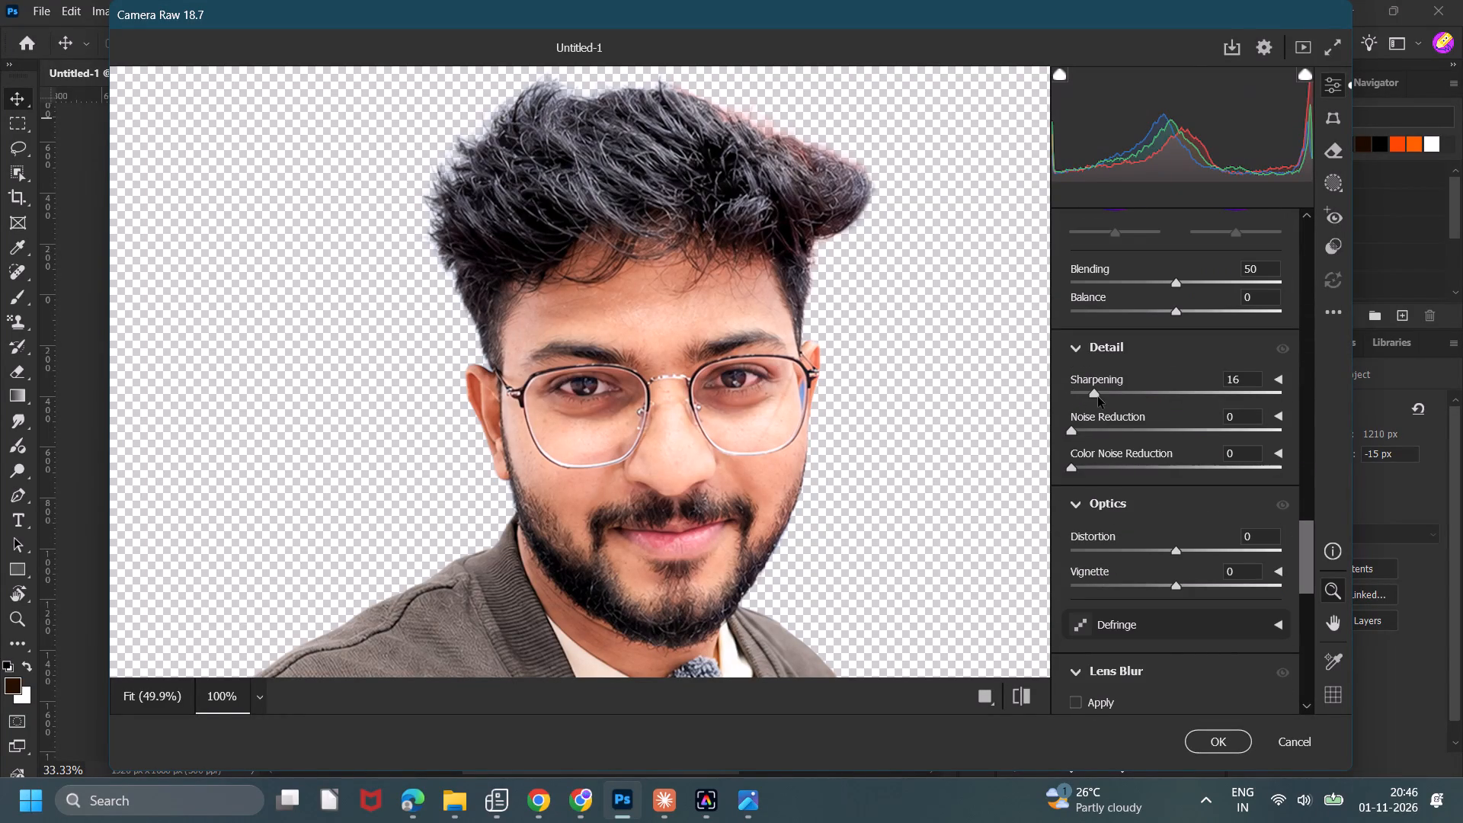
pyautogui.moveTo(1098, 397); pyautogui.dragTo(1089, 401)
pyautogui.moveTo(1079, 433); pyautogui.dragTo(1100, 436)
pyautogui.scroll(10, 1137, 510)
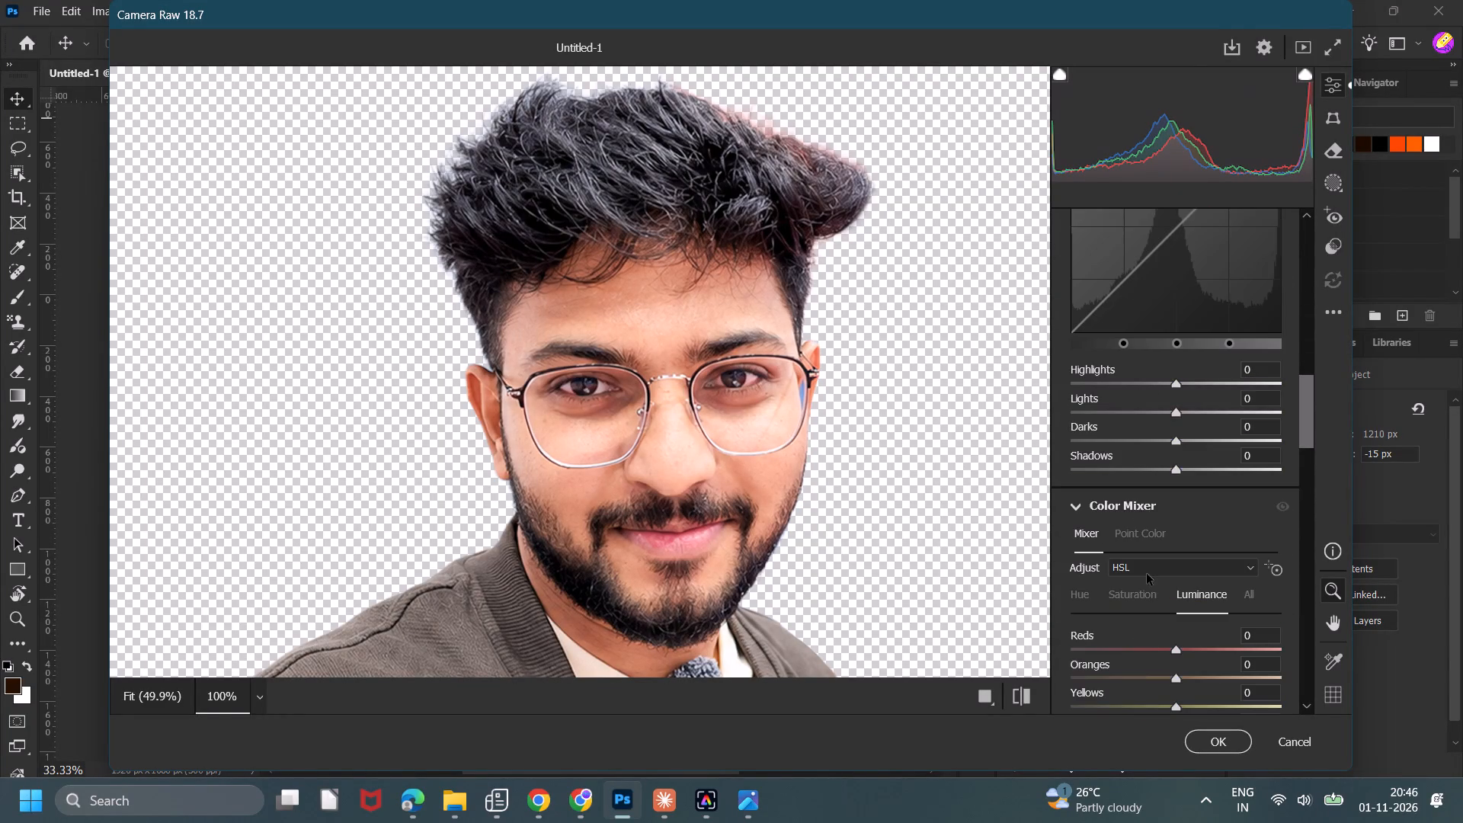
pyautogui.click(1213, 734)
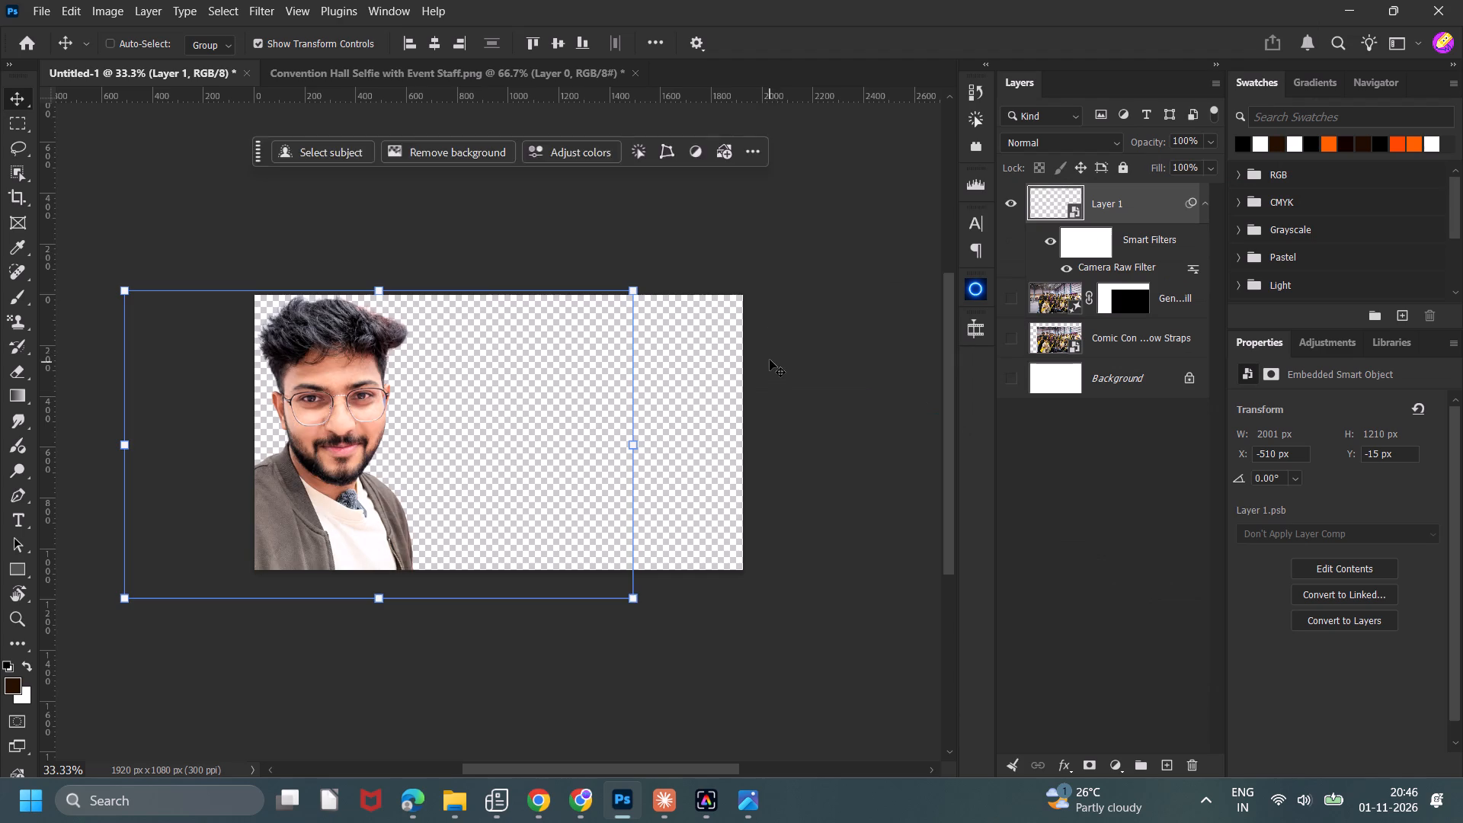
pyautogui.click(764, 284)
pyautogui.click(764, 284)
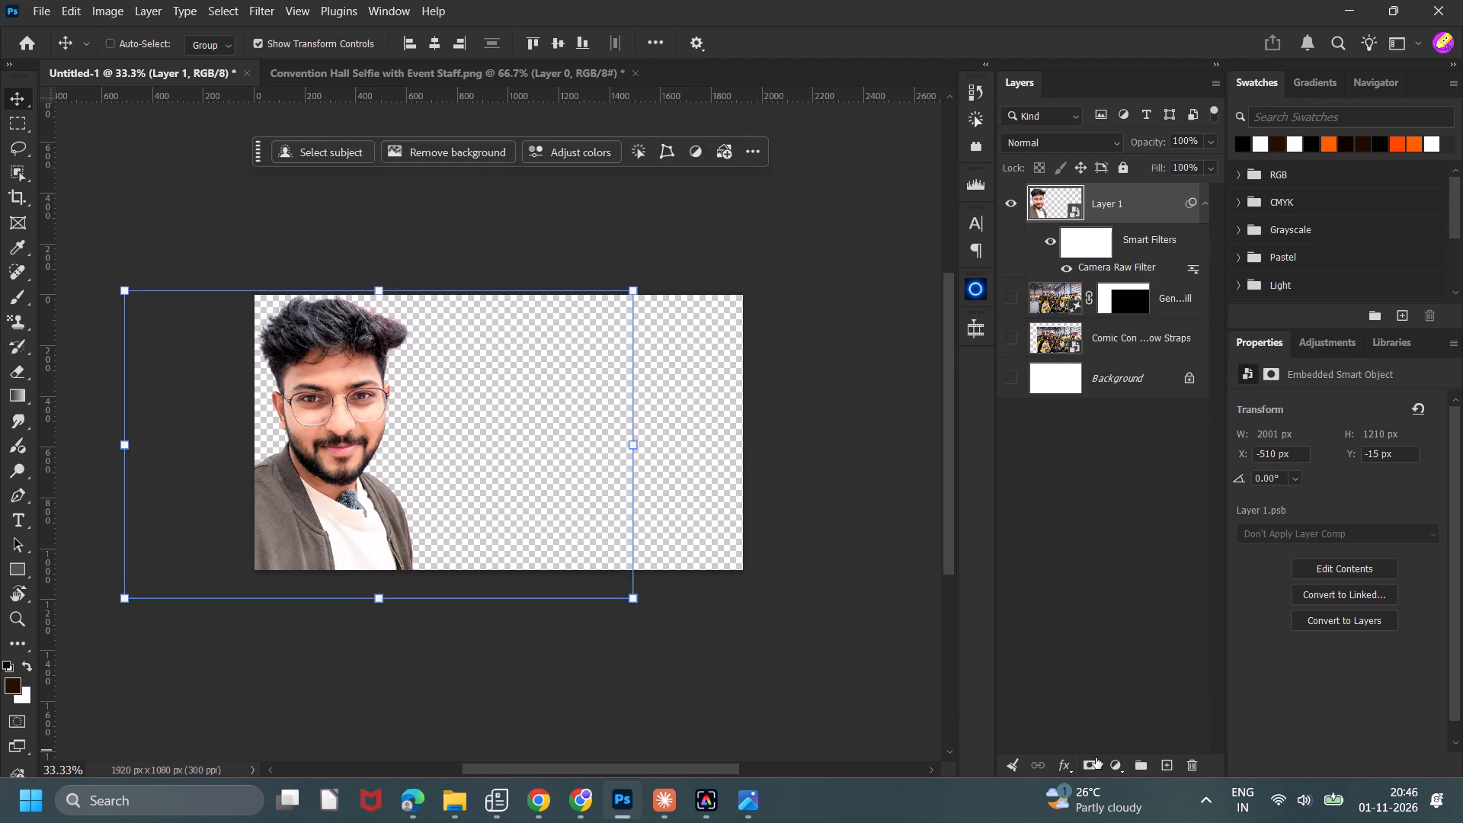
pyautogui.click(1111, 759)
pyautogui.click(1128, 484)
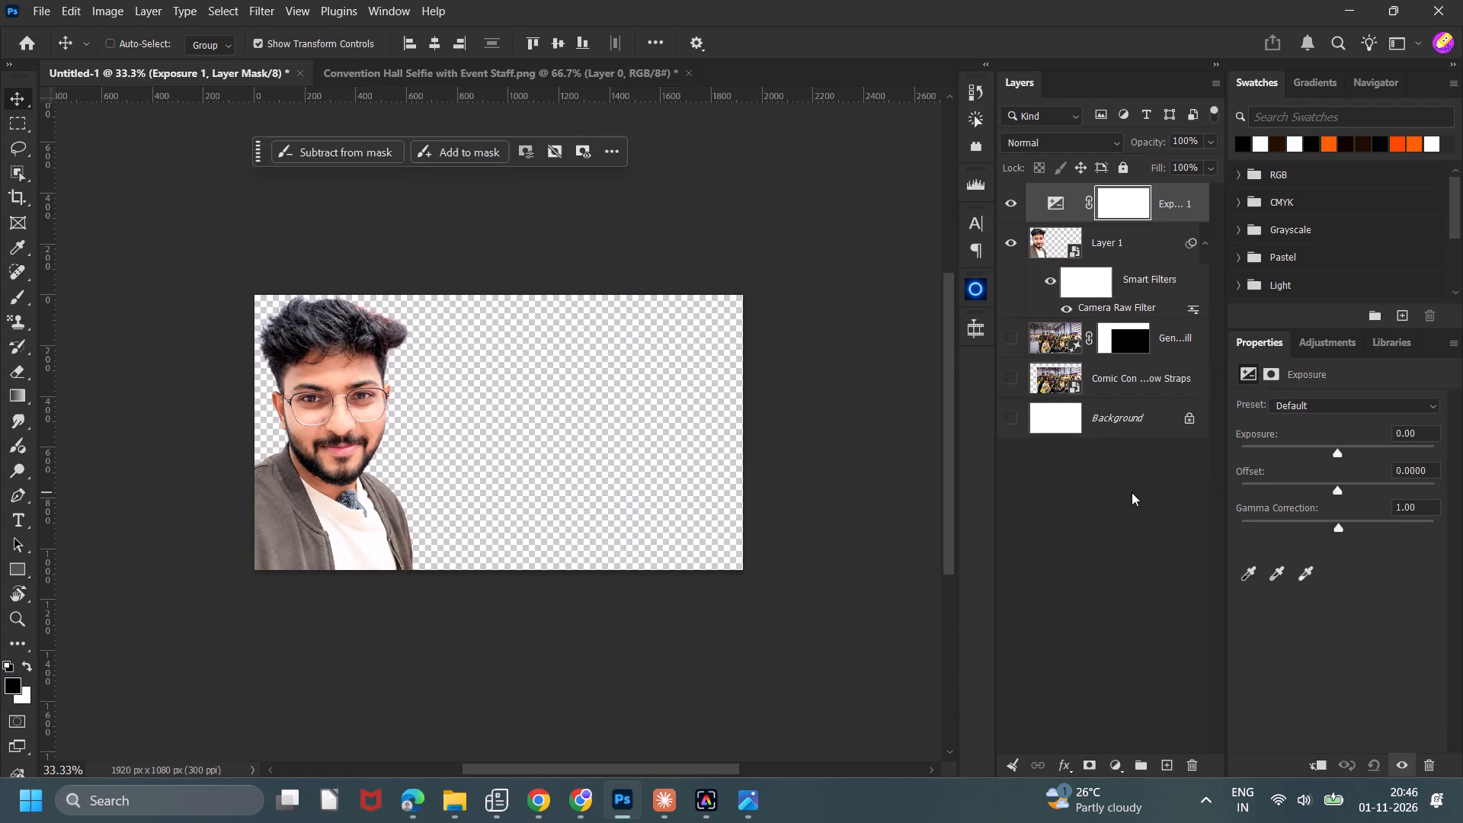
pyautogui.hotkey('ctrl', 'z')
# Darken the selfie with a clipped Curves adjustment, midtone point at Input 141, Output 105, and fill its mask with black.
pyautogui.click(1122, 775)
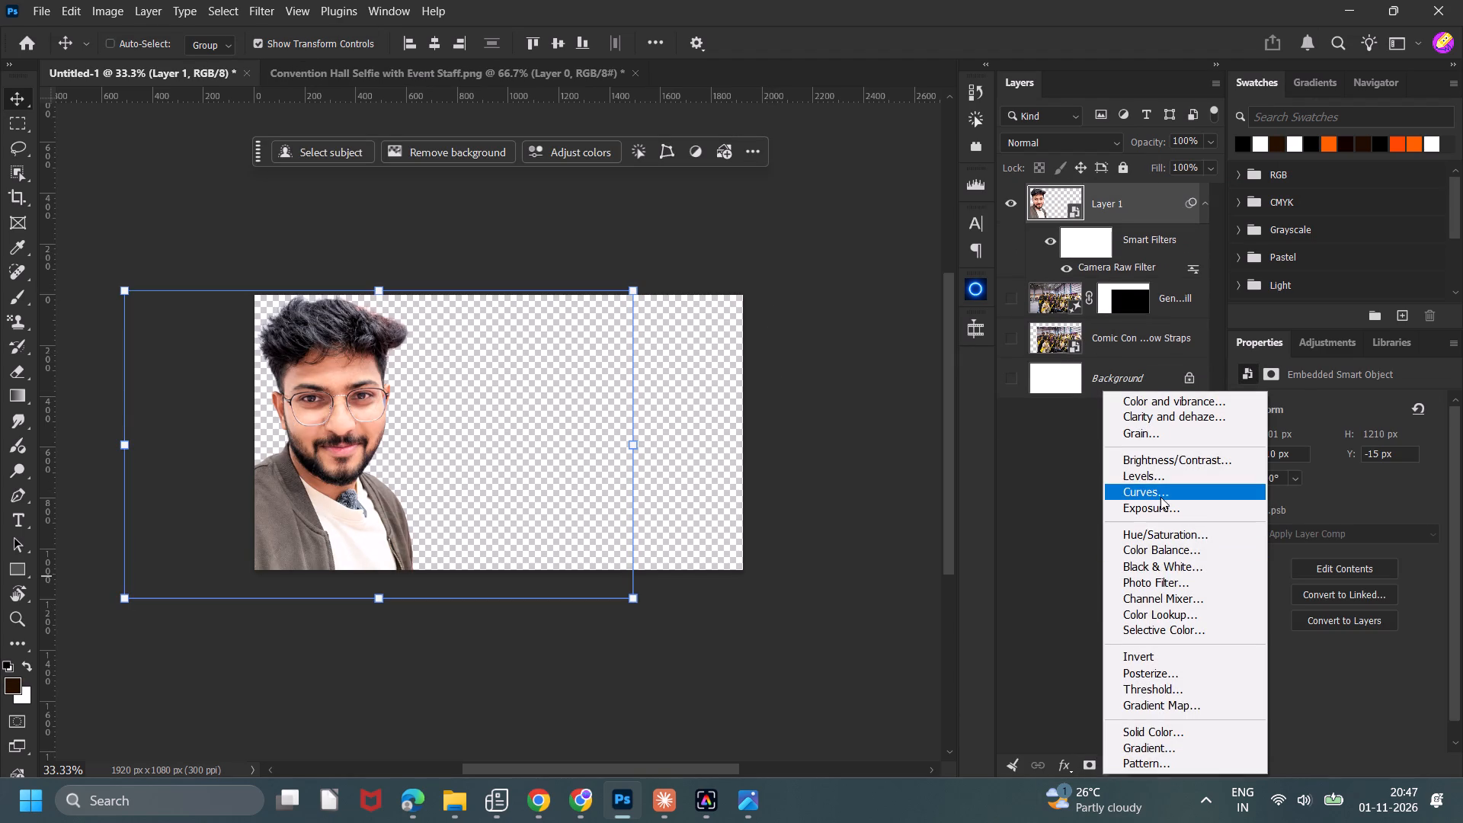
pyautogui.click(1160, 485)
pyautogui.moveTo(1346, 543); pyautogui.dragTo(1361, 549)
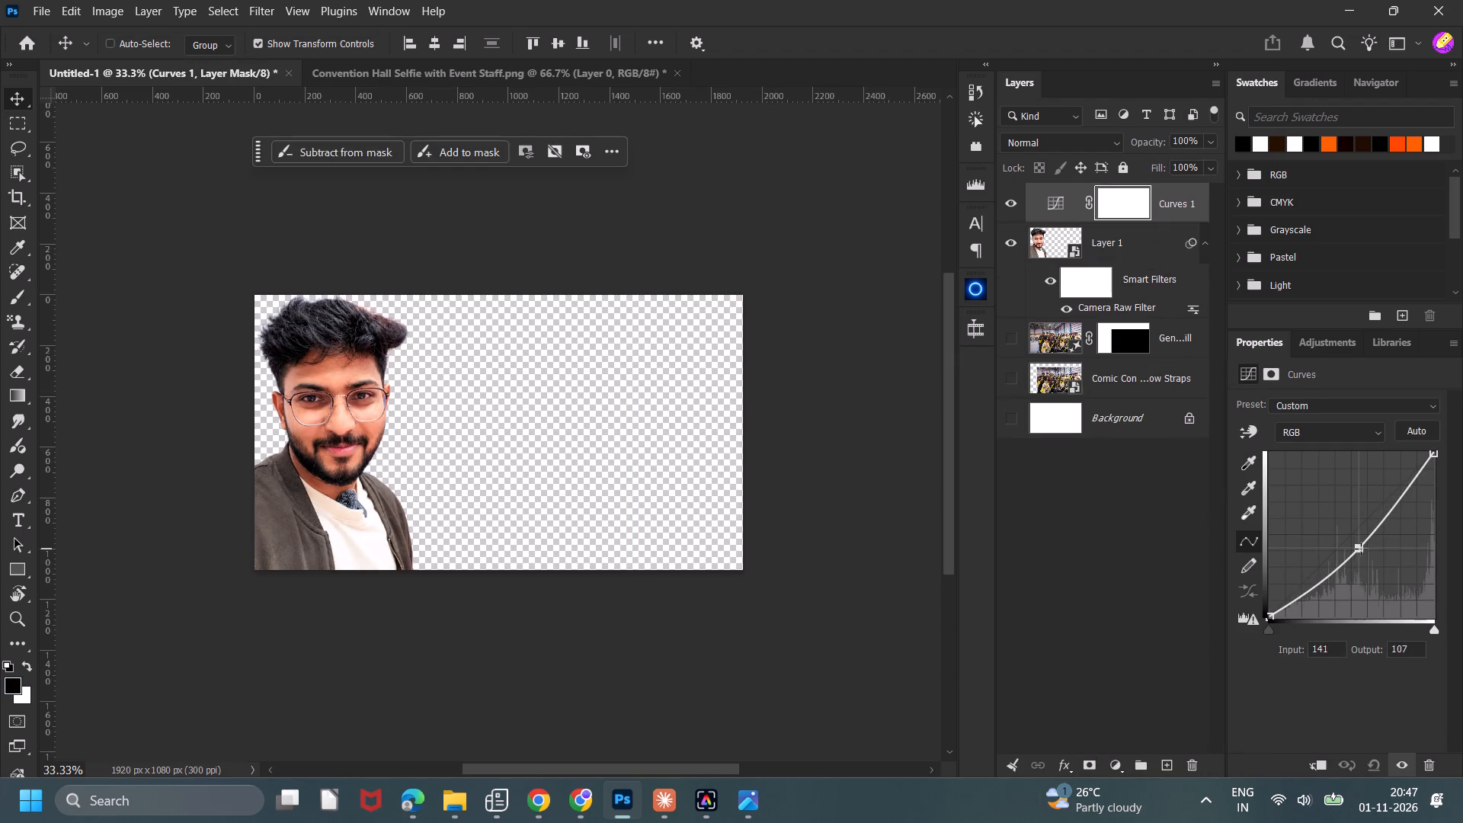
pyautogui.moveTo(1361, 549); pyautogui.dragTo(1361, 549)
pyautogui.press('x')
pyautogui.press('x')
pyautogui.hotkey('alt', 'BackSpace')
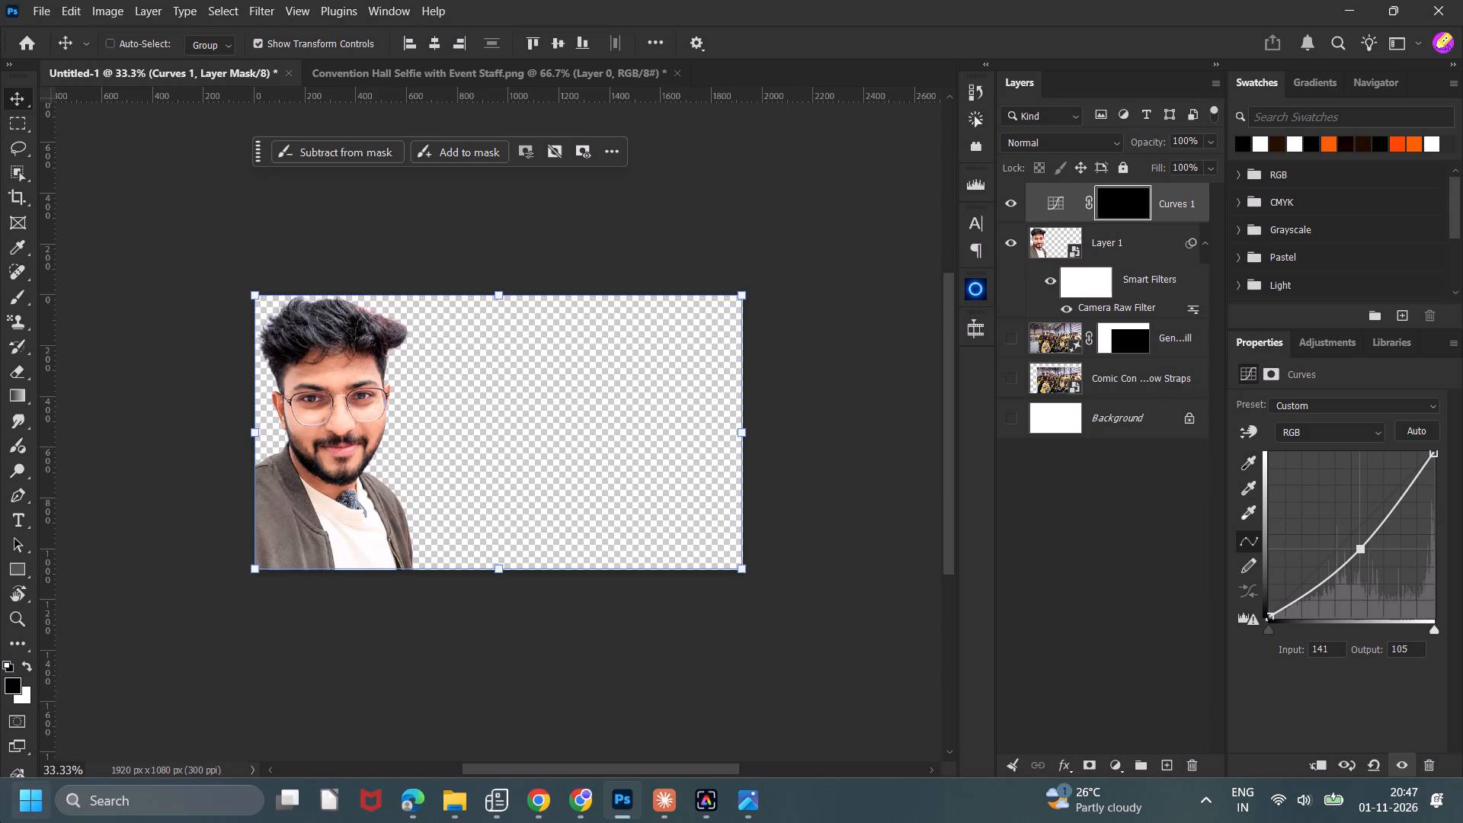
pyautogui.keyDown('alt'); pyautogui.click(1063, 226); pyautogui.keyUp('alt')
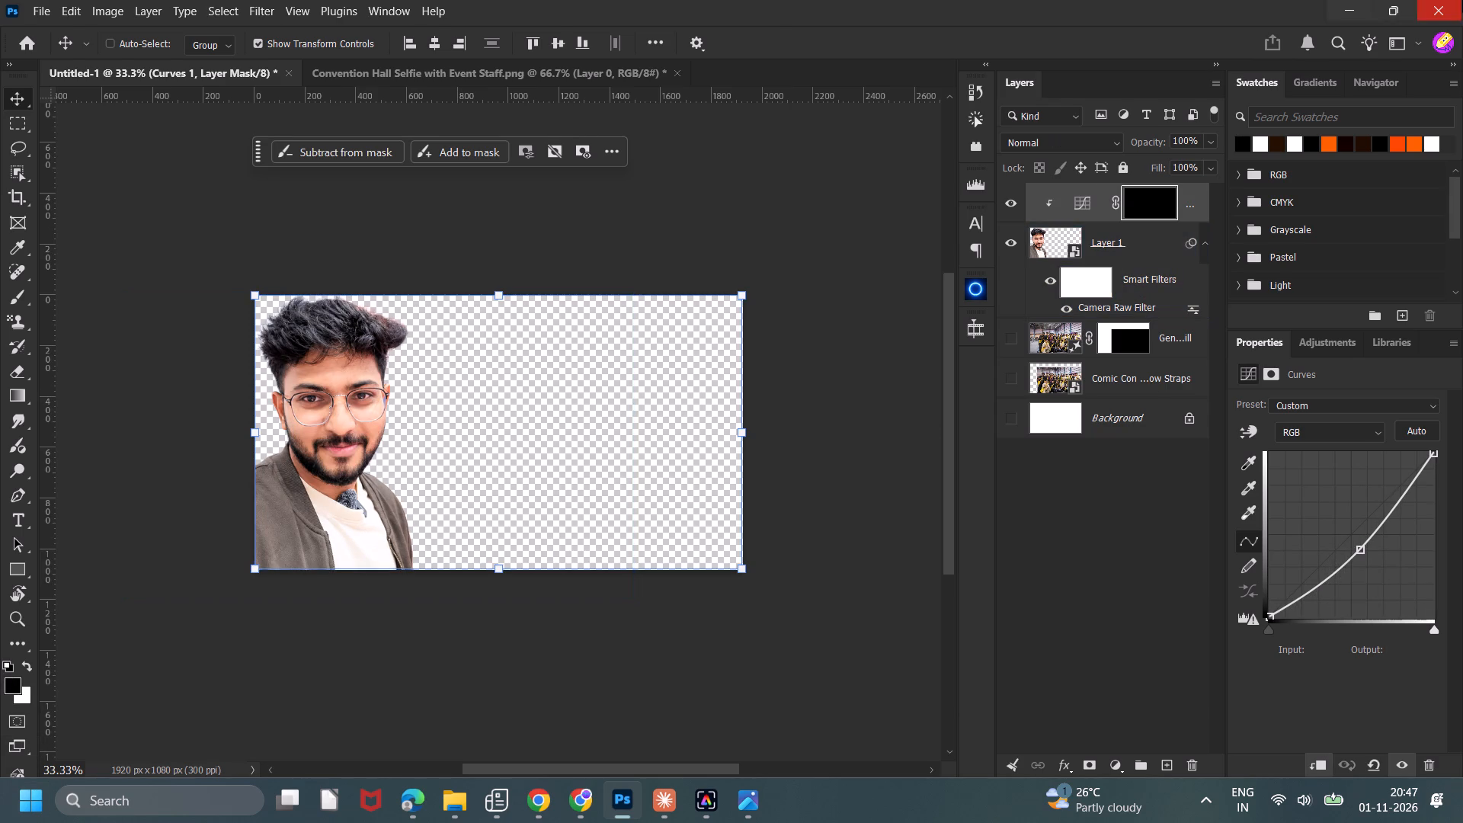
# Paint white on the Curves mask with a soft brush at 98% opacity to darken the hair.
pyautogui.press('b')
pyautogui.press('x')
pyautogui.hotkey('ctrl', '=')
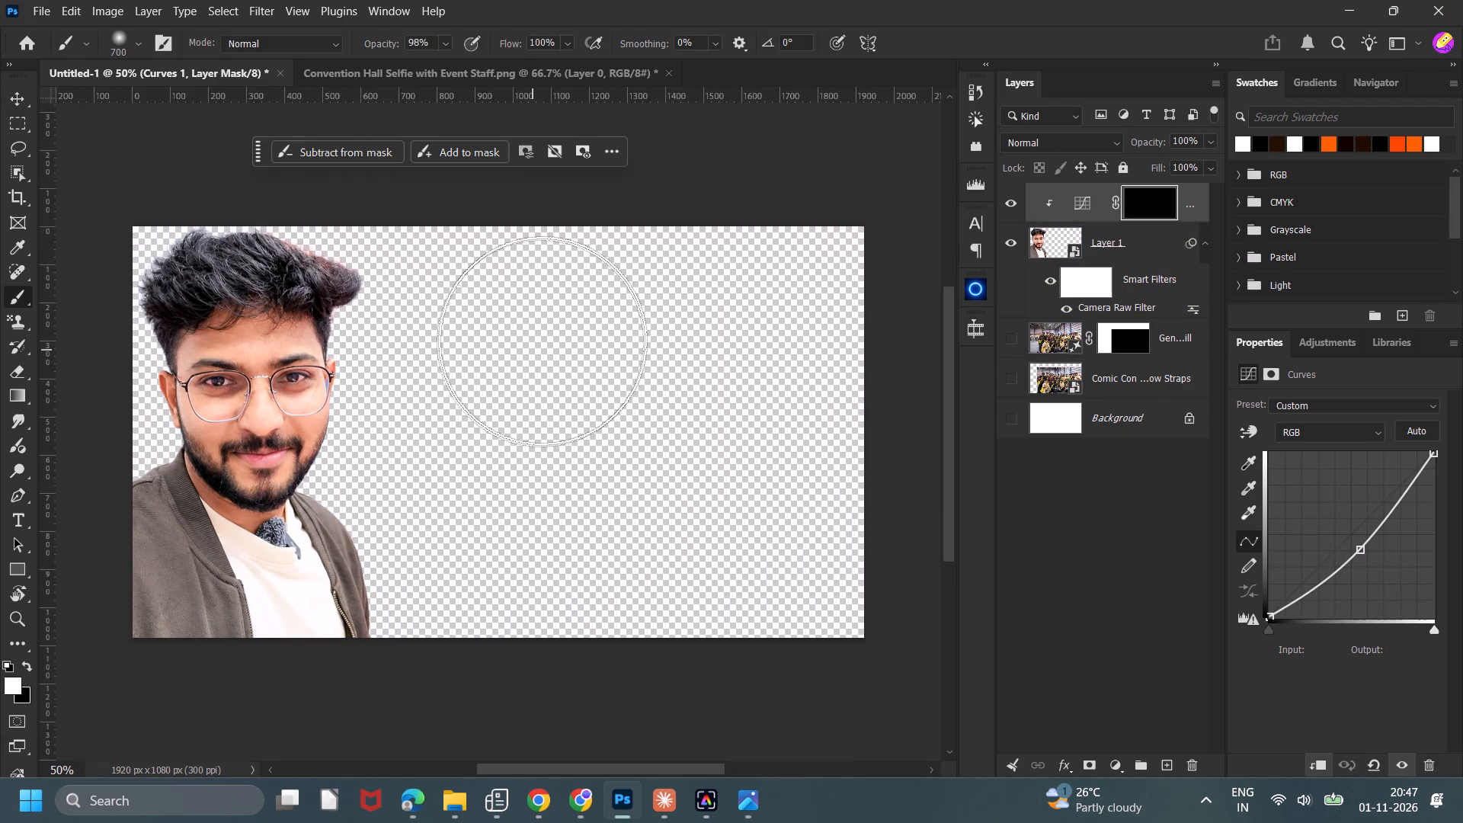
pyautogui.press('[')
pyautogui.press('[')
pyautogui.press('[')
pyautogui.press('[')
pyautogui.moveTo(365, 253); pyautogui.dragTo(367, 300)
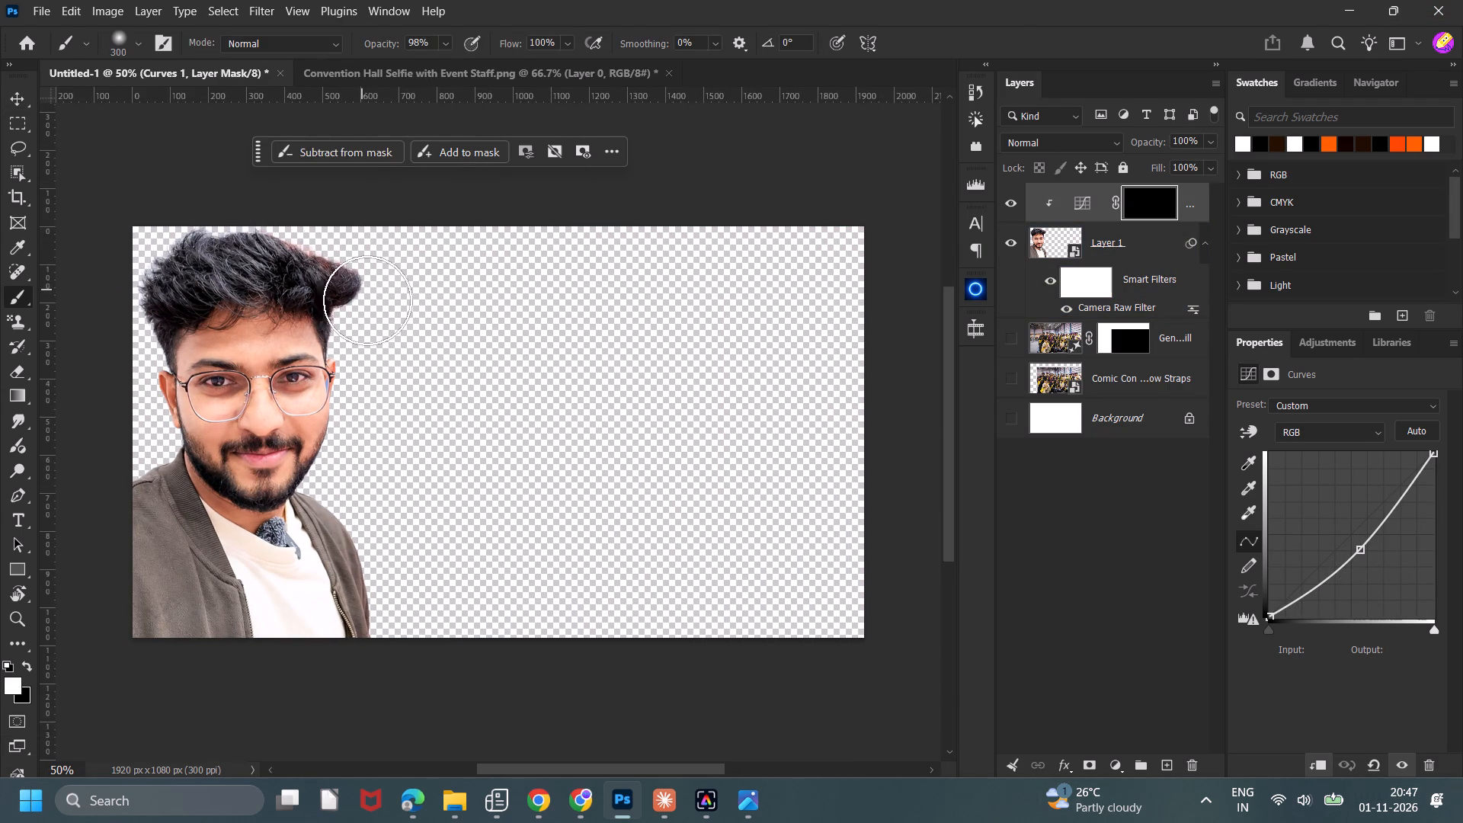
pyautogui.moveTo(367, 300); pyautogui.dragTo(117, 309)
pyautogui.press('[')
pyautogui.press('[')
pyautogui.press('[')
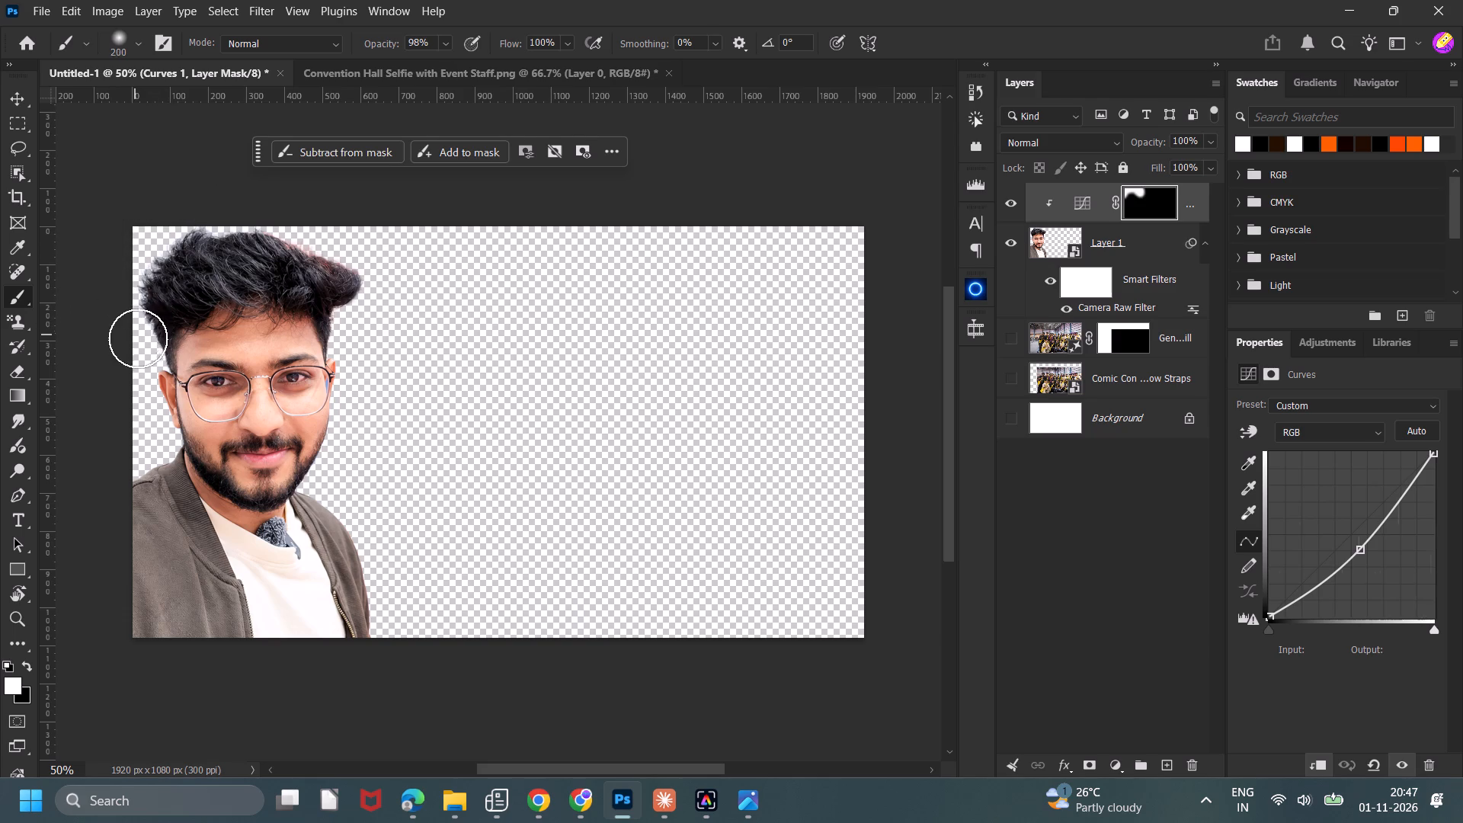
pyautogui.press('[')
pyautogui.moveTo(142, 339); pyautogui.dragTo(349, 318)
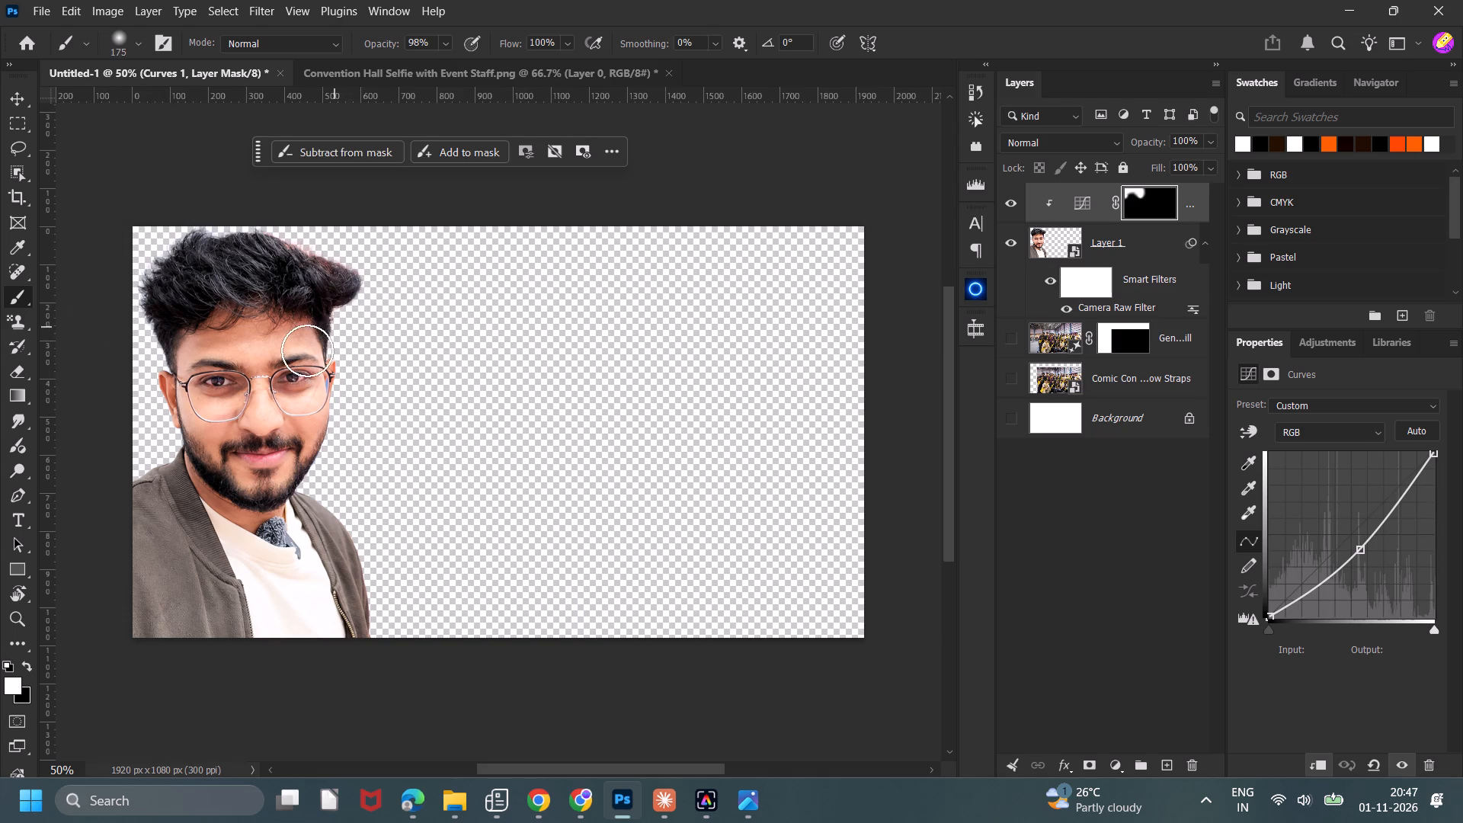
# Lower the brush opacity to 51% and paint the Curves mask over the beard and moustache with a small brush.
pyautogui.press('[')
pyautogui.moveTo(378, 40); pyautogui.dragTo(332, 64)
pyautogui.press('[')
pyautogui.press('[')
pyautogui.press('[')
pyautogui.press('[')
pyautogui.press('[')
pyautogui.press('[')
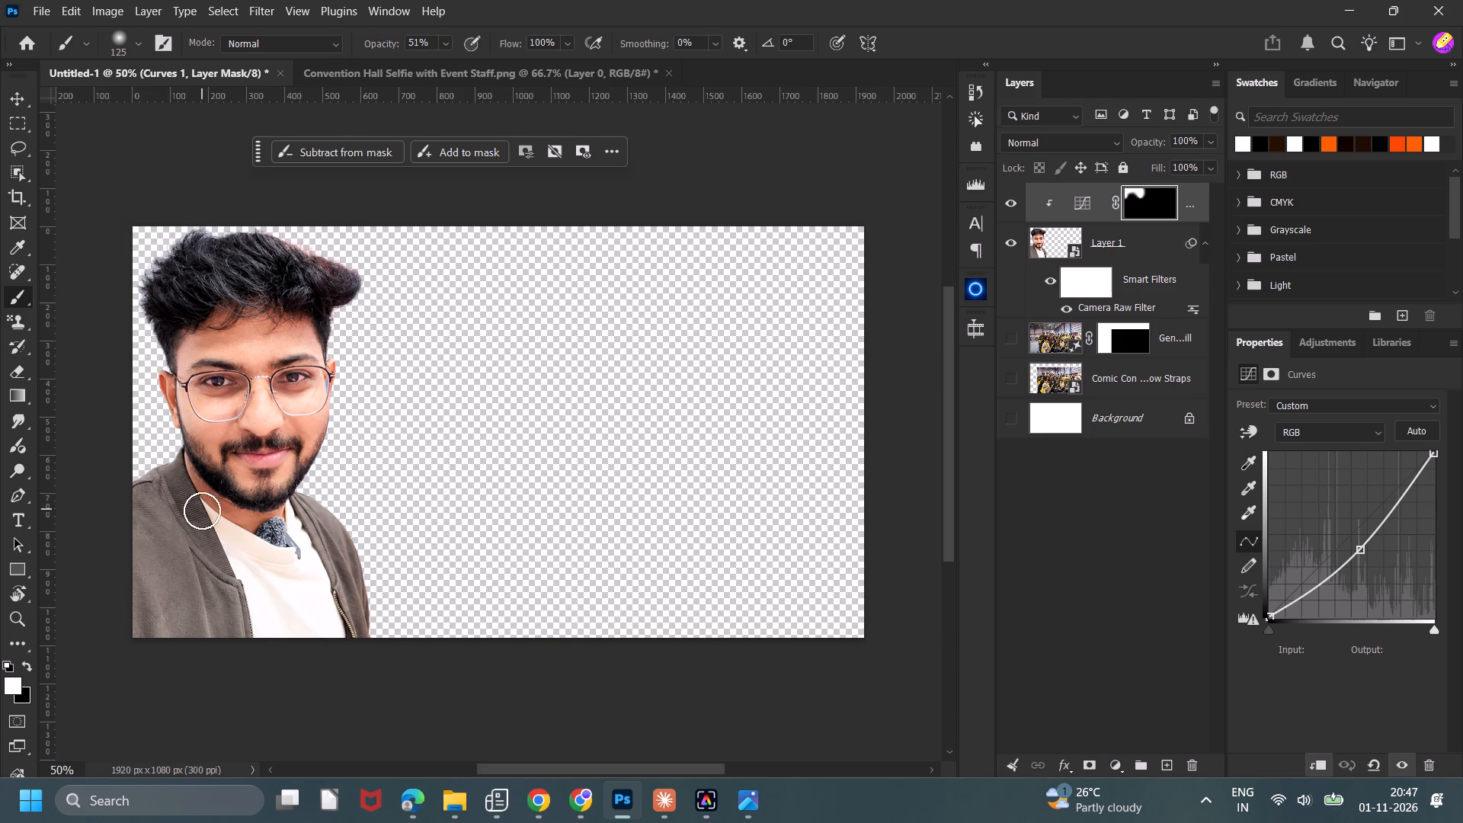
pyautogui.press('[')
pyautogui.press('[')
pyautogui.press('[')
pyautogui.press('[')
pyautogui.moveTo(174, 406); pyautogui.dragTo(191, 451)
pyautogui.moveTo(191, 451); pyautogui.dragTo(265, 479)
pyautogui.moveTo(265, 479); pyautogui.dragTo(335, 404)
pyautogui.moveTo(335, 404); pyautogui.dragTo(306, 486)
pyautogui.press('[')
pyautogui.press('[')
pyautogui.press('[')
pyautogui.moveTo(298, 461); pyautogui.dragTo(294, 442)
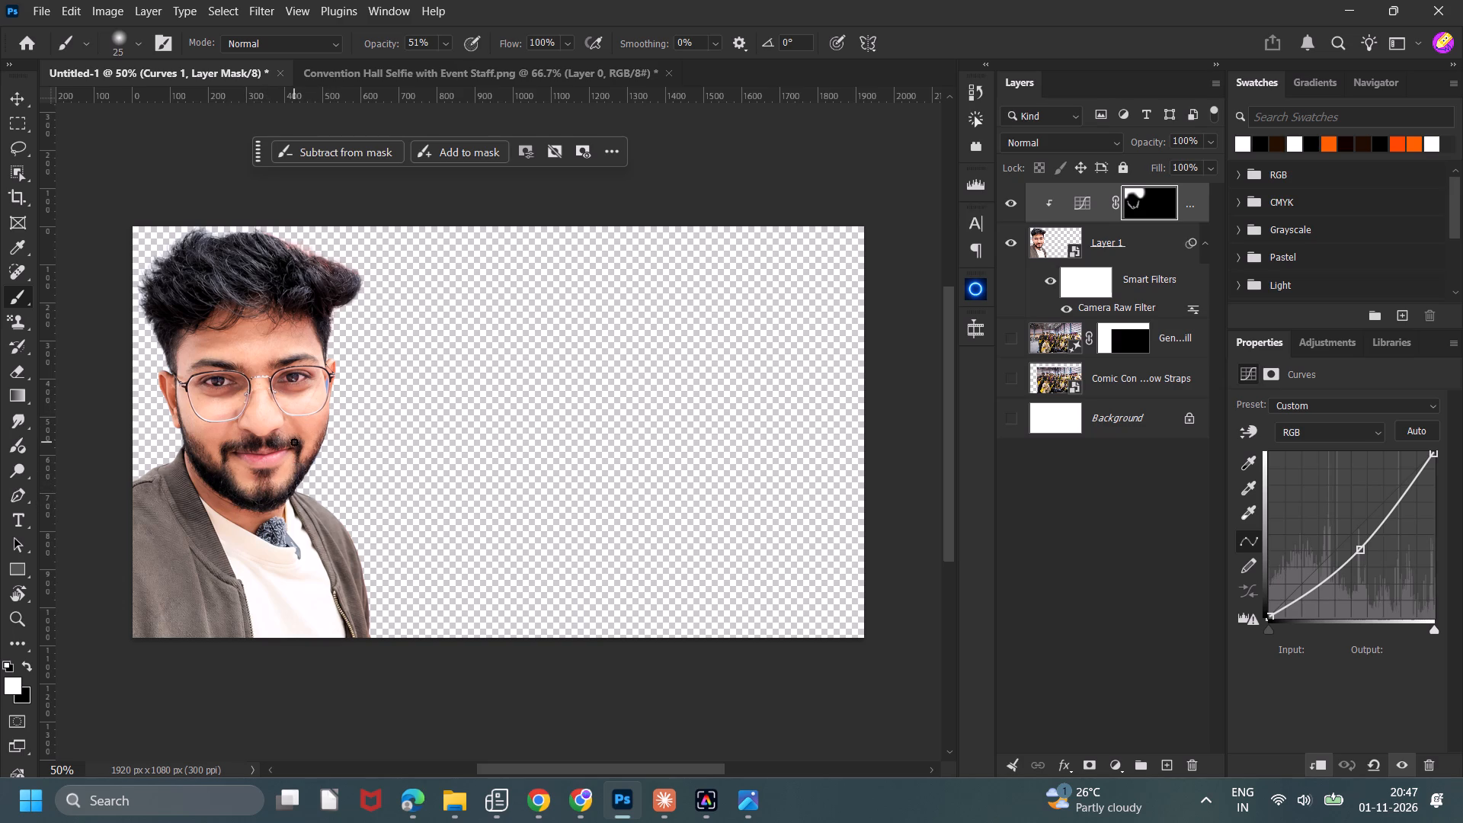
pyautogui.moveTo(294, 442); pyautogui.dragTo(287, 439)
pyautogui.moveTo(255, 439); pyautogui.dragTo(222, 453)
pyautogui.moveTo(258, 473); pyautogui.dragTo(272, 472)
# Paint the Curves mask over both pupils at brush size 40 and both eyebrows at size 30.
pyautogui.press(']')
pyautogui.write(']]')
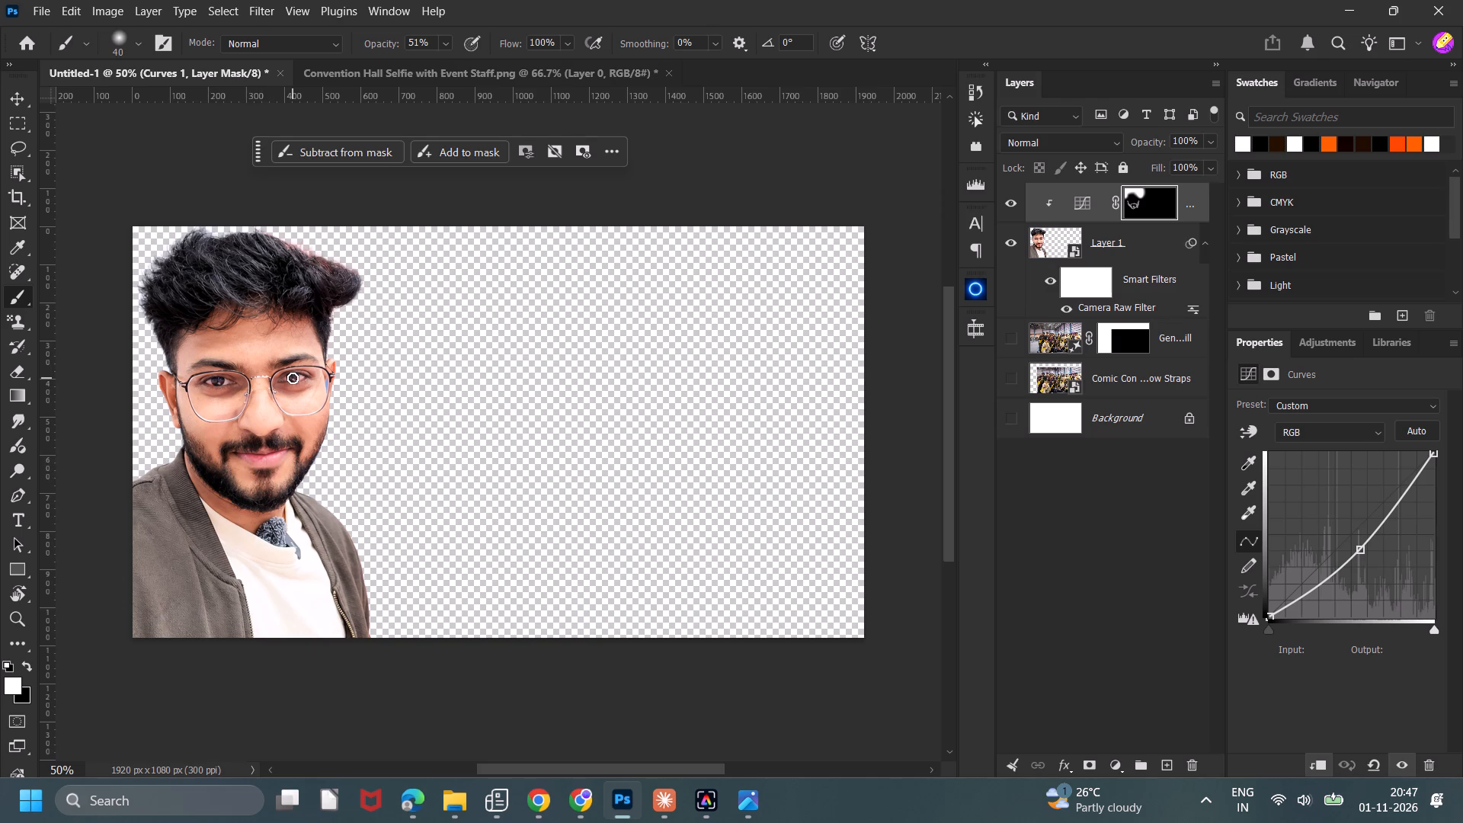
pyautogui.doubleClick(293, 378)
pyautogui.tripleClick(217, 379)
pyautogui.press('[')
pyautogui.press('[')
pyautogui.moveTo(276, 363); pyautogui.dragTo(311, 355)
pyautogui.moveTo(311, 355); pyautogui.dragTo(320, 360)
pyautogui.moveTo(236, 369); pyautogui.dragTo(196, 367)
pyautogui.moveTo(196, 367); pyautogui.dragTo(193, 370)
# Stamp the visible selfie into a new top layer, clip it to the layers below and convert it to a smart object.
pyautogui.hotkey('ctrl', '-')
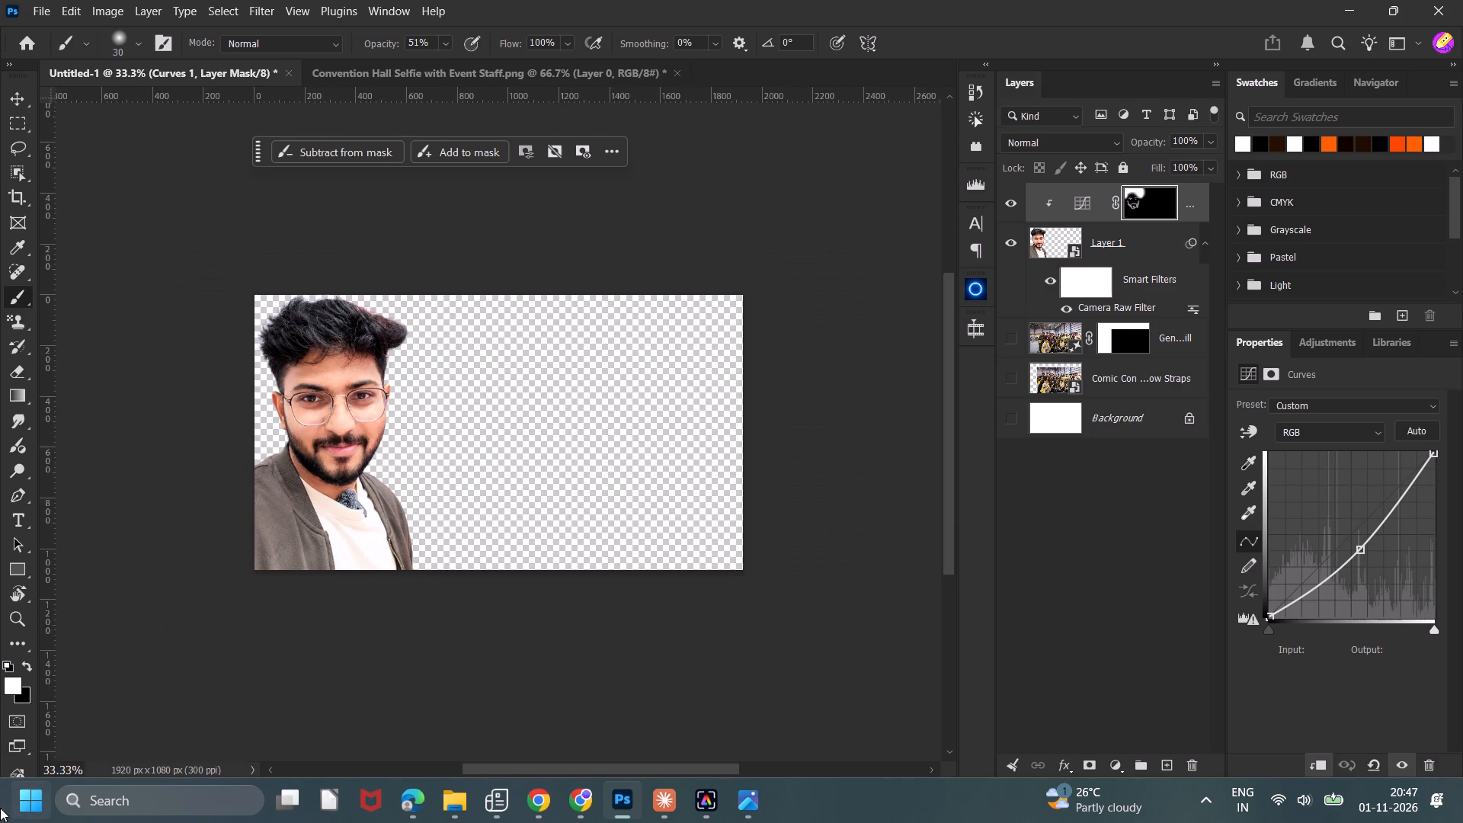
pyautogui.hotkey('ctrl', 'alt', 'shift', 'e')
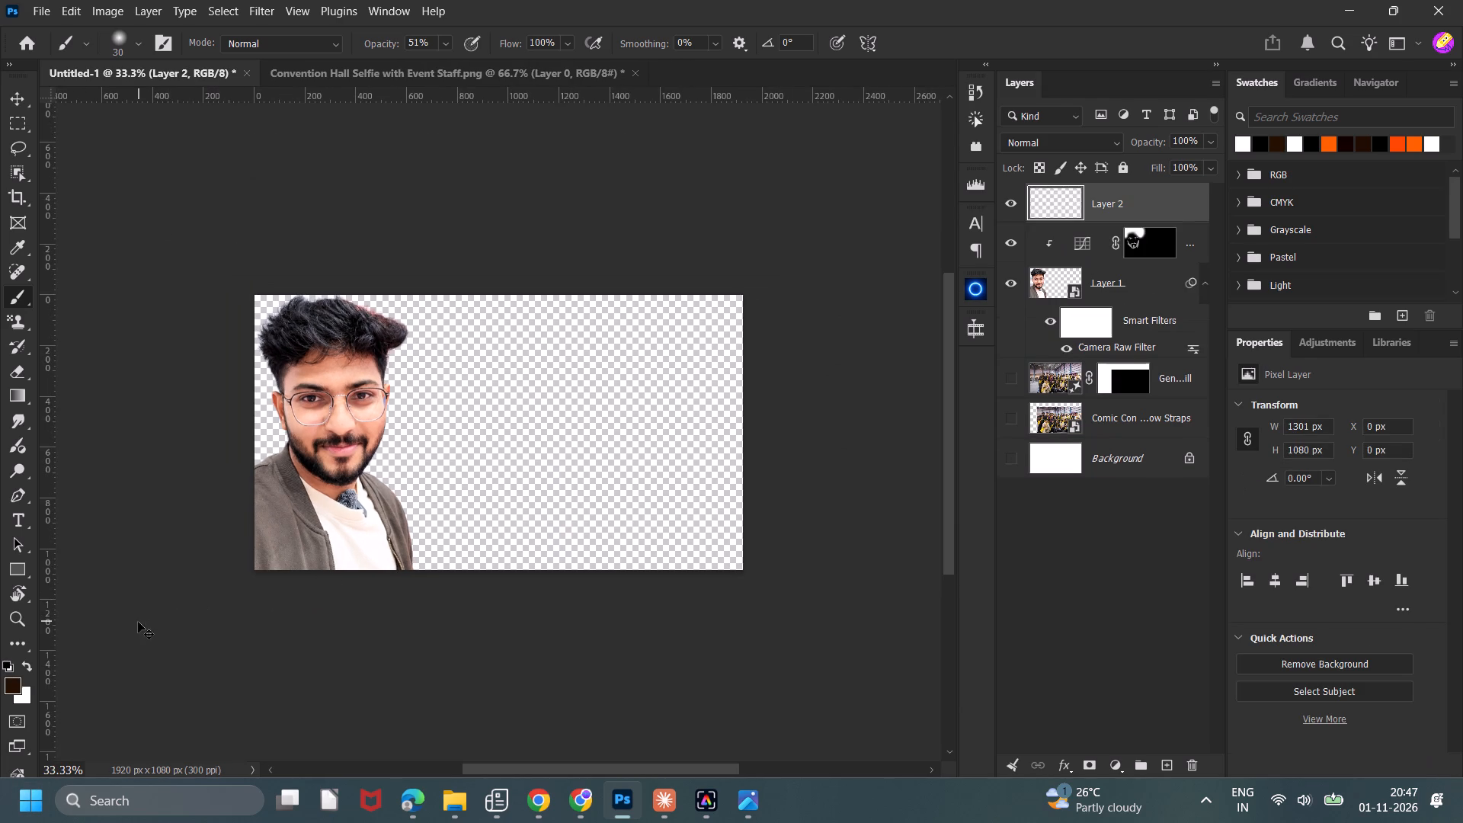
pyautogui.keyDown('alt'); pyautogui.click(1058, 223); pyautogui.keyUp('alt')
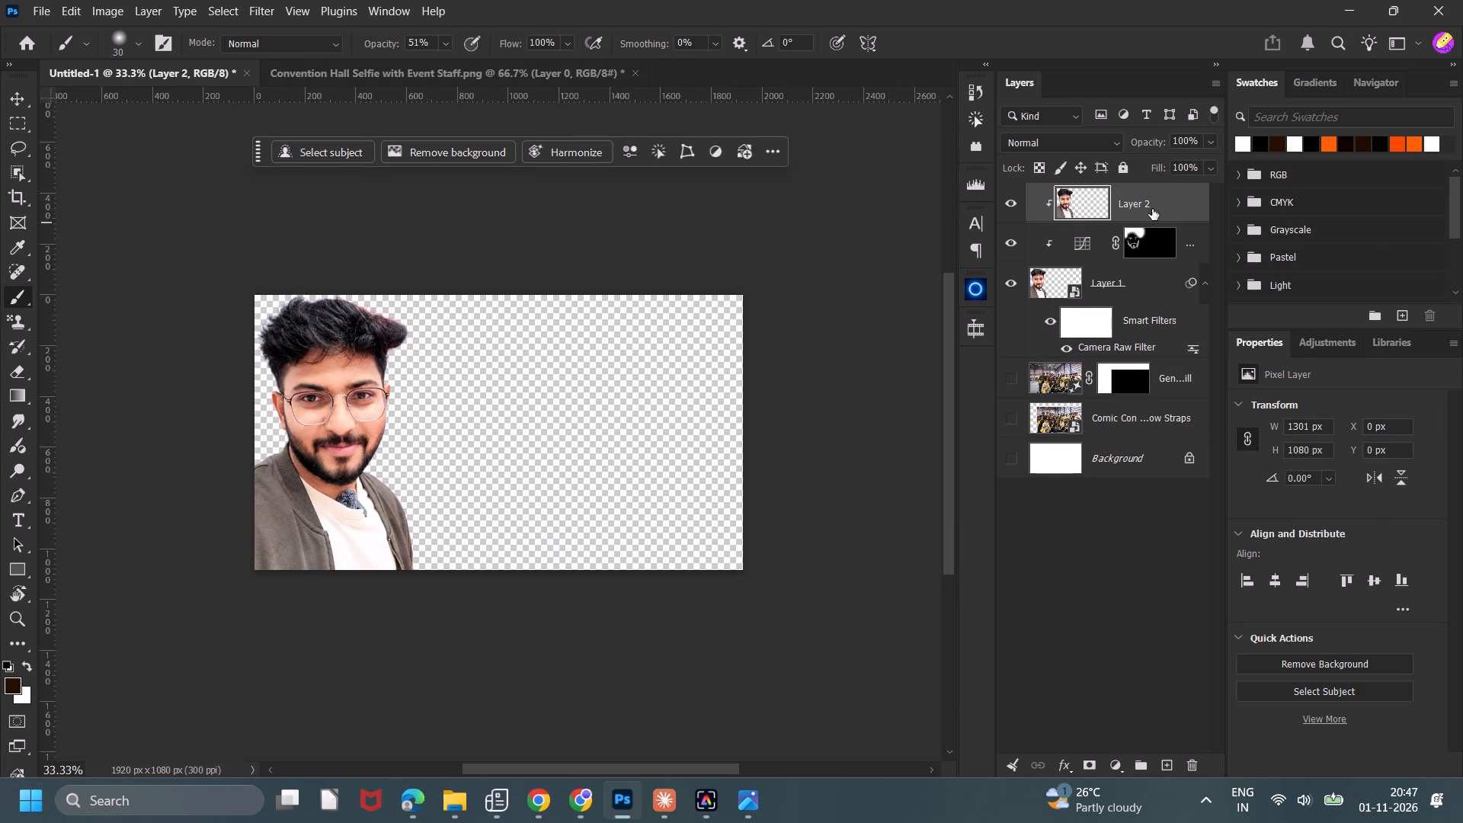
pyautogui.rightClick(1152, 209)
pyautogui.click(1195, 604)
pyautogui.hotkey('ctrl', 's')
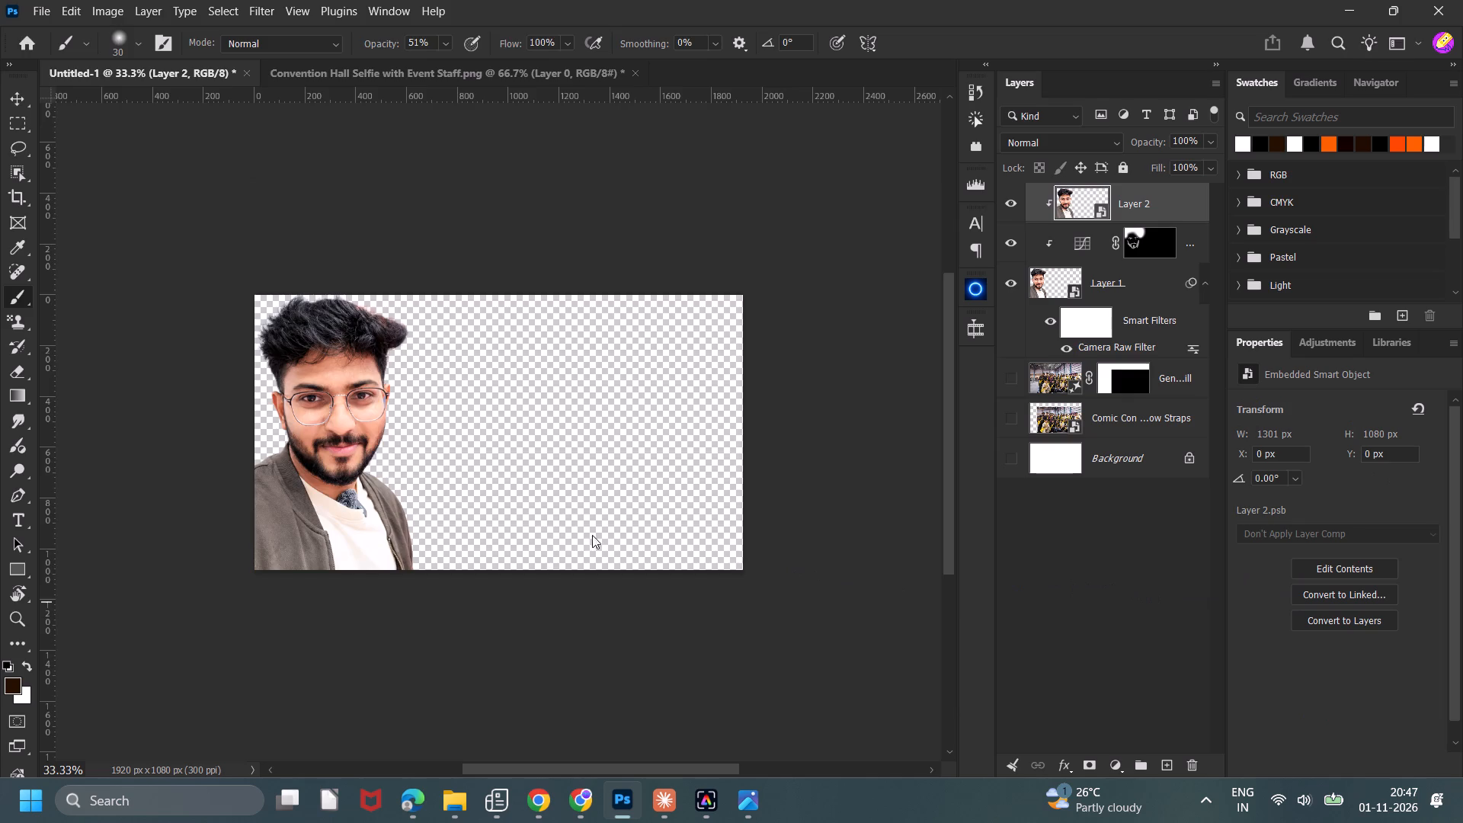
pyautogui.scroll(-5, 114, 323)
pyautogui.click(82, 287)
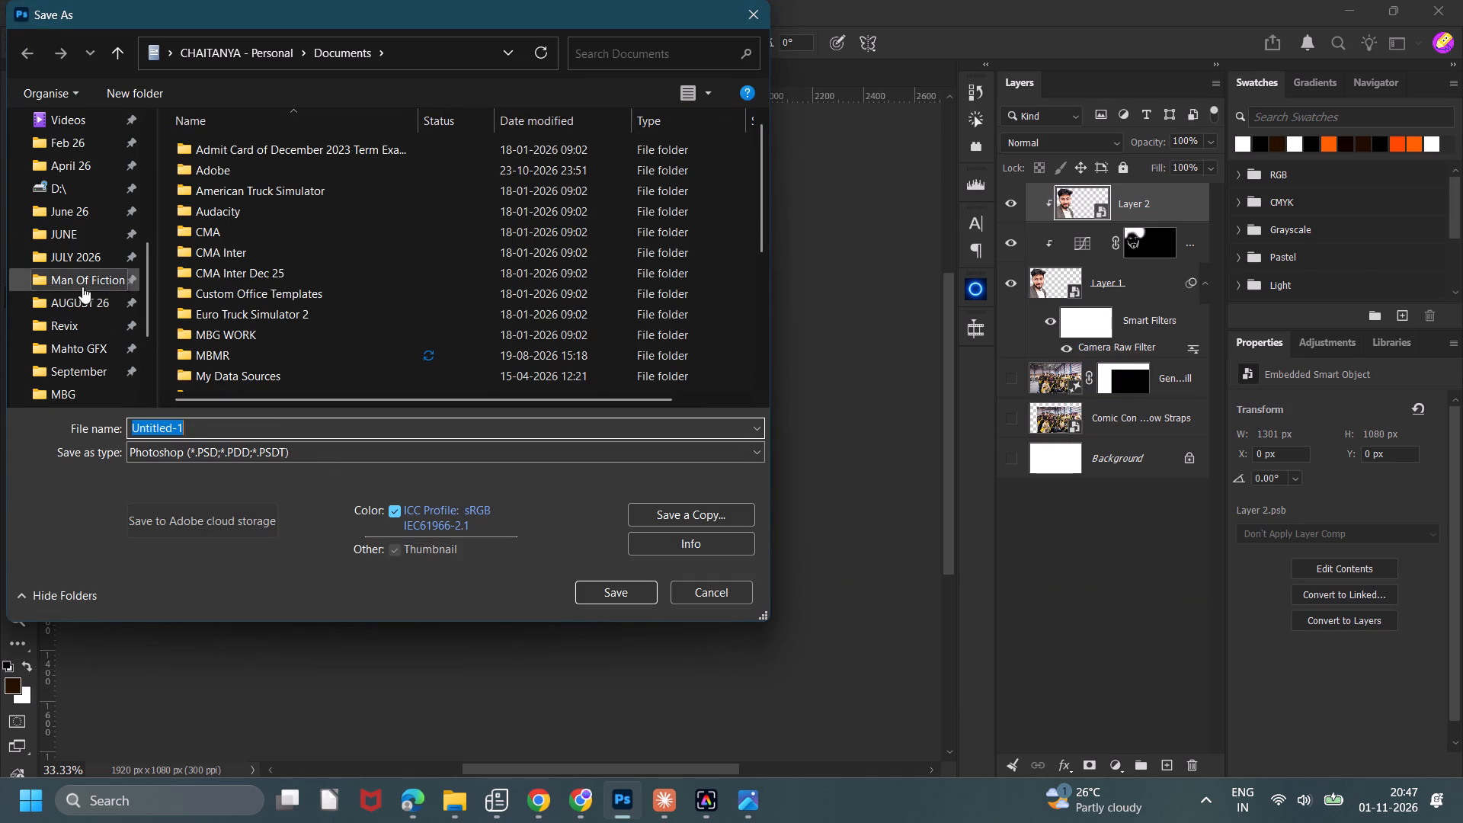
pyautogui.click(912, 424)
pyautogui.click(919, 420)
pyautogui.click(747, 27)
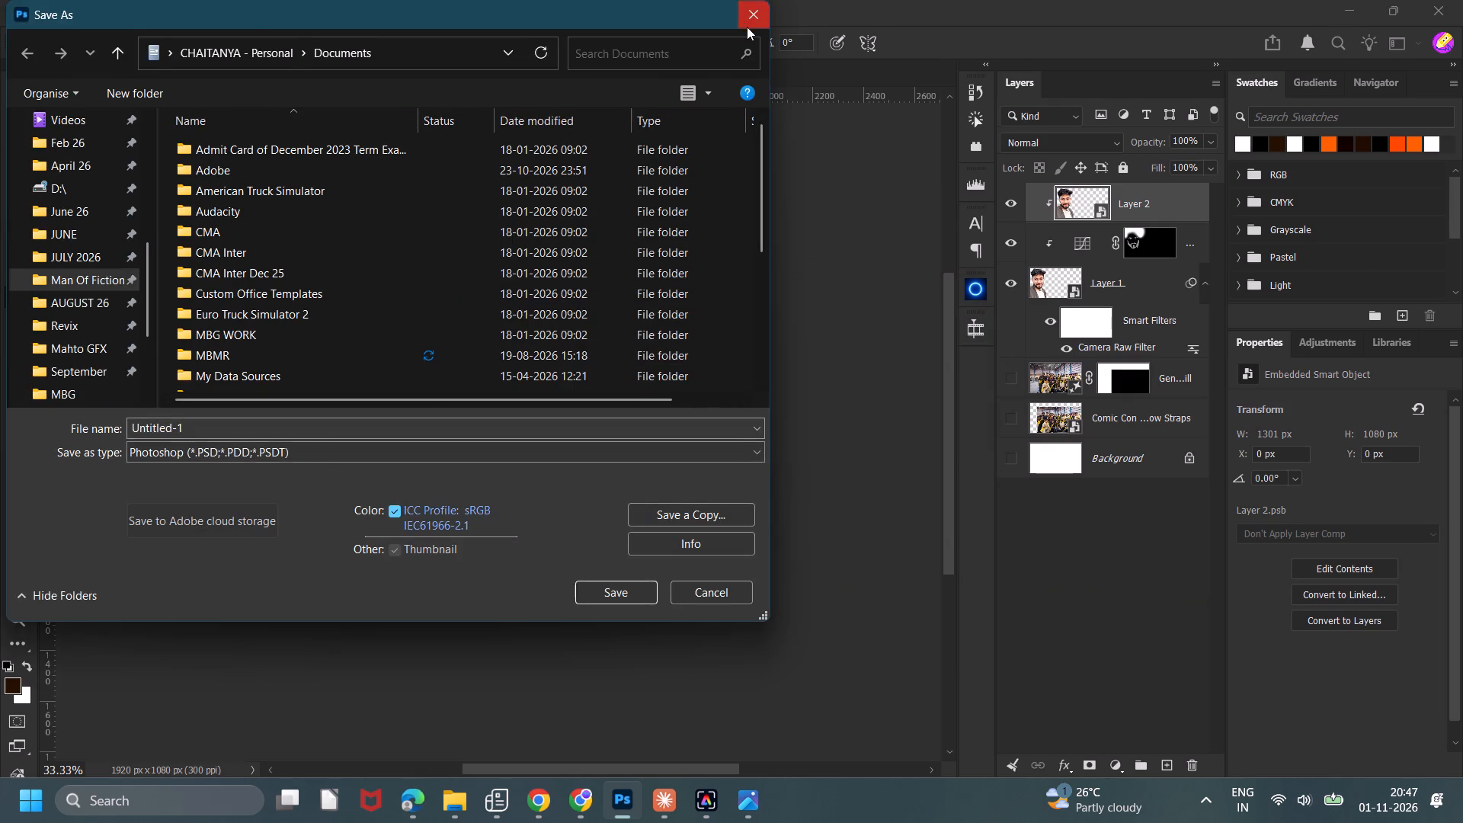
# Go to the Windows desktop and launch Google Drive.
pyautogui.click(1462, 822)
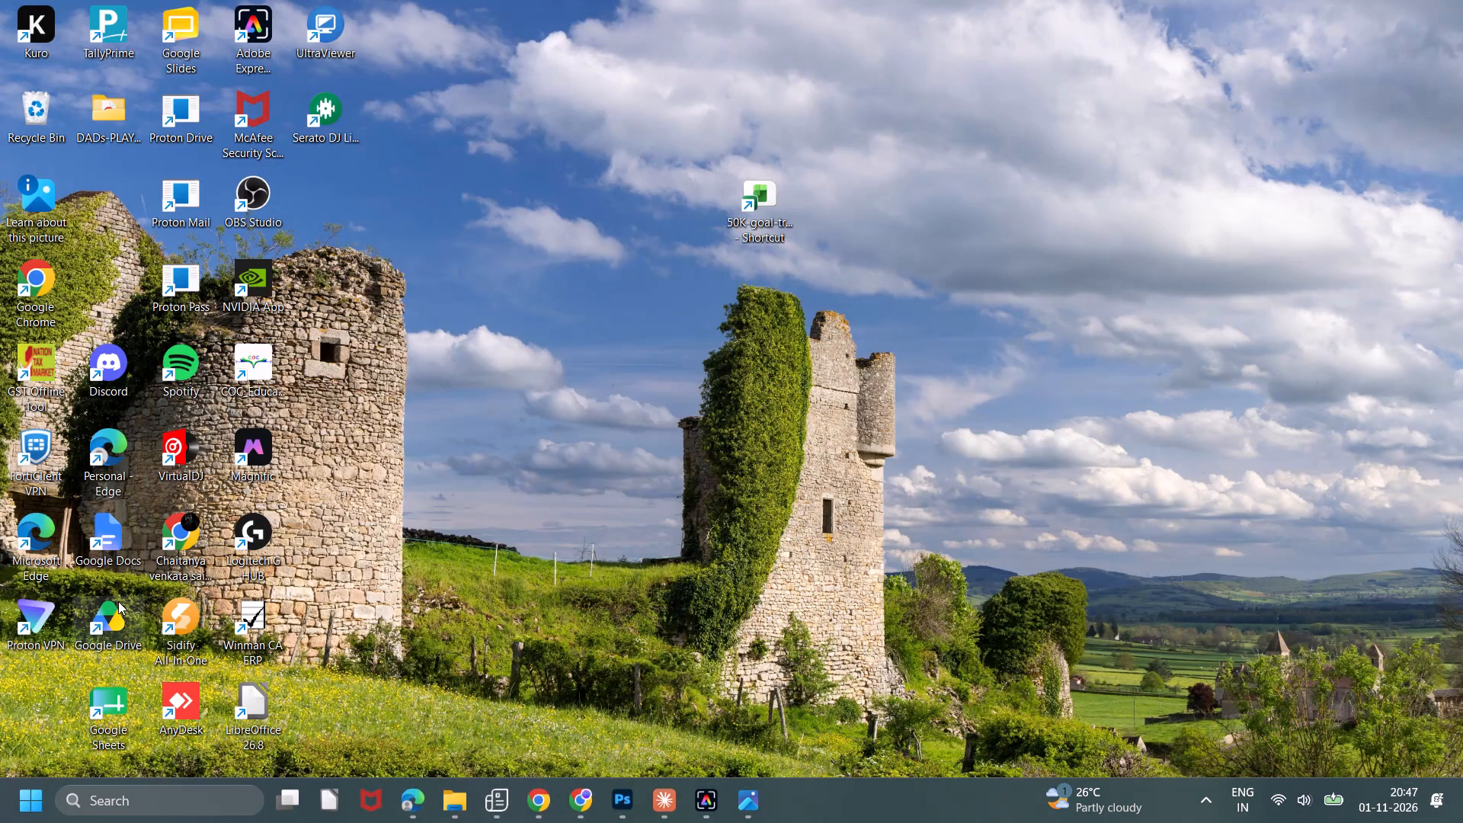
pyautogui.rightClick(118, 601)
pyautogui.click(194, 175)
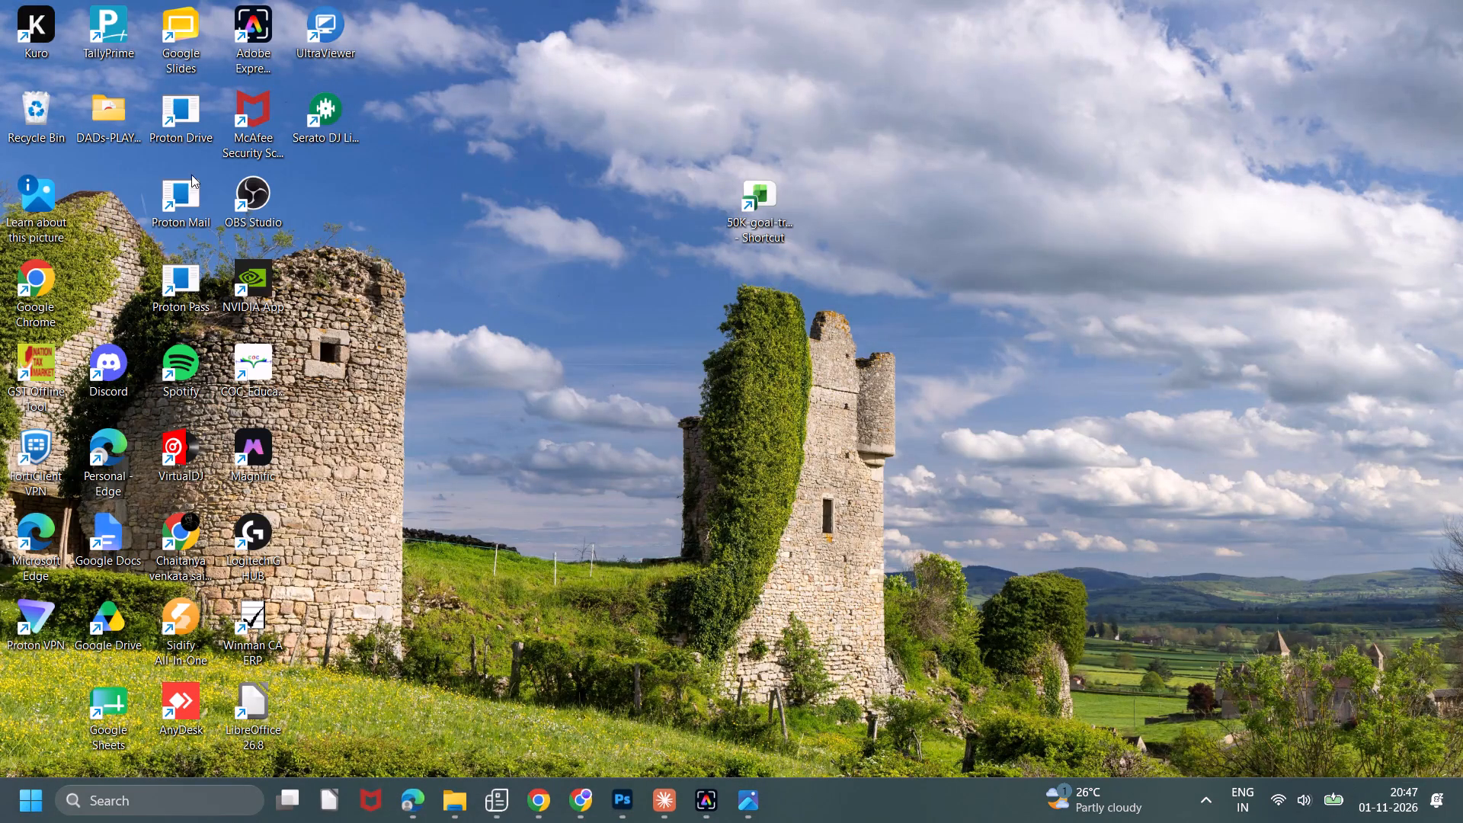
# Switch back to Photoshop and start saving the thumbnail document as a PSD in the MBG outputs folder.
pyautogui.click(639, 800)
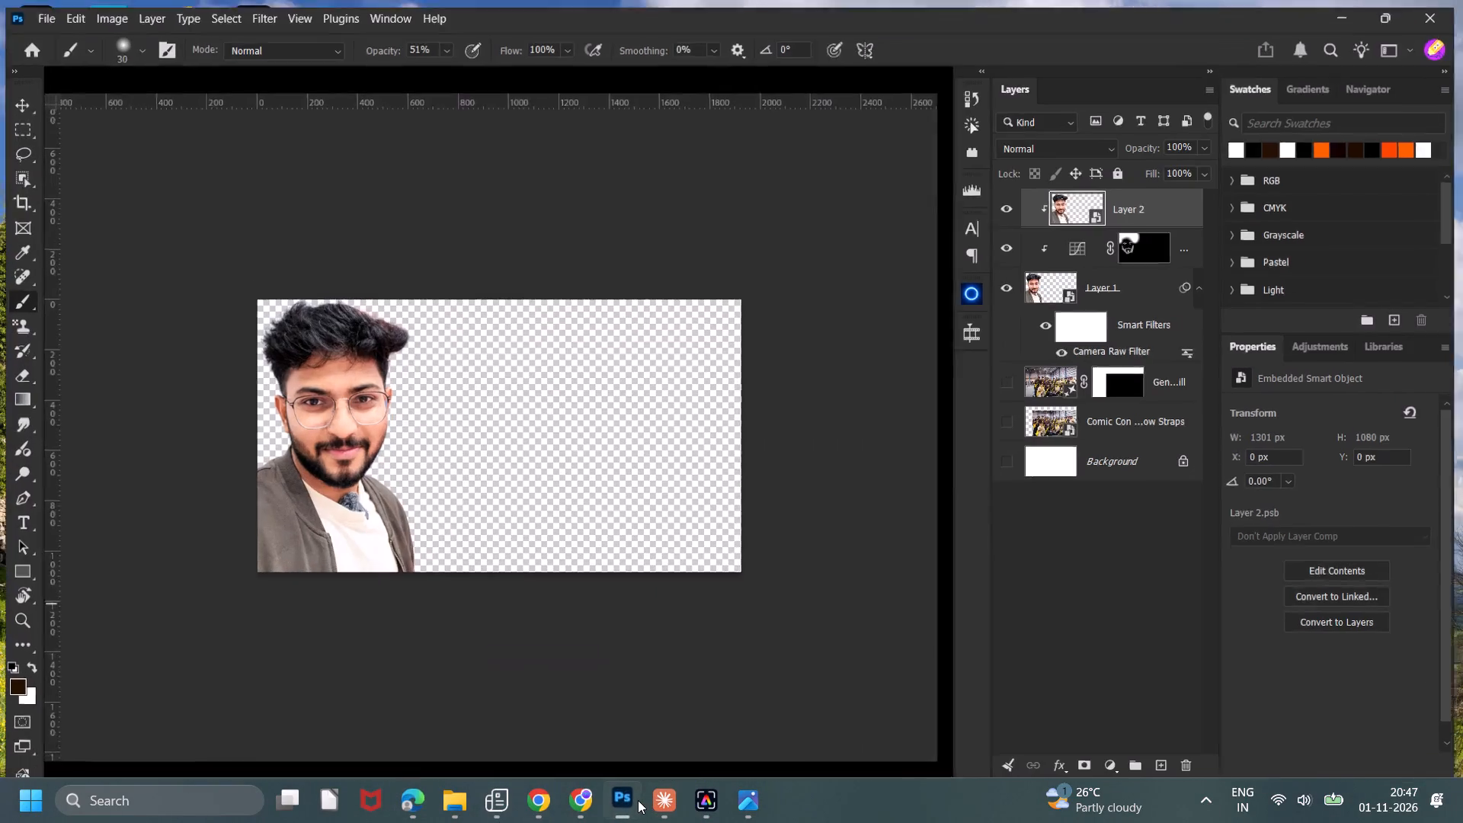
pyautogui.scroll(-2, 619, 757)
pyautogui.scroll(2, 514, 787)
pyautogui.hotkey('ctrl', 's')
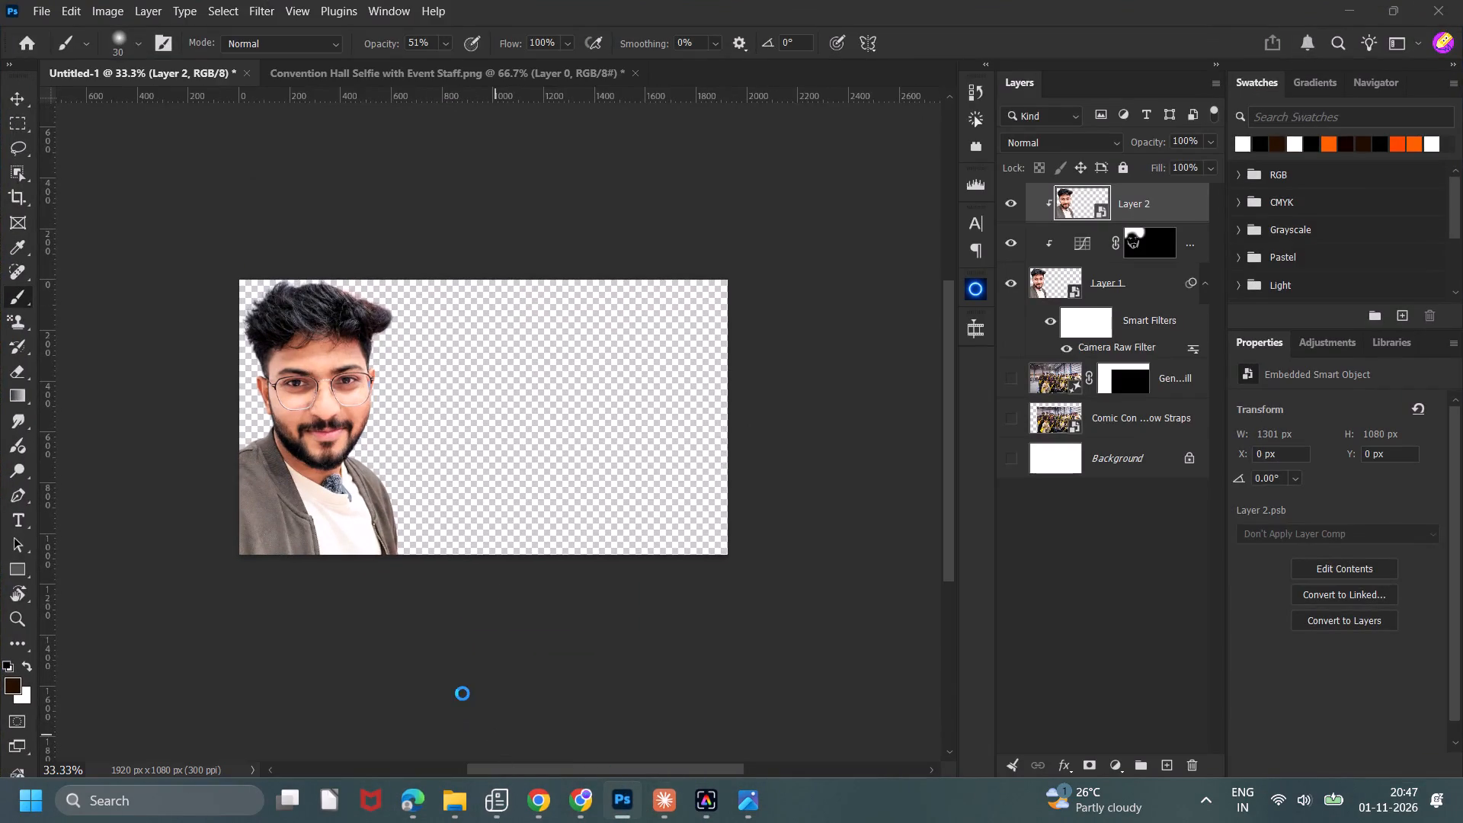
pyautogui.scroll(-6, 0, 319)
pyautogui.click(98, 281)
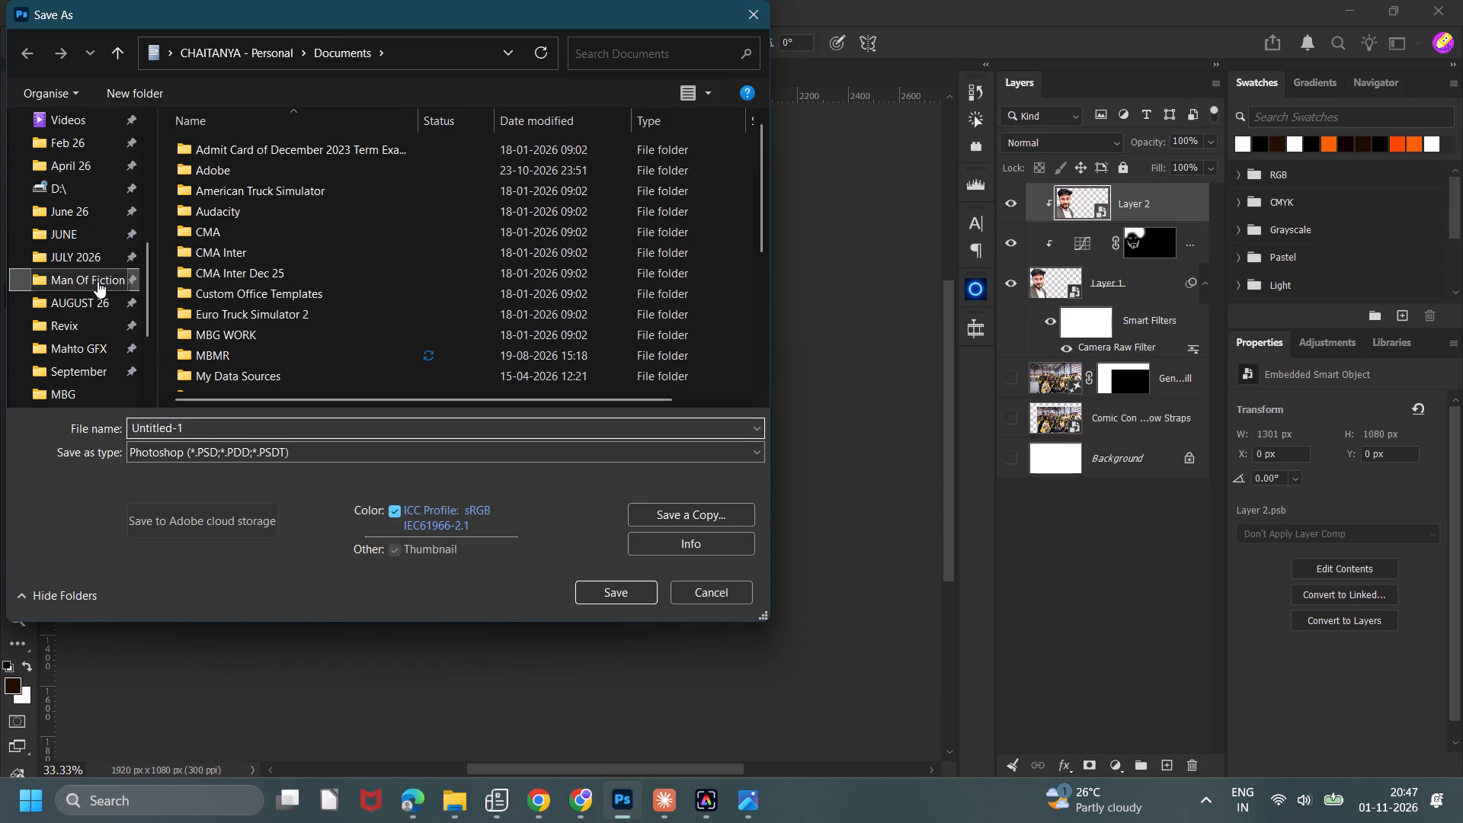
pyautogui.click(224, 423)
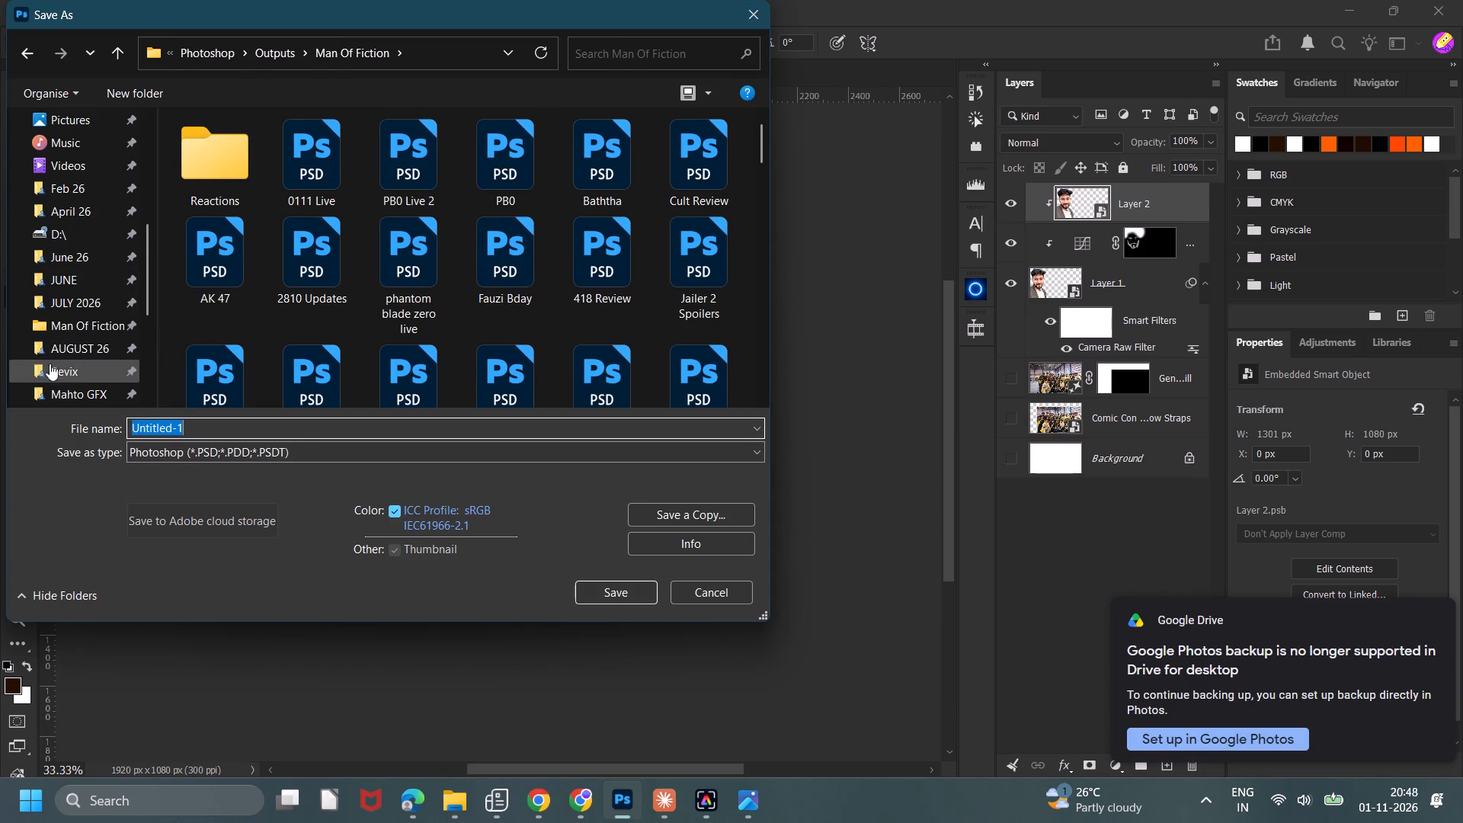
pyautogui.scroll(-2, 56, 328)
pyautogui.click(78, 330)
# Name the Photoshop file Comicon and save it in the MBG folder.
pyautogui.click(190, 422)
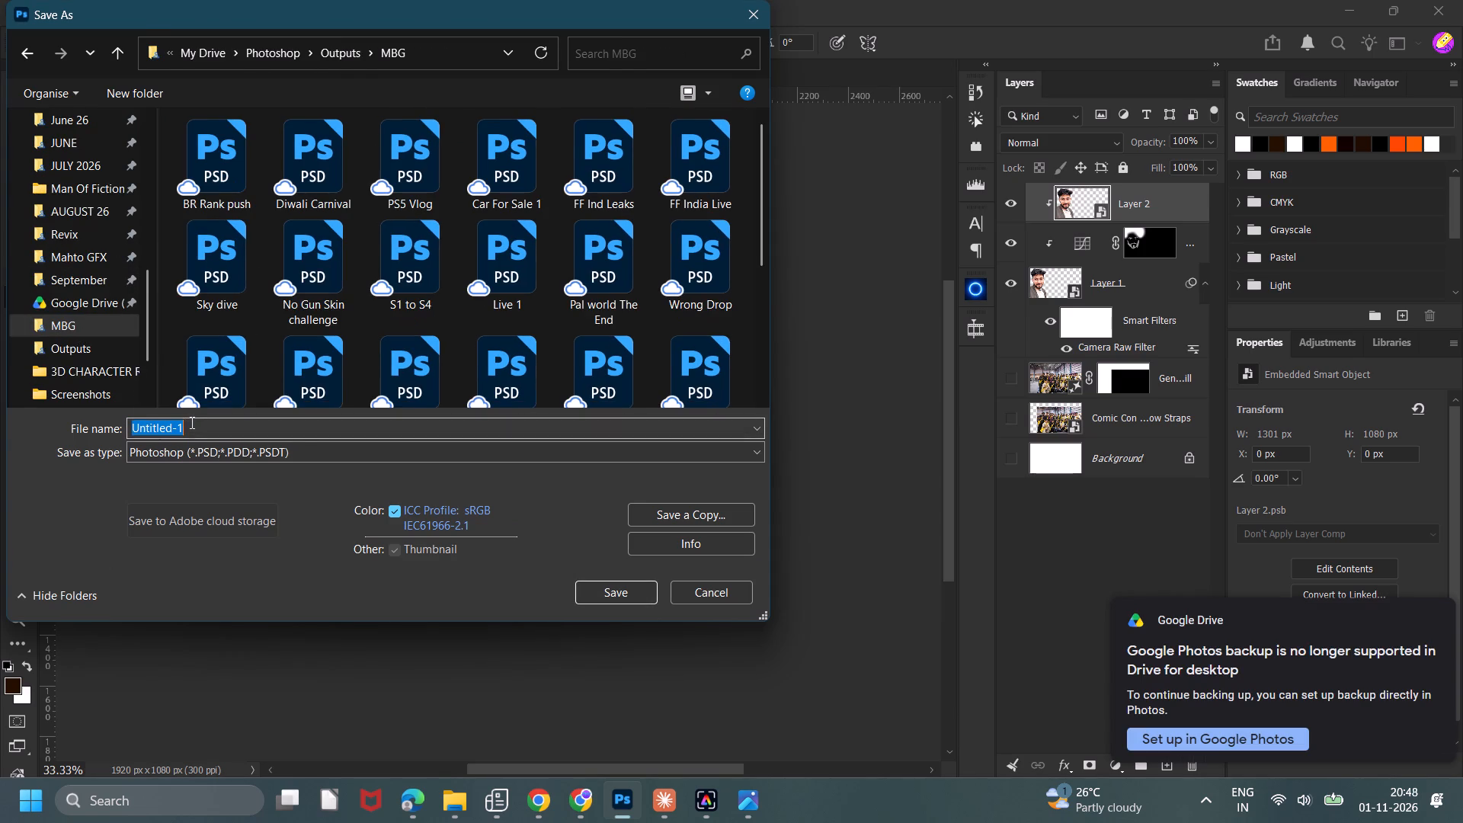
pyautogui.write('MM')
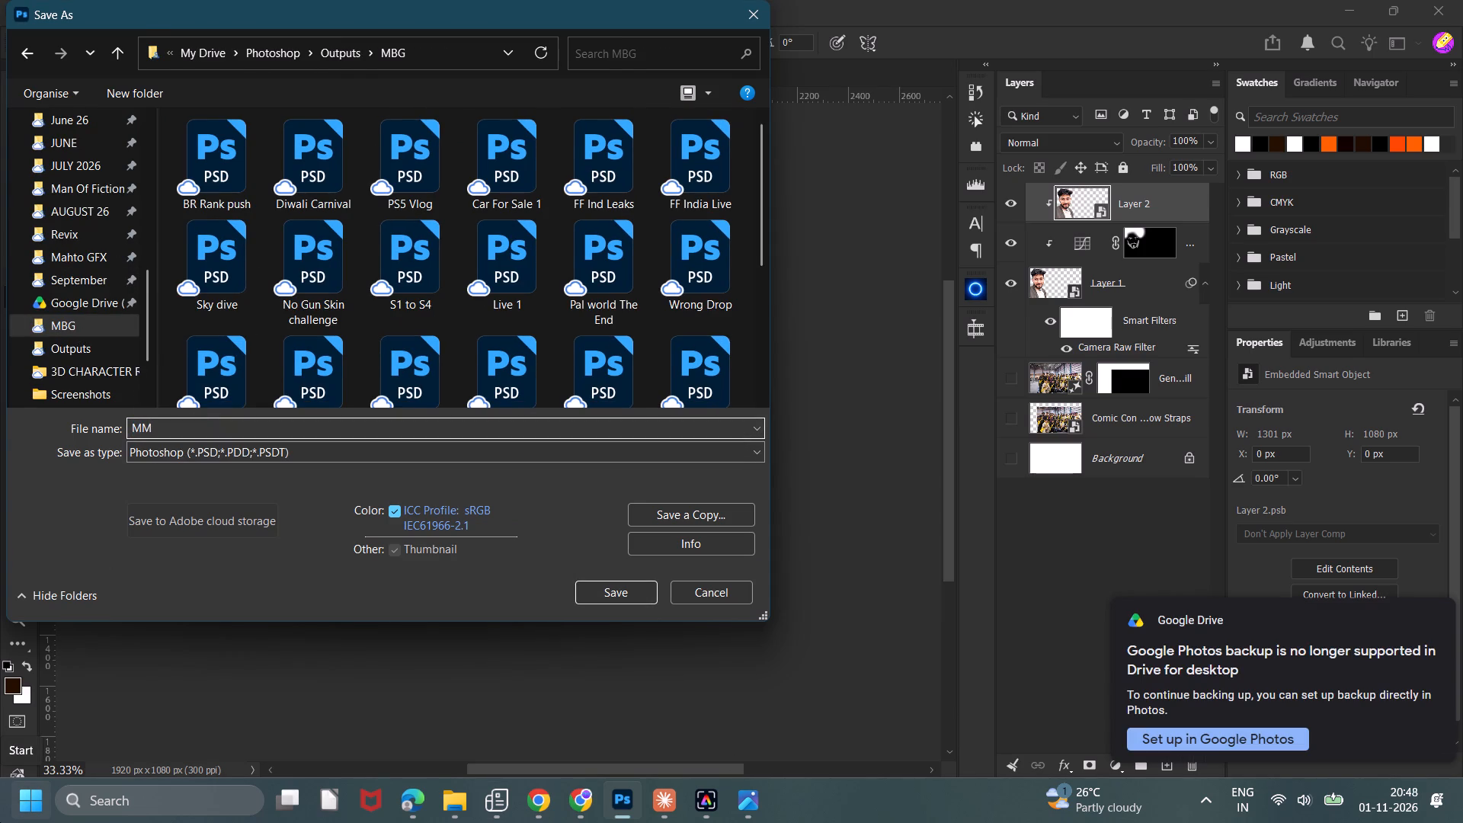
pyautogui.hotkey('shift', 'BackSpace')
pyautogui.hotkey('shift', 'BackSpace')
pyautogui.hotkey('shift', 'BackSpace')
pyautogui.write('Comiccon')
pyautogui.press('space')
pyautogui.press('BackSpace')
pyautogui.press('BackSpace')
pyautogui.press('BackSpace')
pyautogui.press('BackSpace')
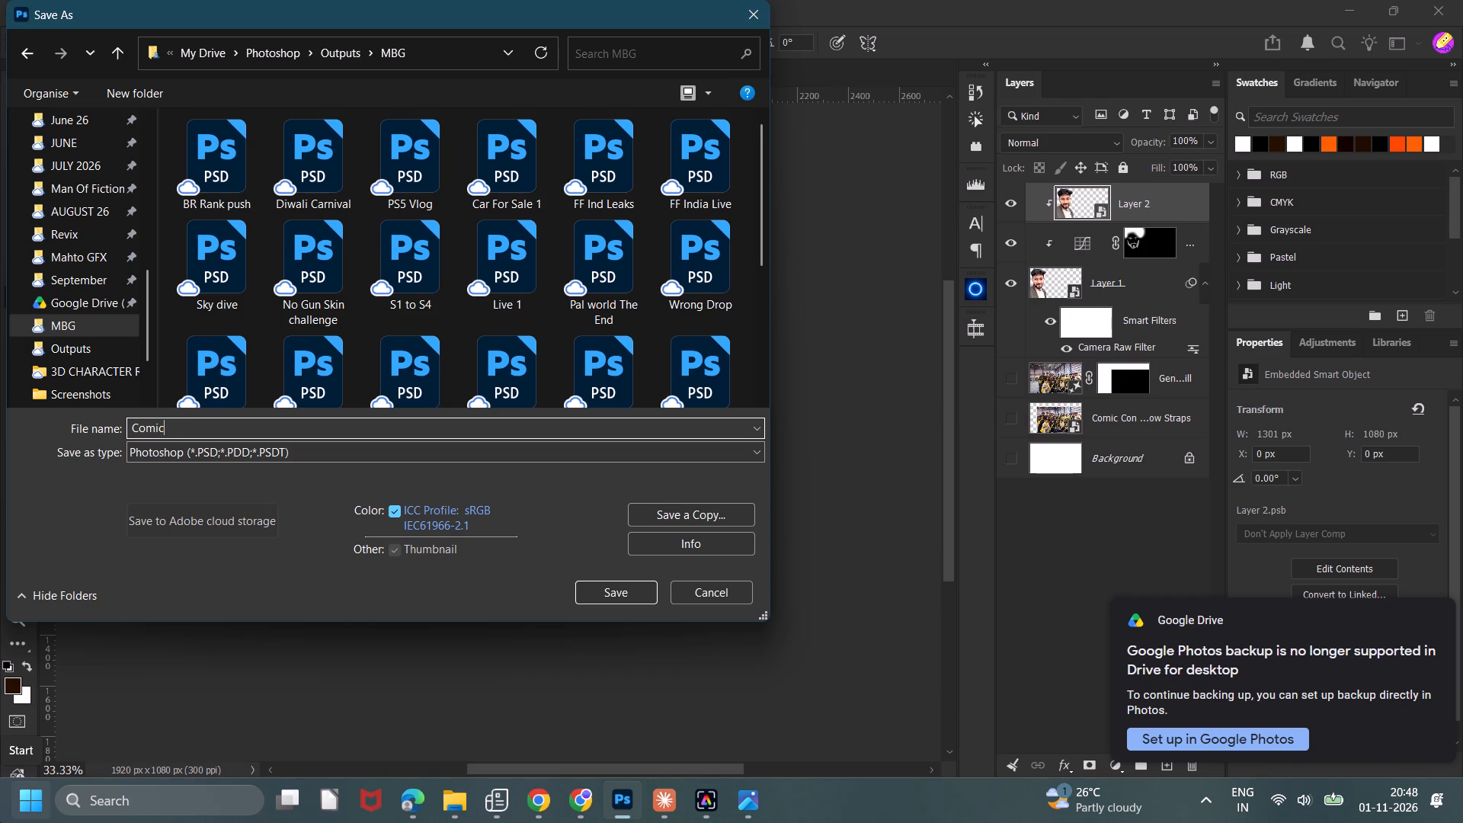
pyautogui.write('on')
pyautogui.press('space')
pyautogui.press('Return')
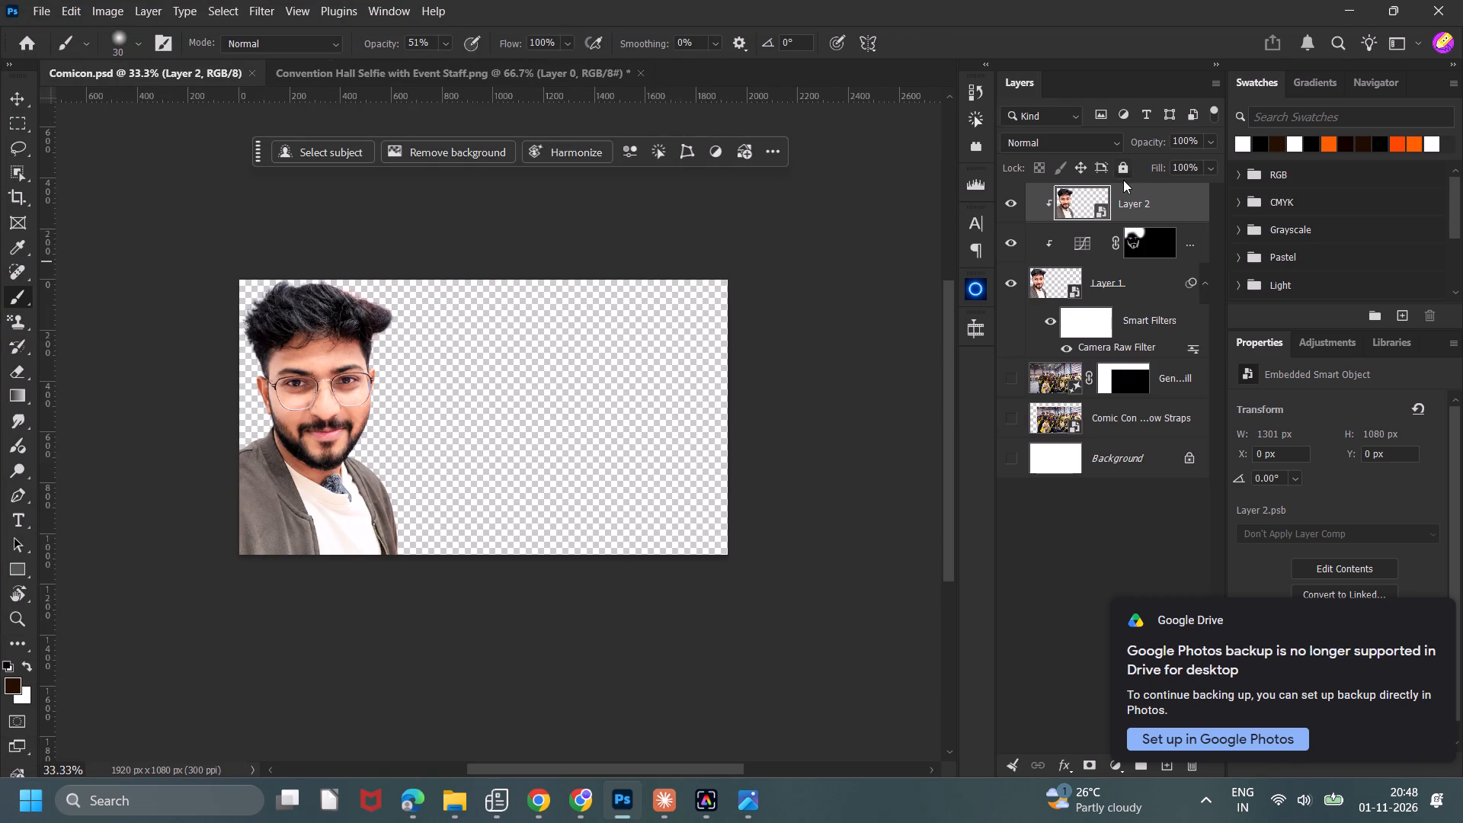
# Apply the Skin Smoothing neural filter to the selfie smart object with blur 50 and smoothness +28.
pyautogui.click(256, 20)
pyautogui.click(287, 88)
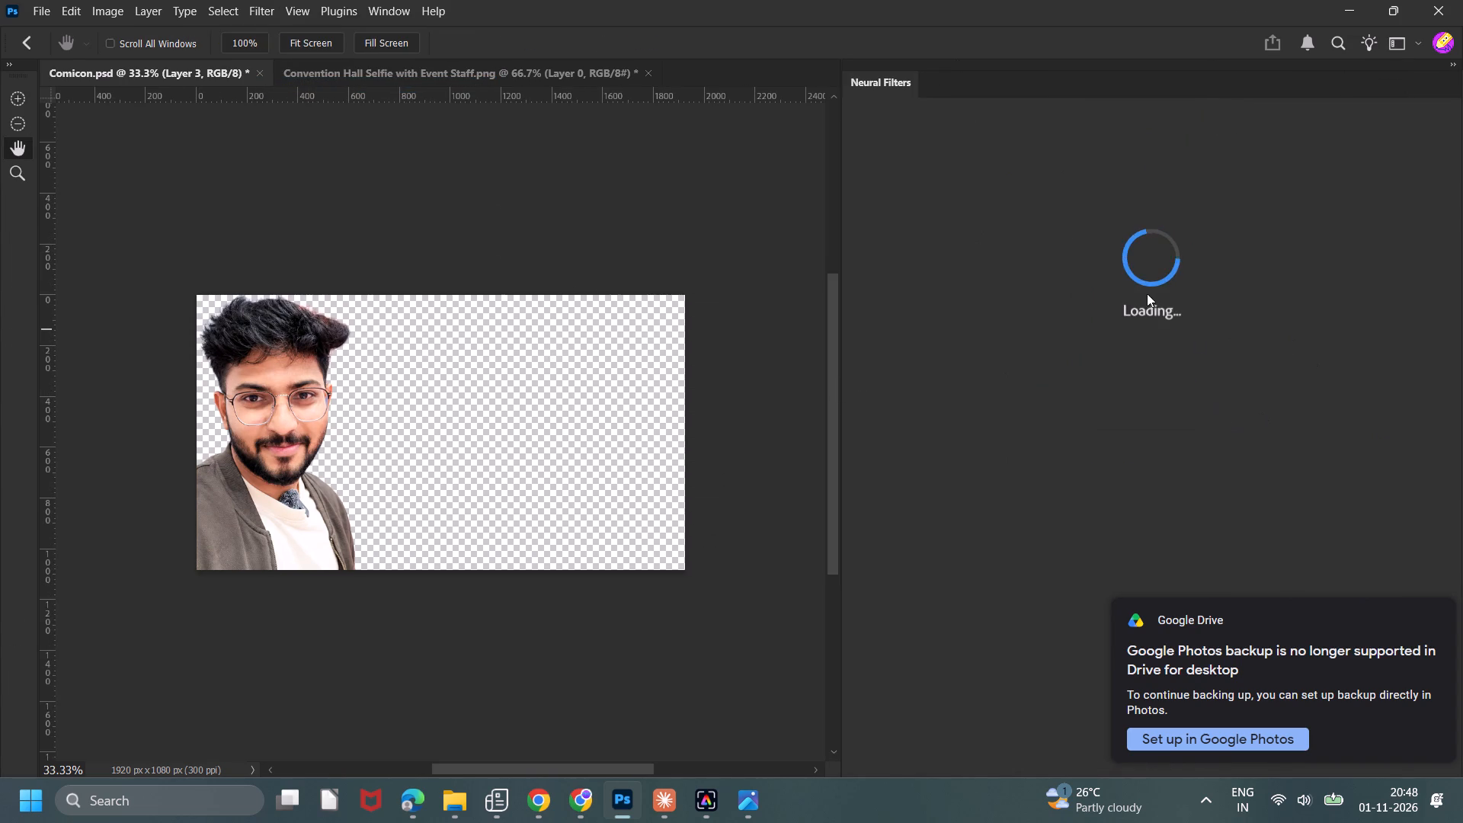
pyautogui.scroll(-2, 1142, 313)
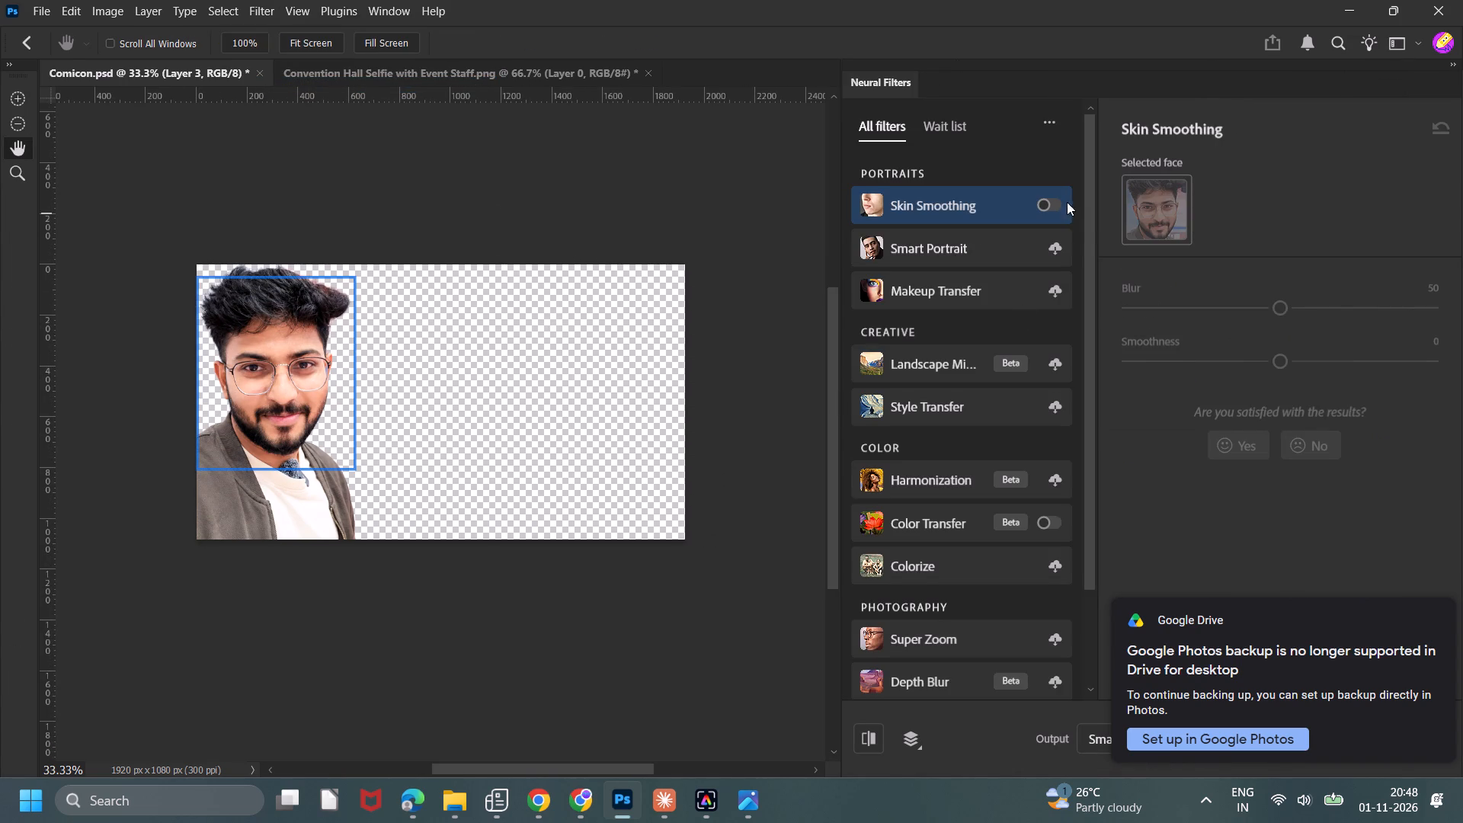
pyautogui.click(1063, 200)
pyautogui.click(1054, 212)
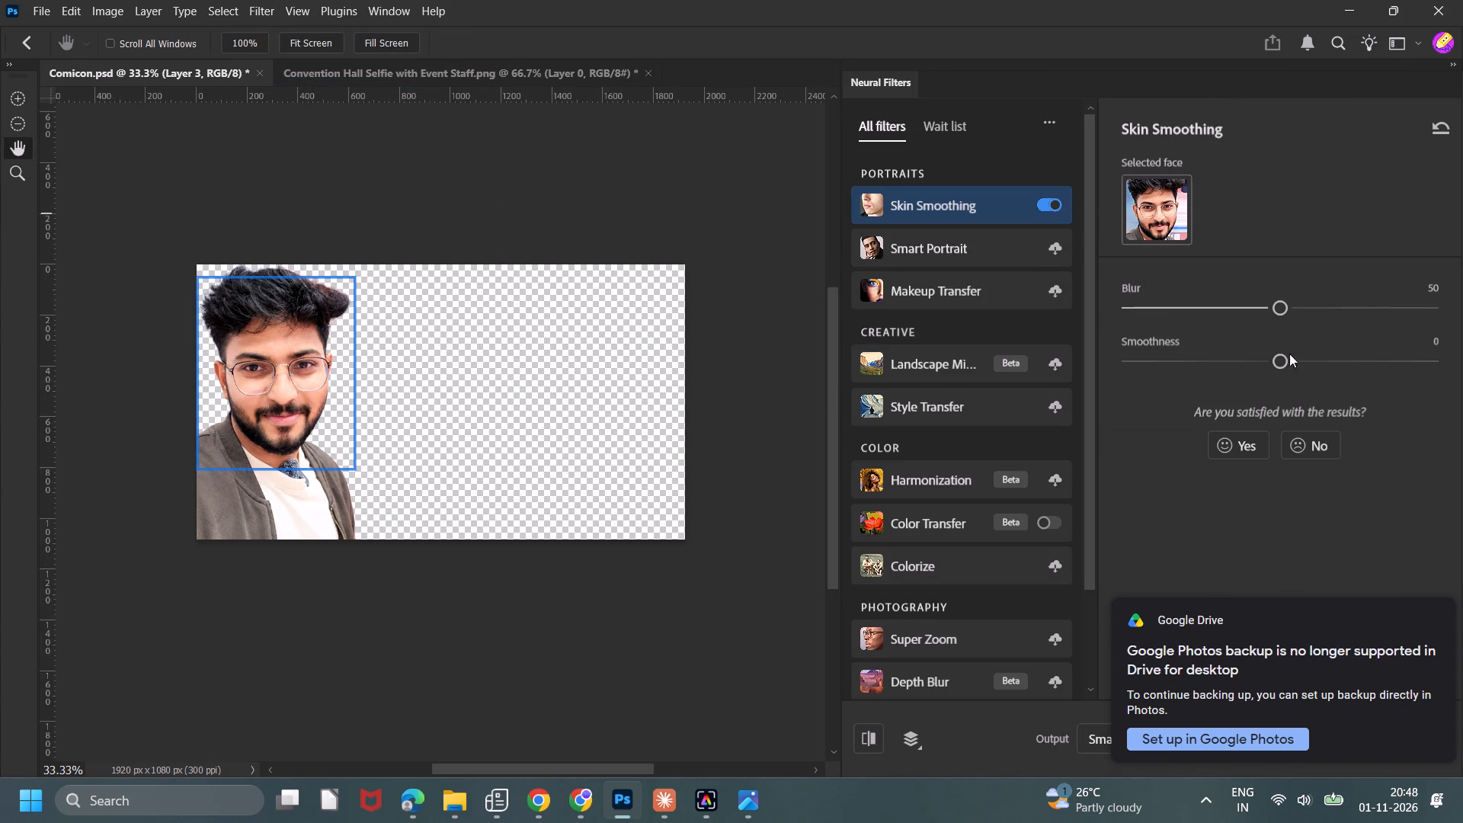
pyautogui.moveTo(1276, 360); pyautogui.dragTo(1307, 360)
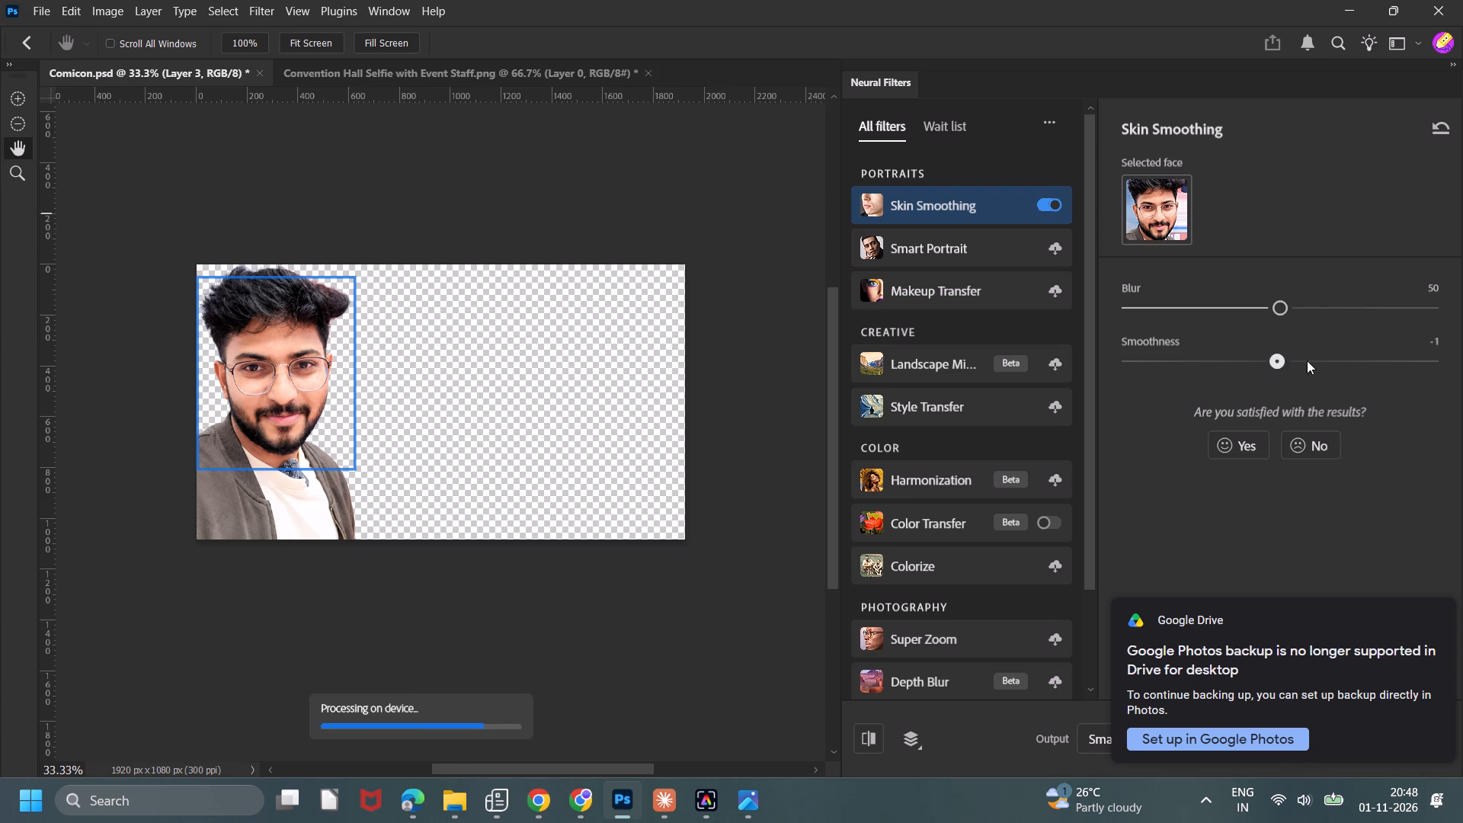
pyautogui.moveTo(1307, 360); pyautogui.dragTo(1370, 365)
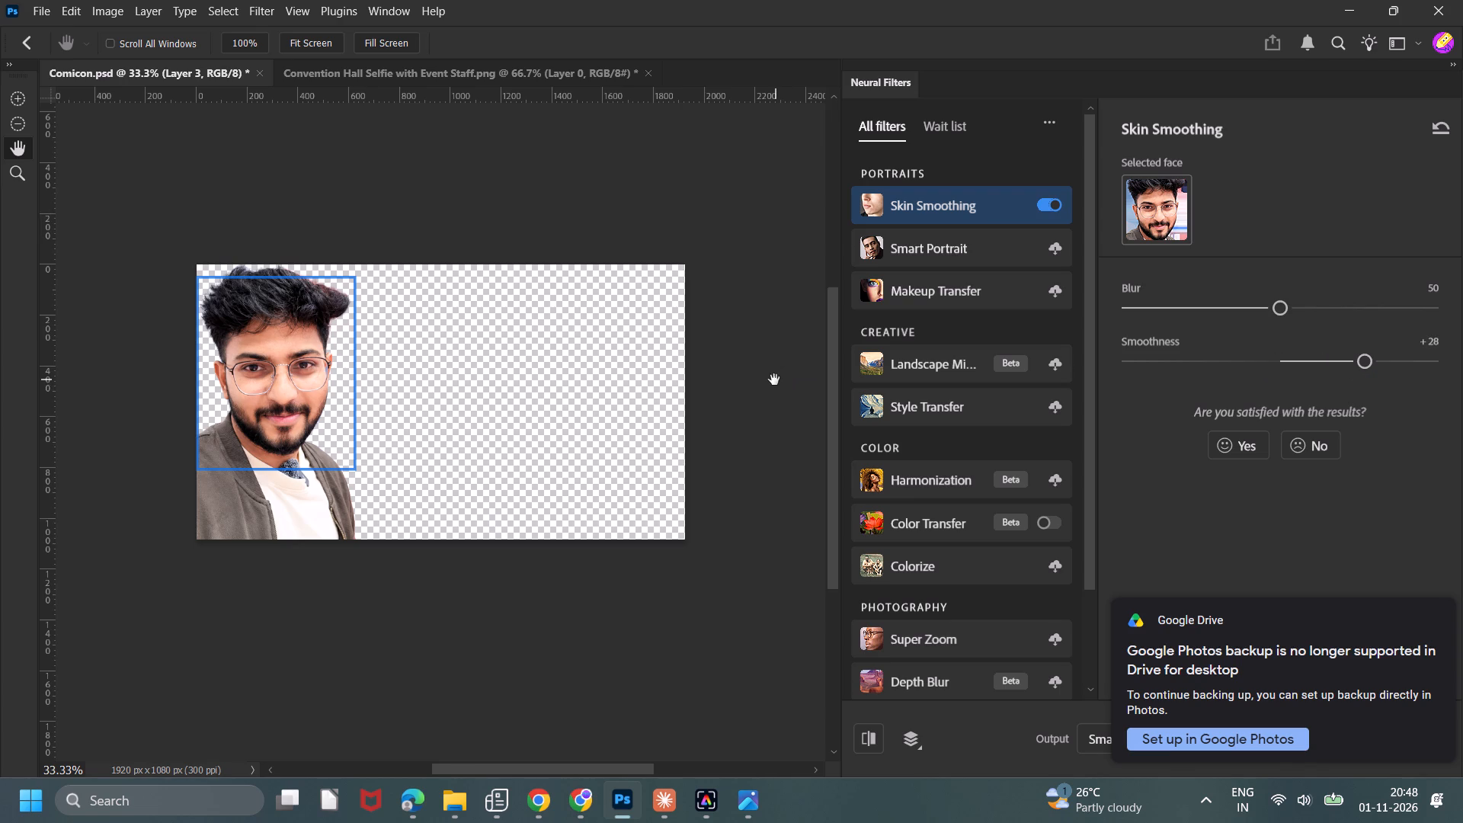
pyautogui.scroll(-2, 719, 344)
pyautogui.scroll(2, 719, 344)
pyautogui.scroll(-3, 930, 171)
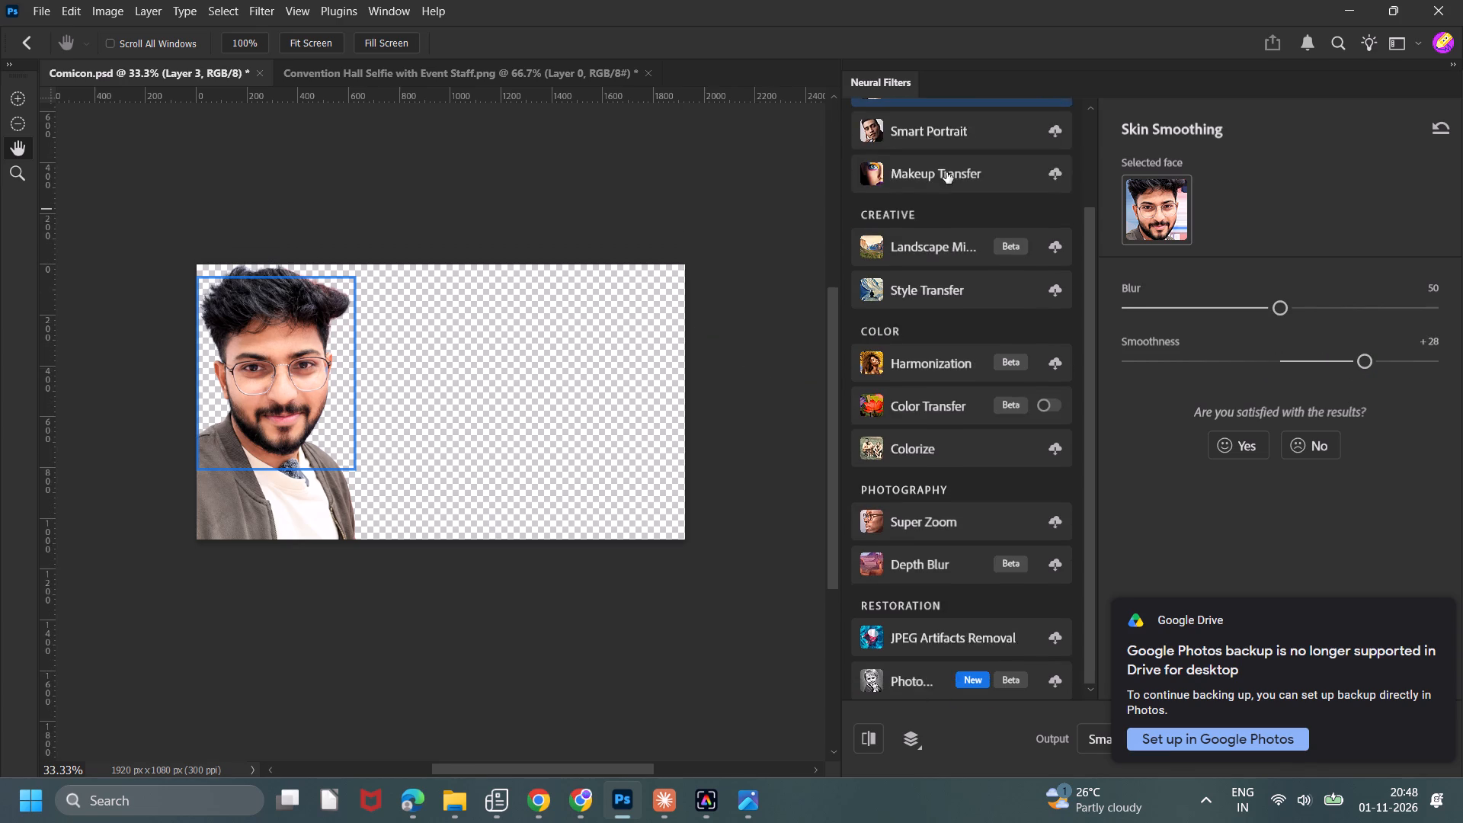
pyautogui.scroll(1, 1023, 261)
pyautogui.click(1422, 626)
pyautogui.click(1301, 737)
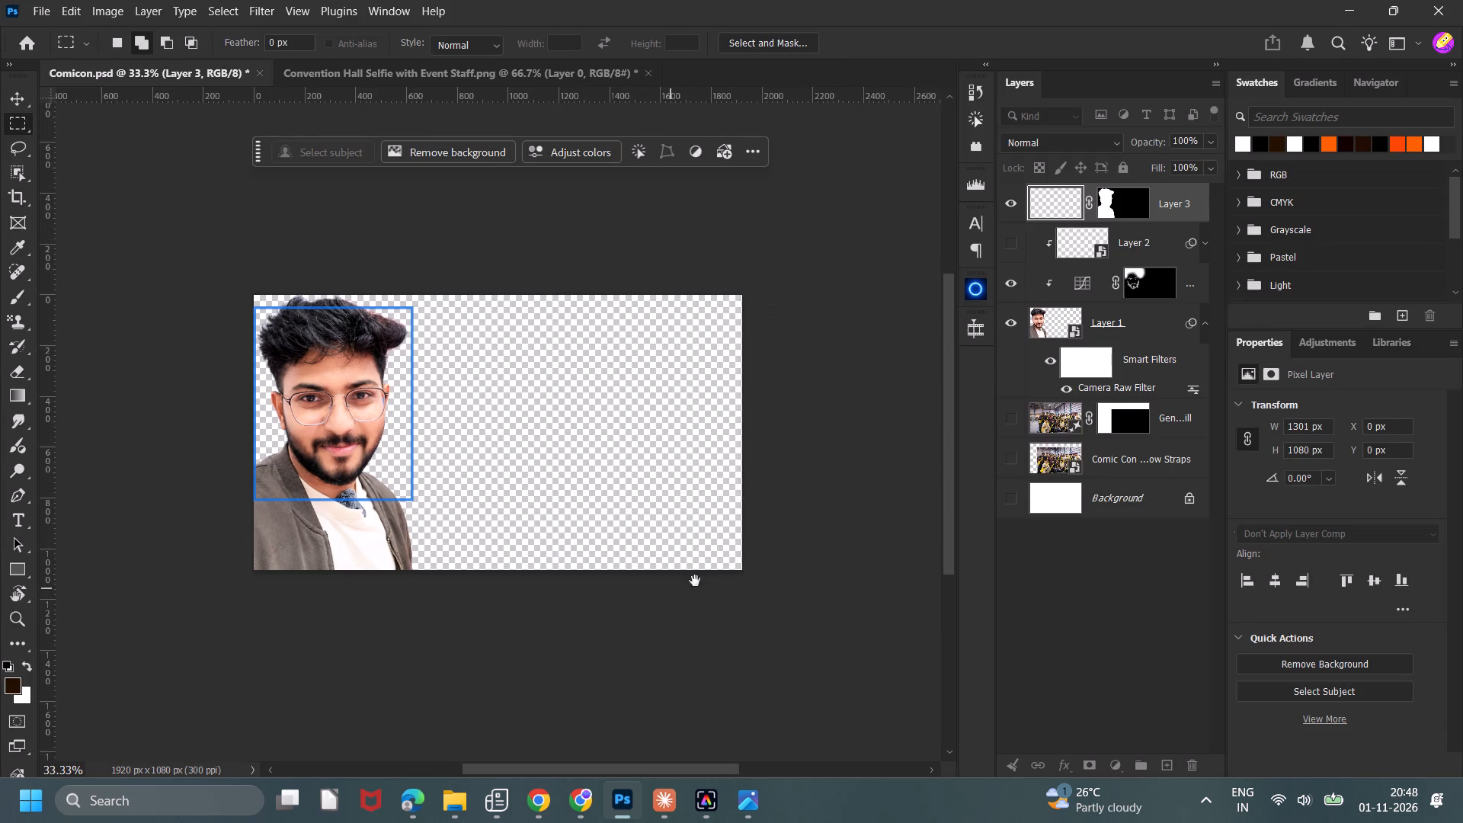
# Compare the selfie with and without the smoothed layer and inspect the face up close.
pyautogui.click(1010, 211)
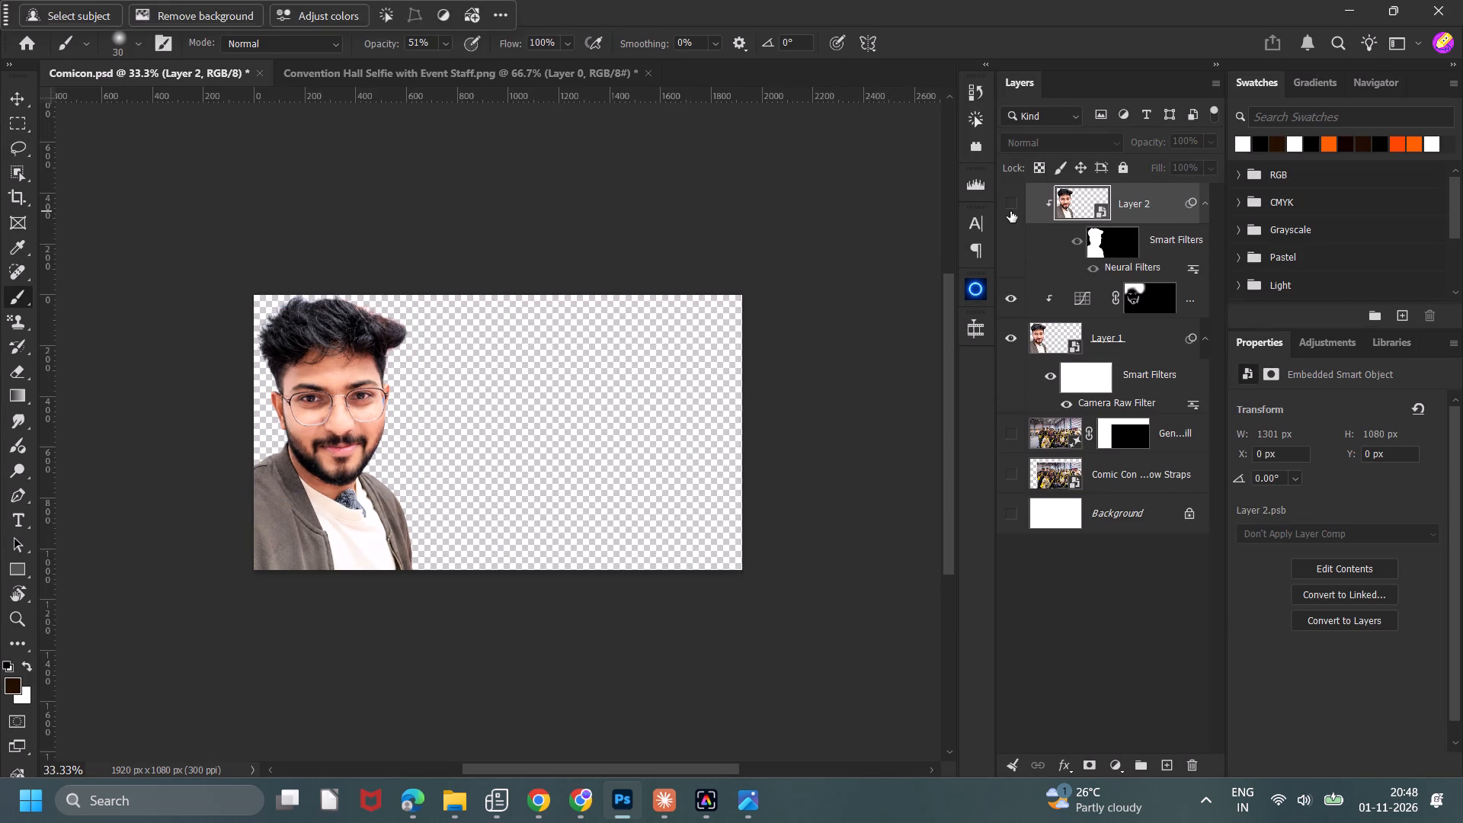
pyautogui.click(1010, 211)
pyautogui.hotkey('ctrl', '=')
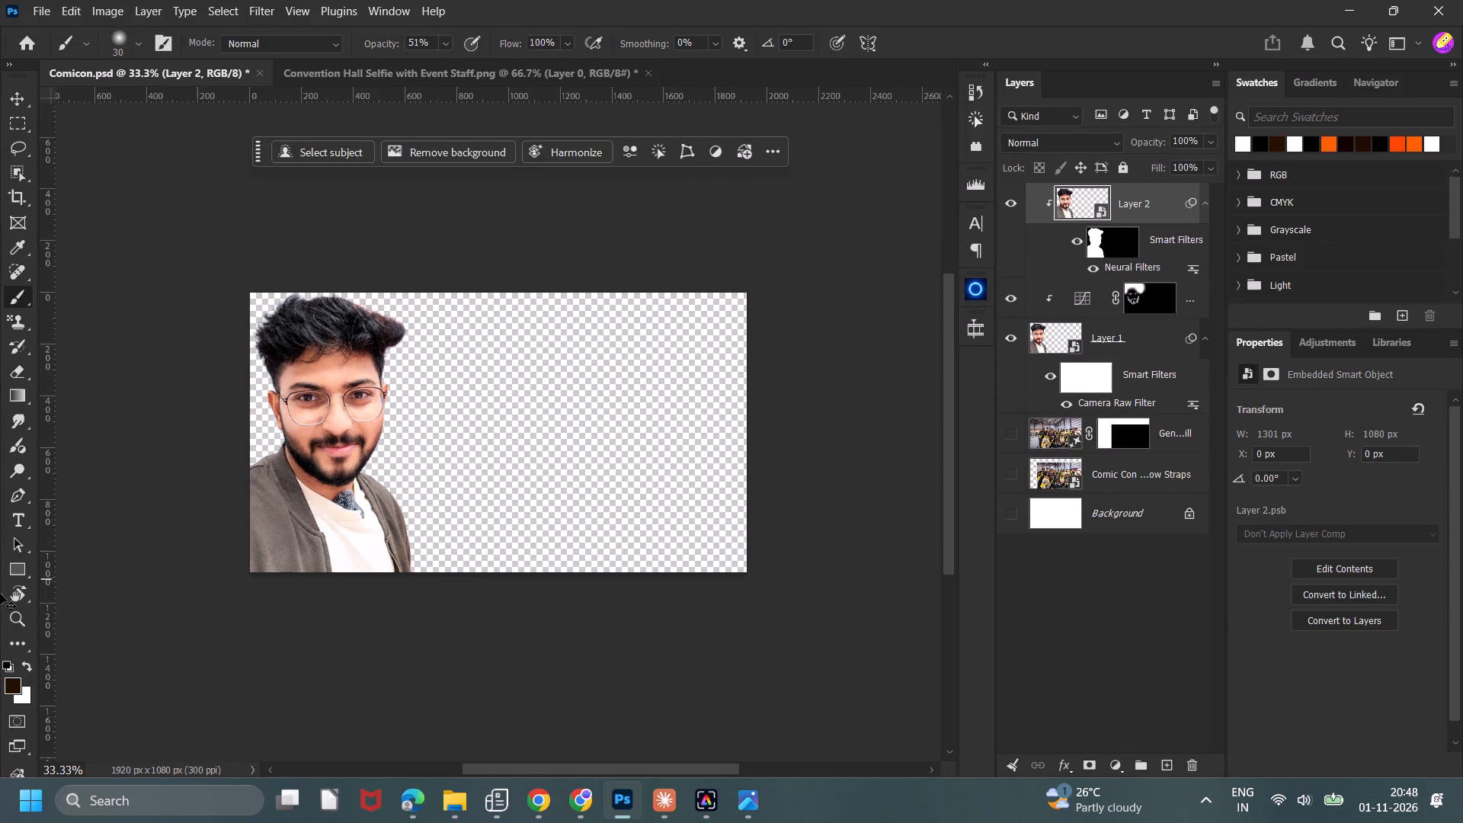
pyautogui.hotkey('ctrl', '=')
pyautogui.hotkey('ctrl', '=')
pyautogui.hotkey('ctrl', '-')
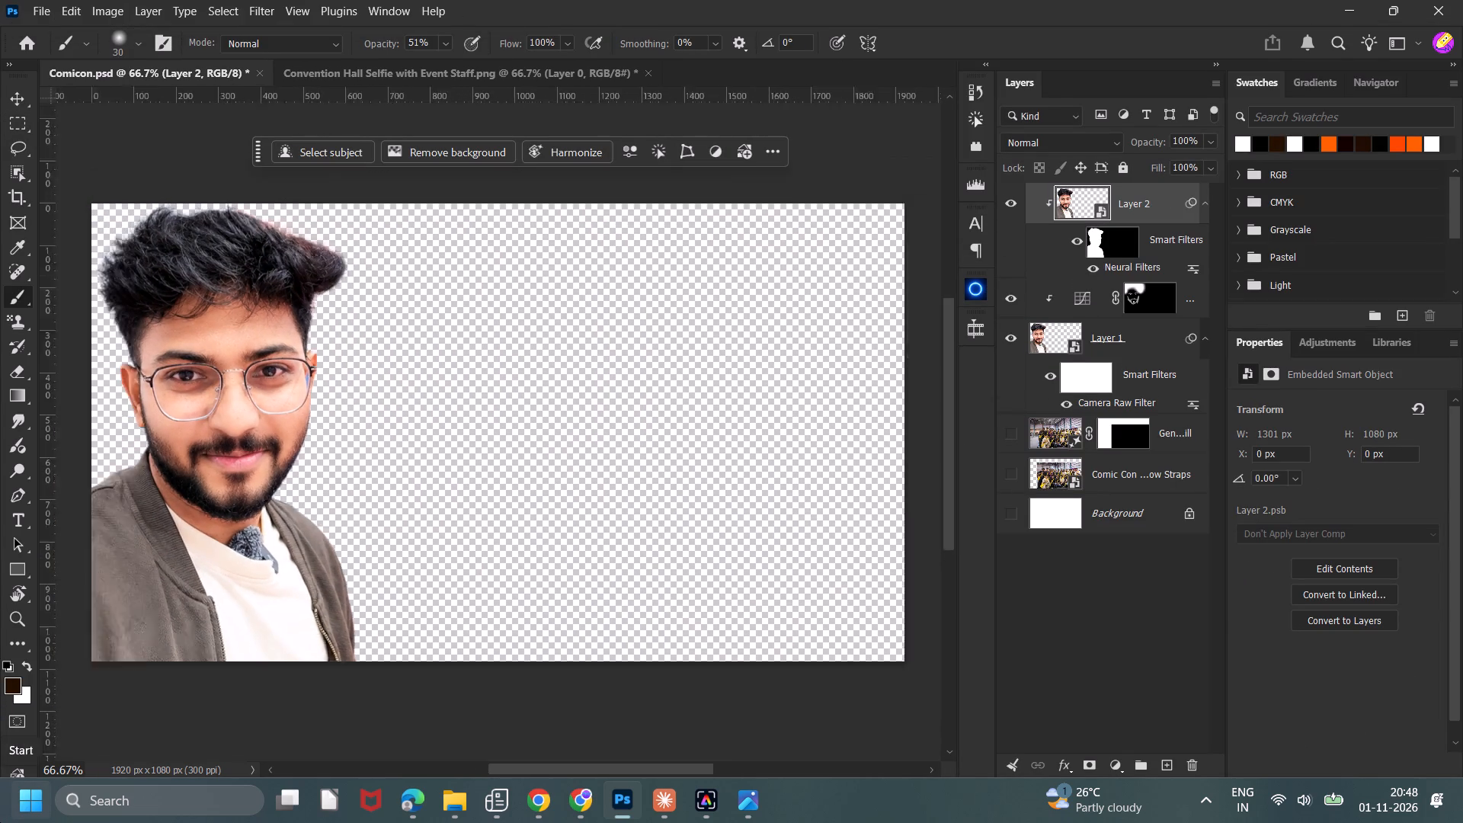
pyautogui.hotkey('ctrl', '-')
# Show the fan group photo and its generative fill layer again and put both layers in one group.
pyautogui.click(3, 91)
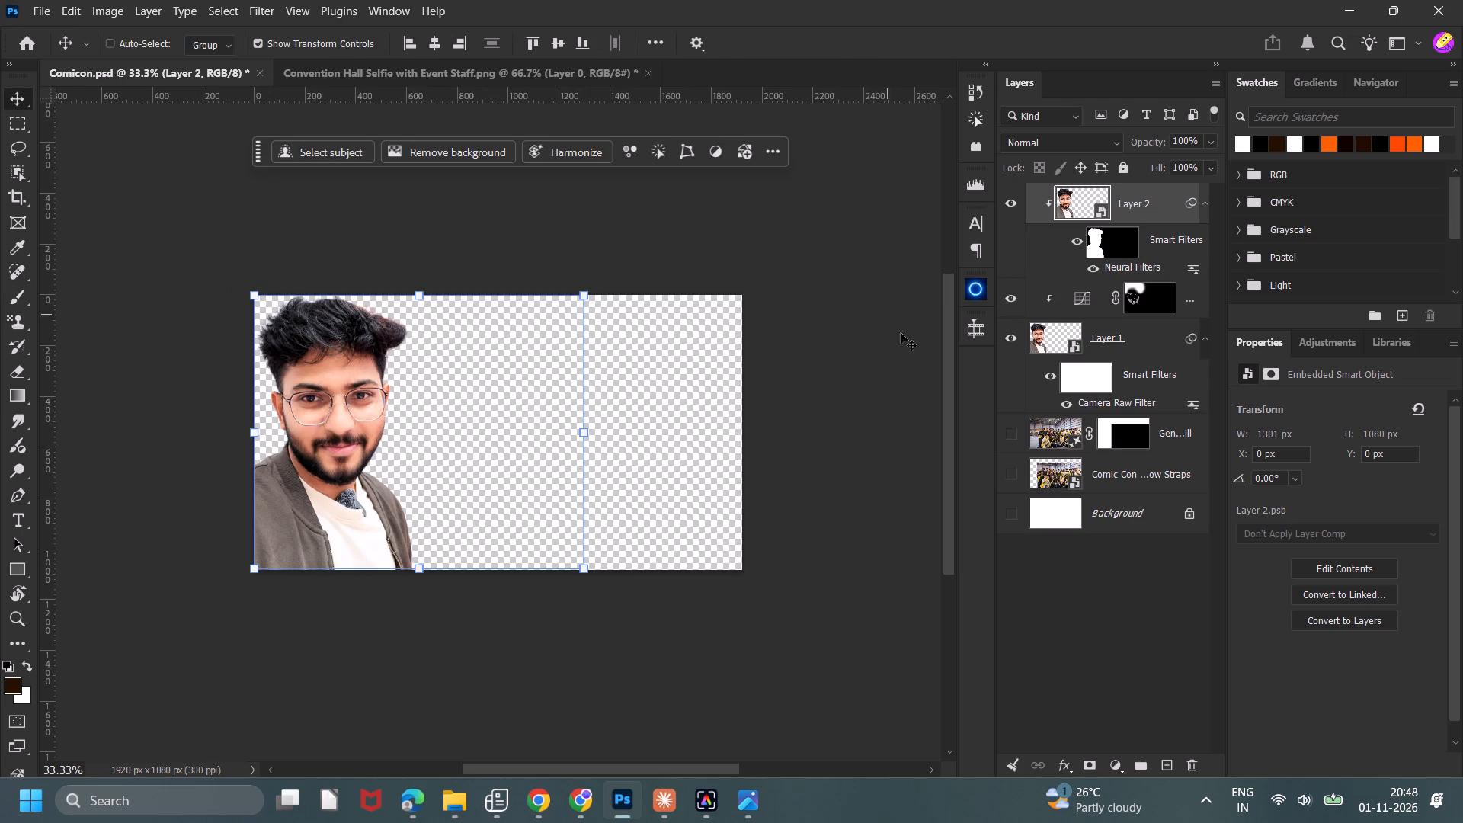
pyautogui.click(1016, 421)
pyautogui.click(1014, 460)
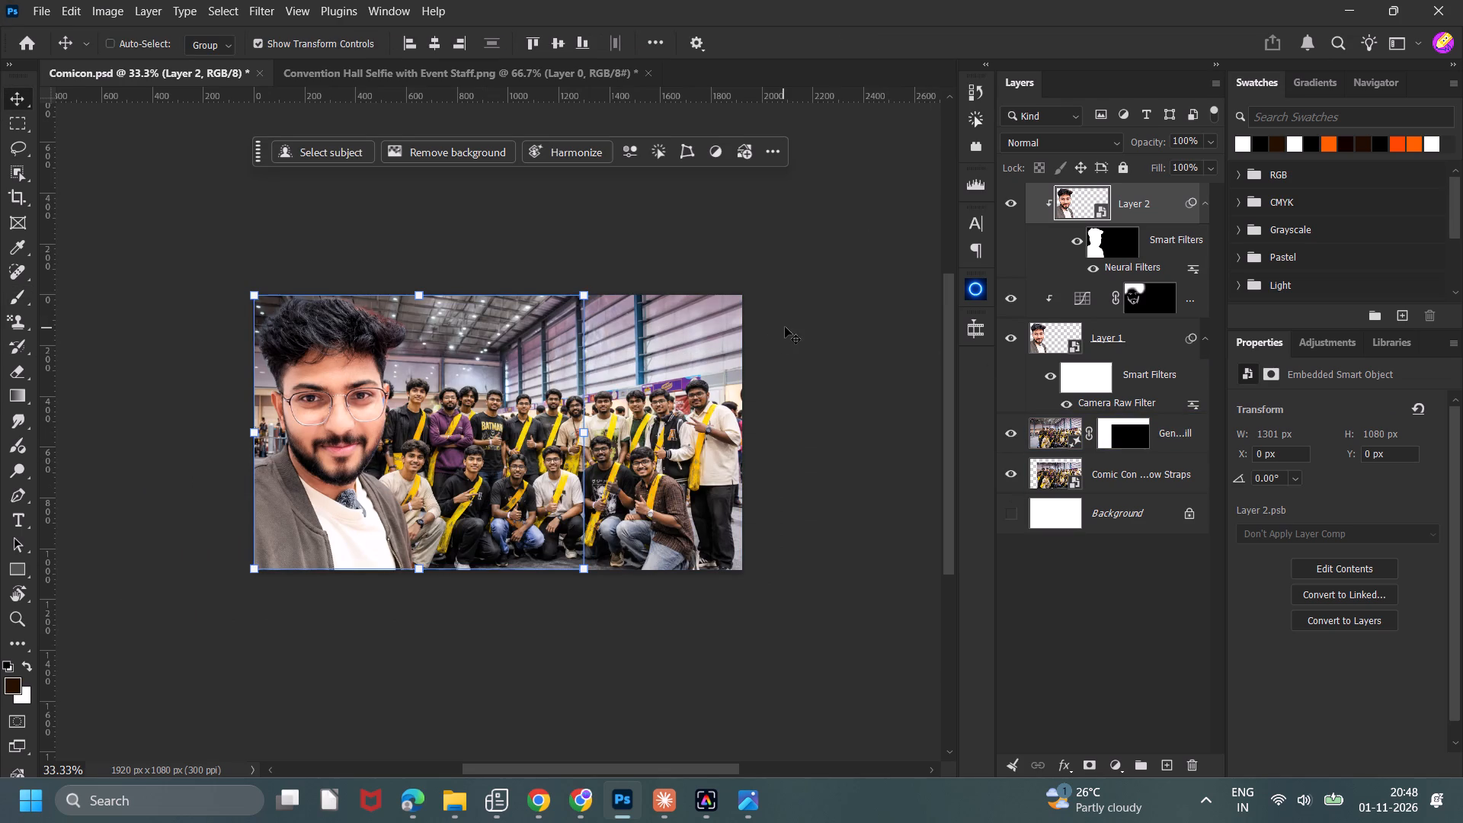
pyautogui.click(785, 327)
pyautogui.click(1112, 469)
pyautogui.keyDown('ctrl'); pyautogui.click(1160, 432); pyautogui.keyUp('ctrl')
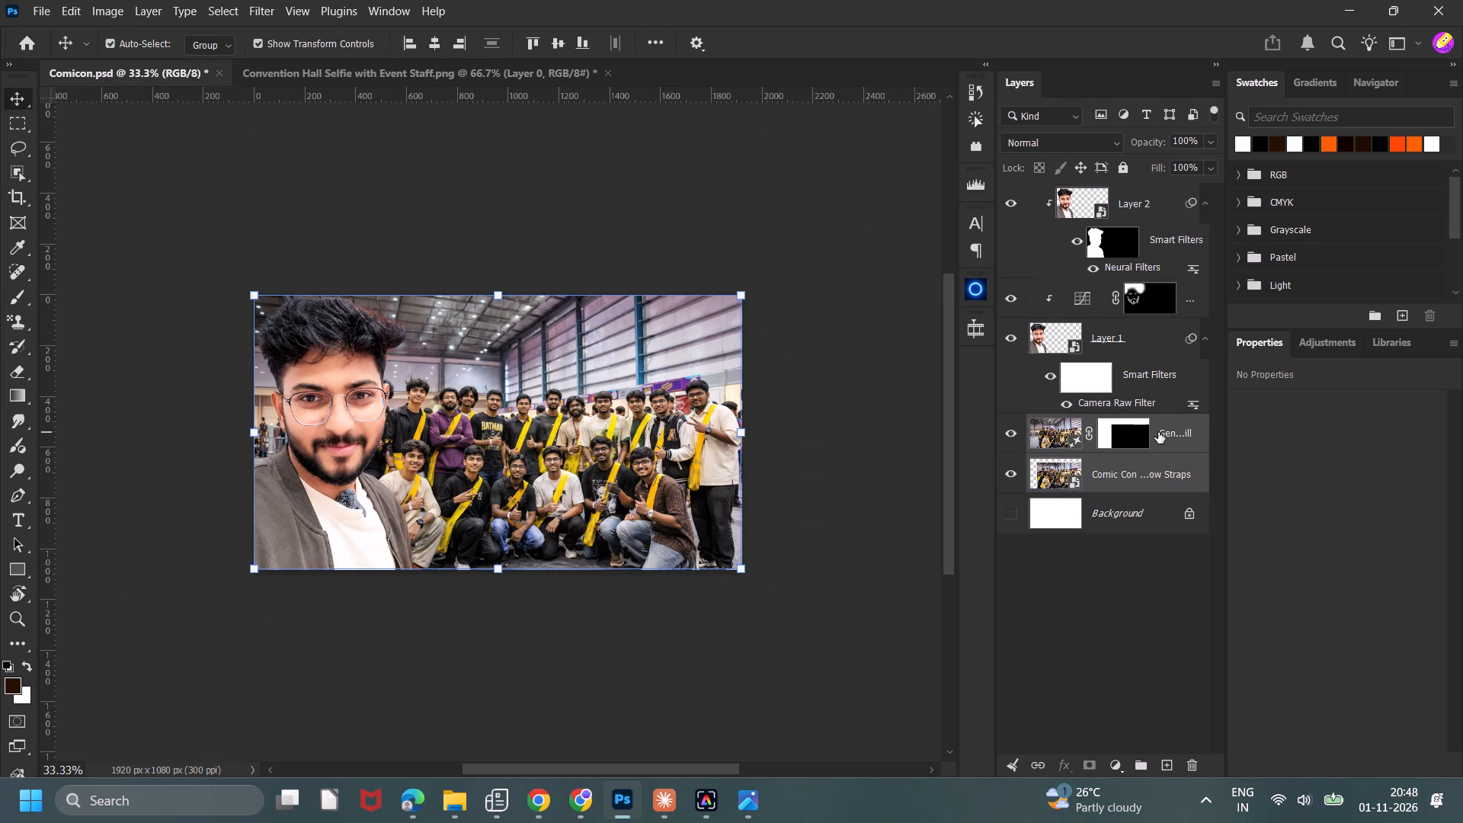
pyautogui.hotkey('ctrl', 'g')
# Duplicate the background group, convert the copy to a smart object and hide the original group.
pyautogui.hotkey('ctrl', 'j')
pyautogui.rightClick(1154, 435)
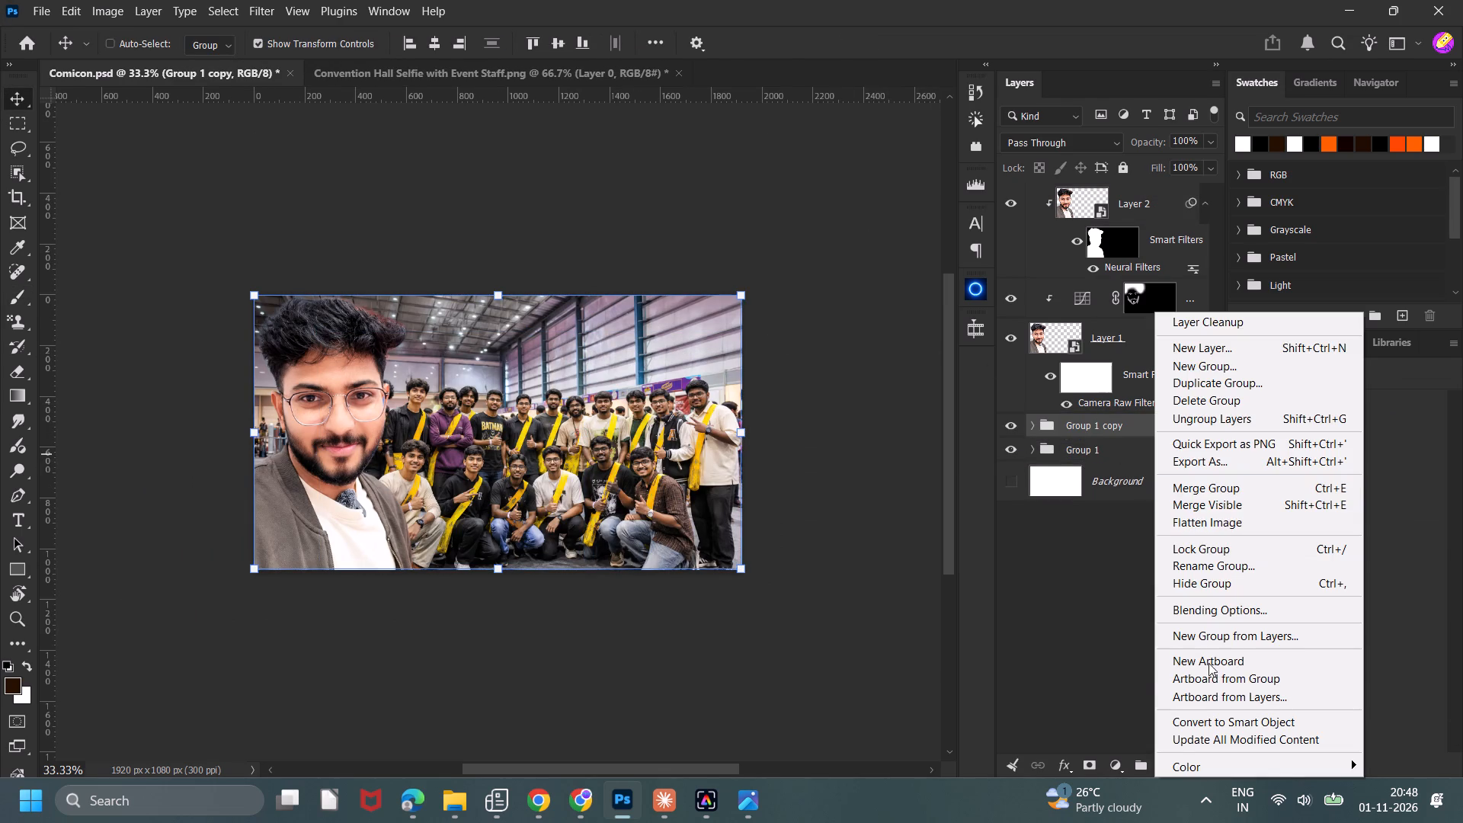
pyautogui.click(1212, 724)
pyautogui.click(1019, 469)
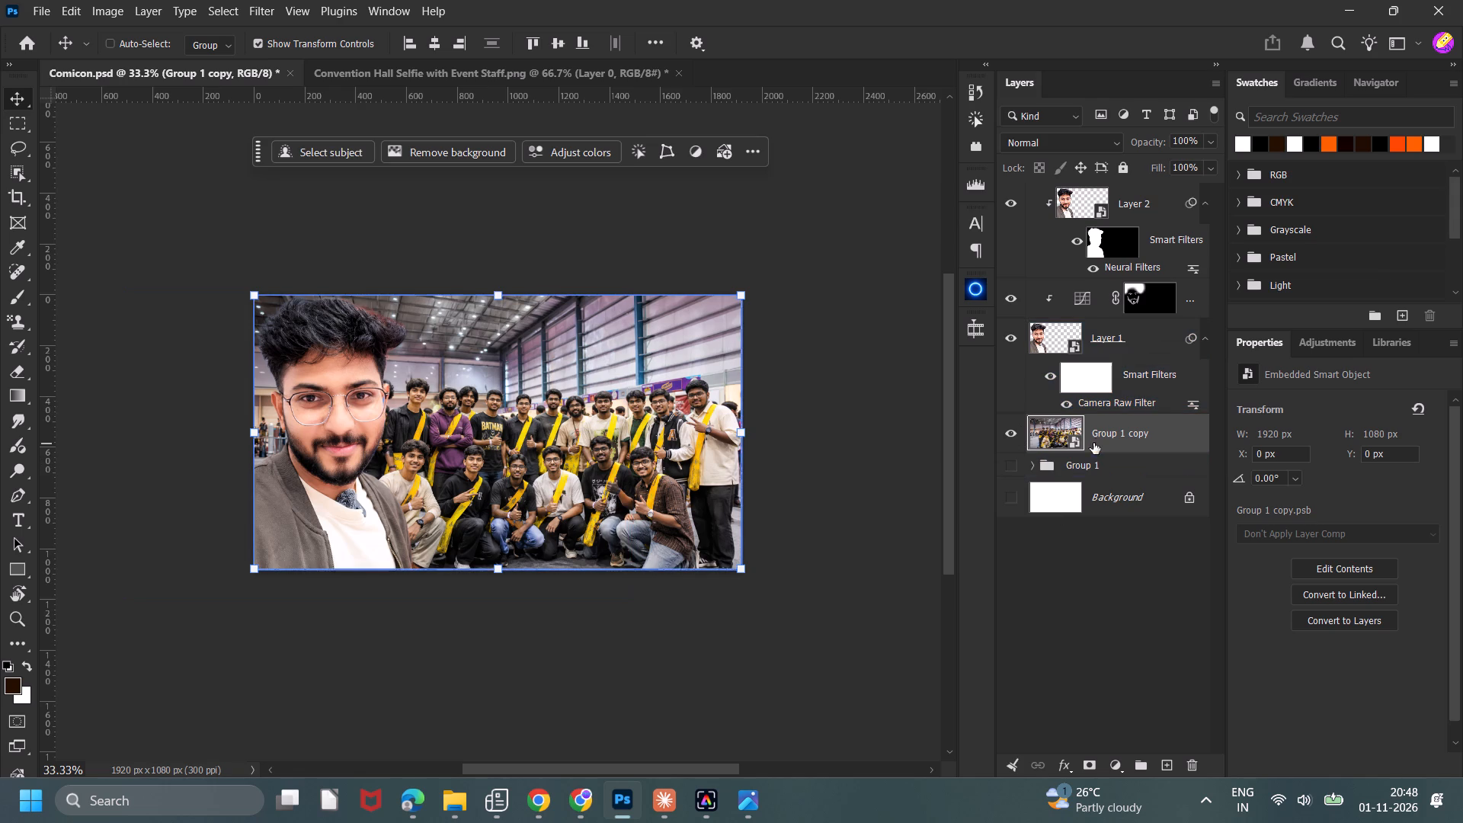
pyautogui.click(796, 232)
pyautogui.click(793, 232)
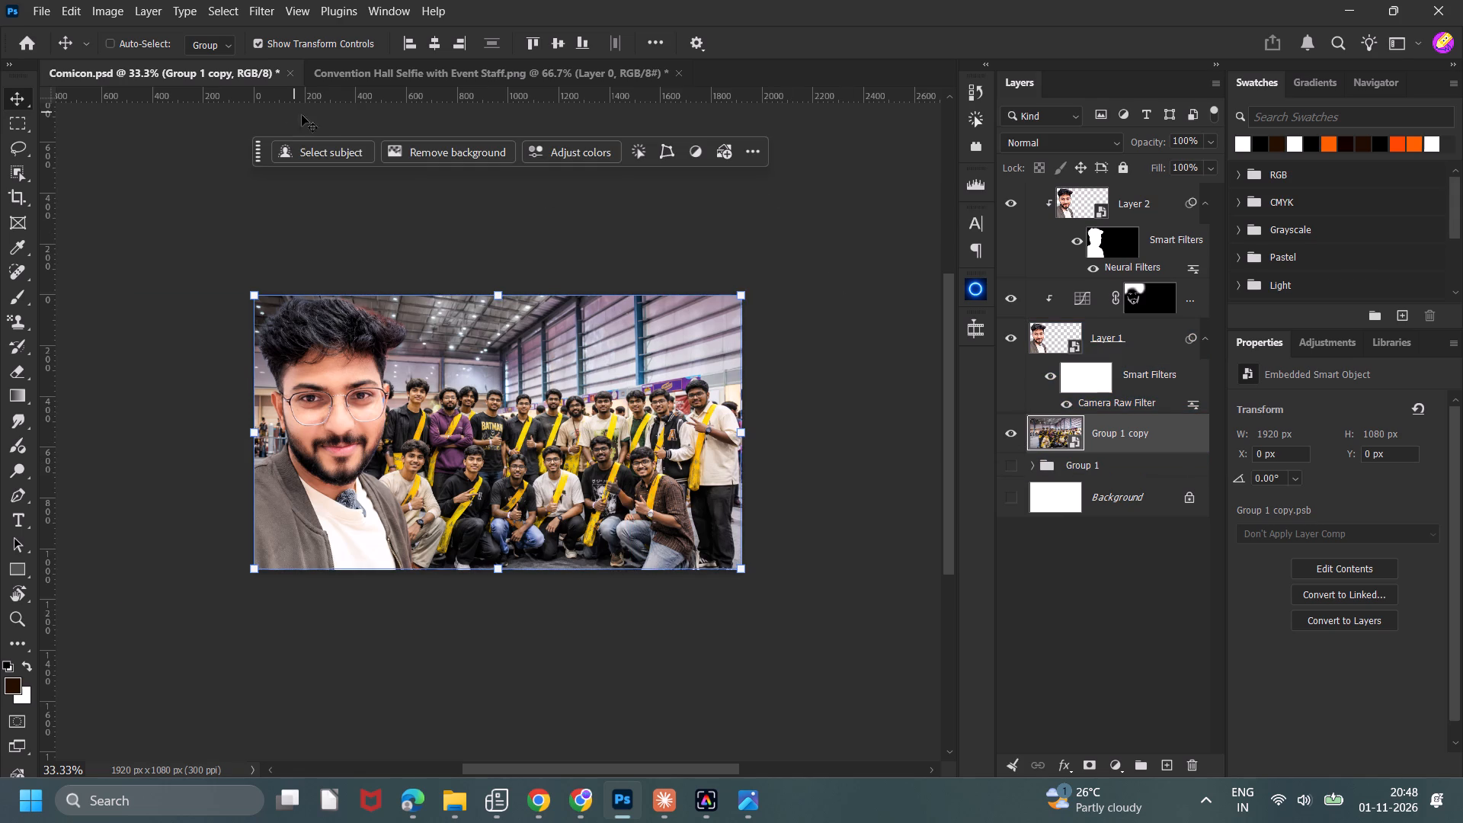
# Use Select Subject to copy the fan group from the merged background to a new layer and convert it to a smart object.
pyautogui.click(320, 152)
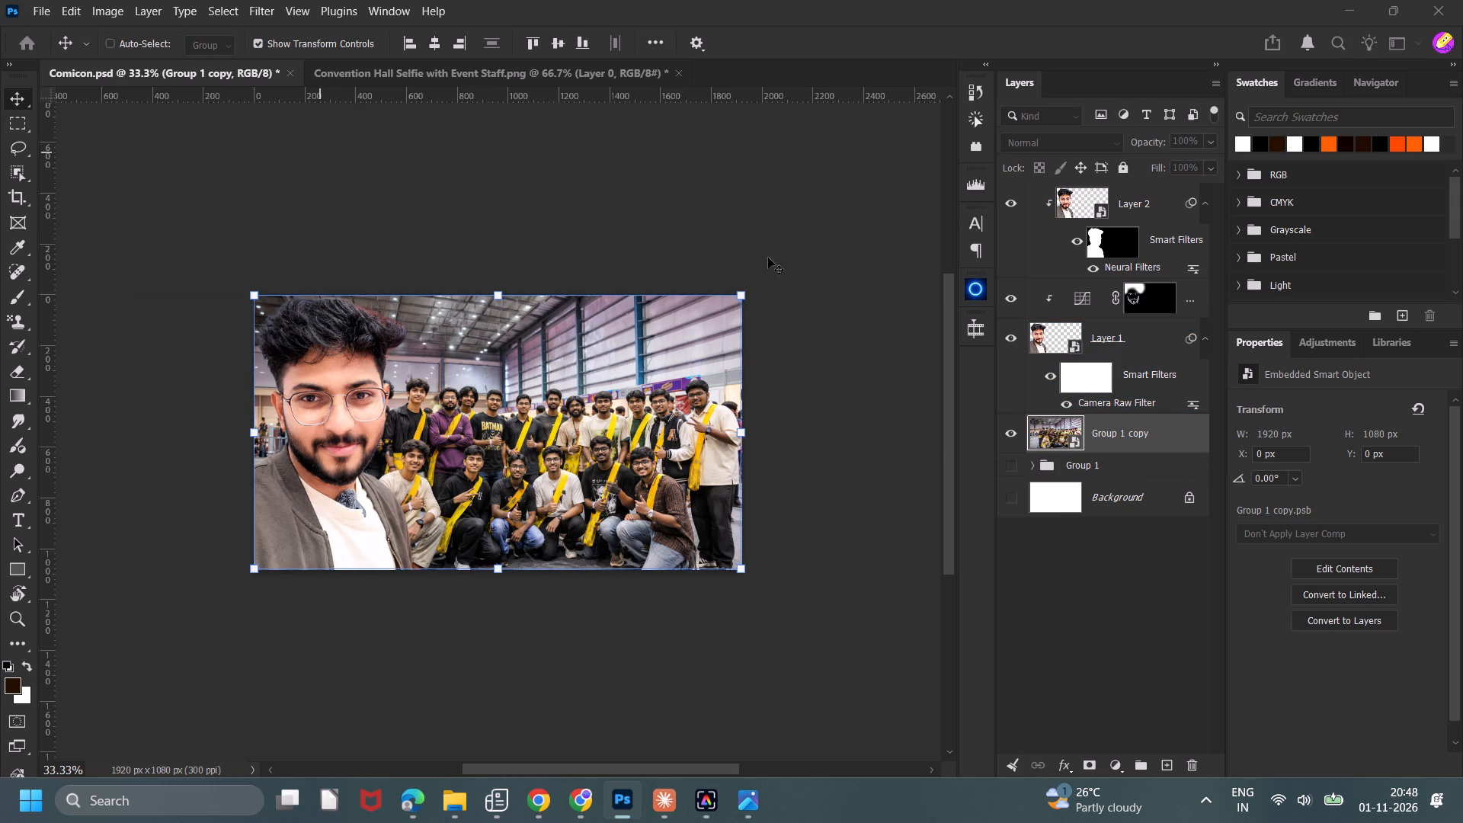
pyautogui.scroll(-1, 776, 255)
pyautogui.scroll(1, 778, 256)
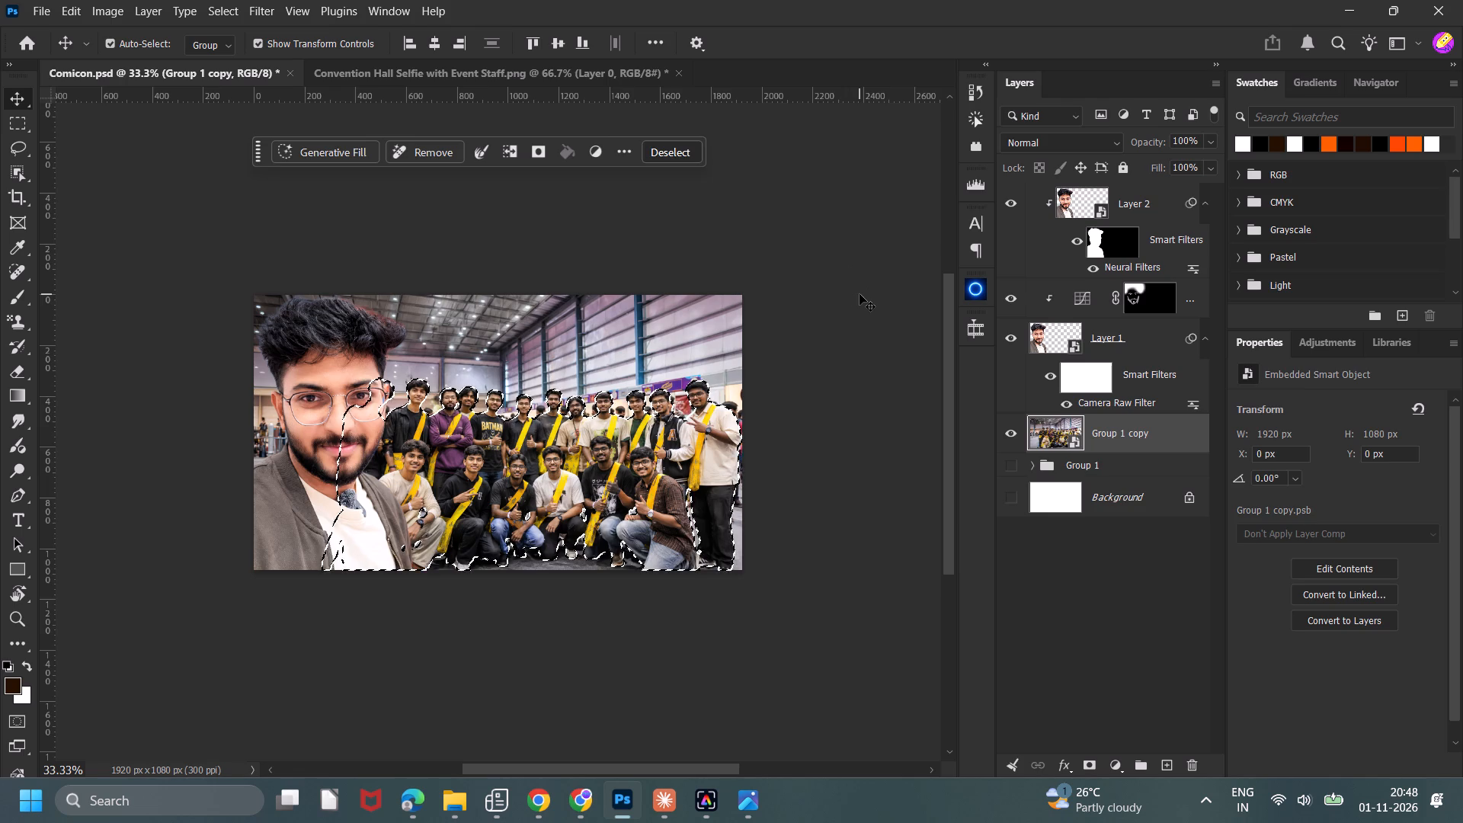
pyautogui.hotkey('ctrl', 'j')
pyautogui.rightClick(1135, 440)
pyautogui.click(1207, 656)
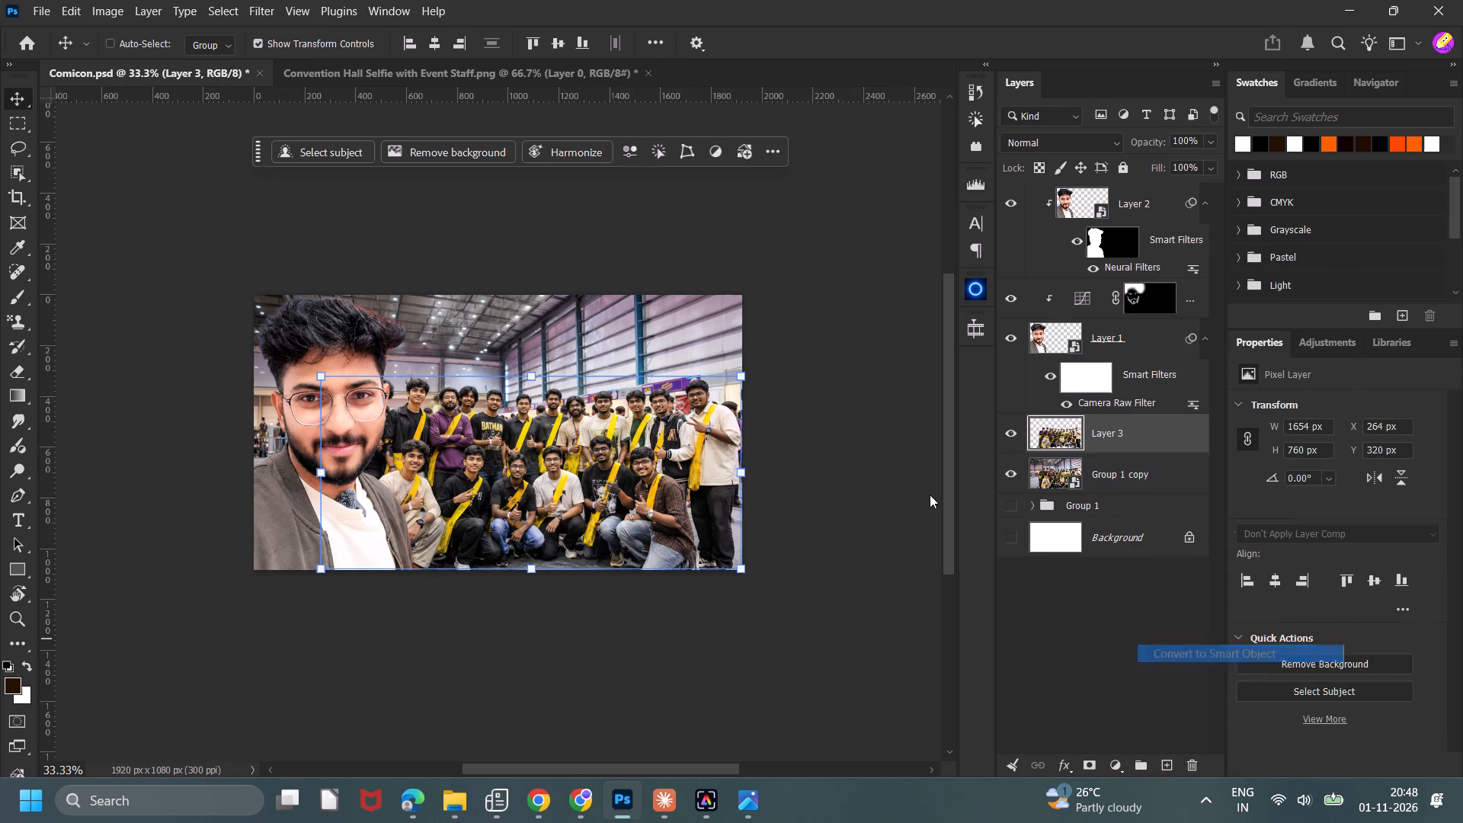
pyautogui.click(836, 307)
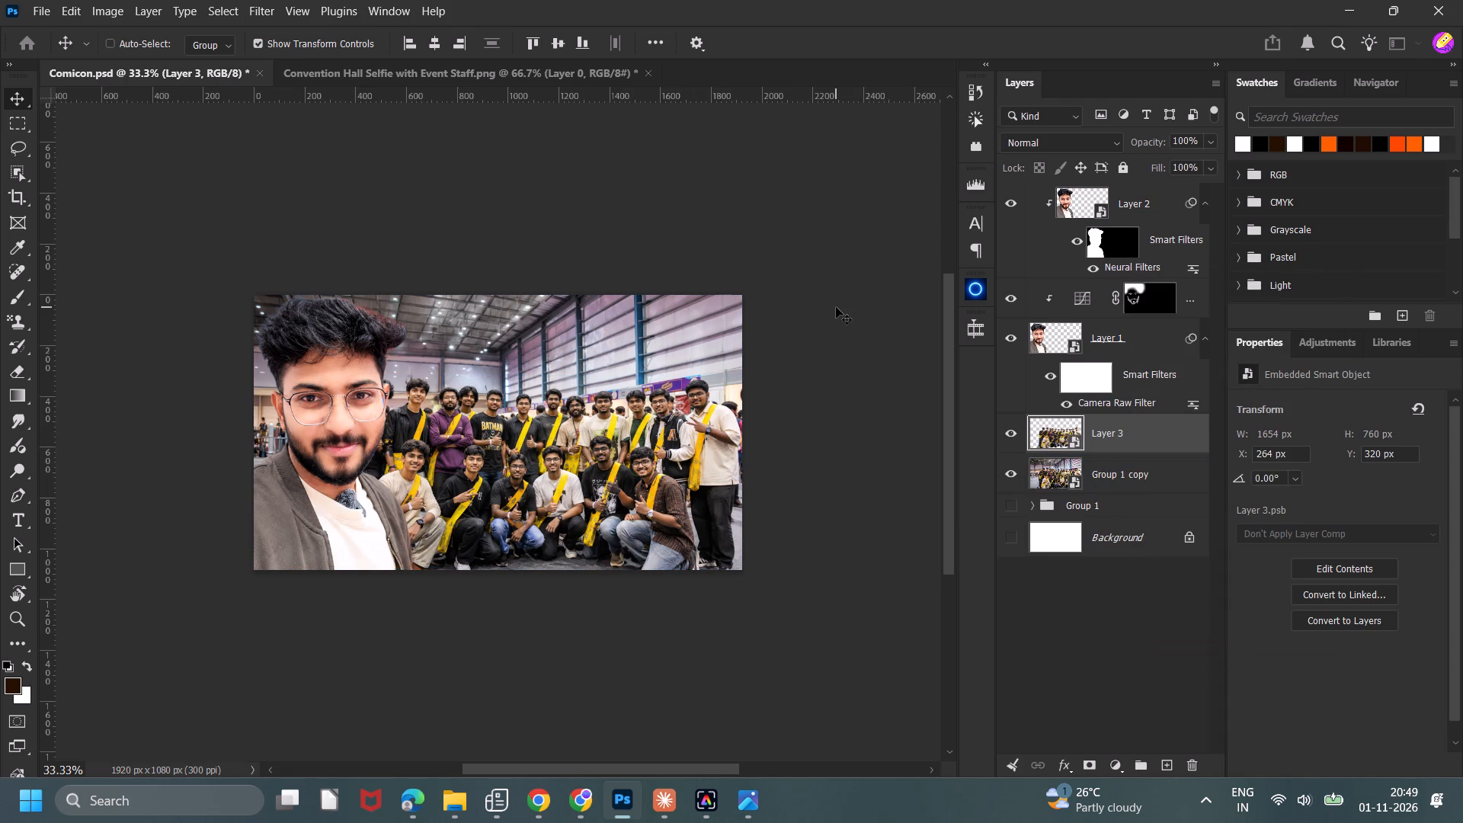
pyautogui.click(834, 307)
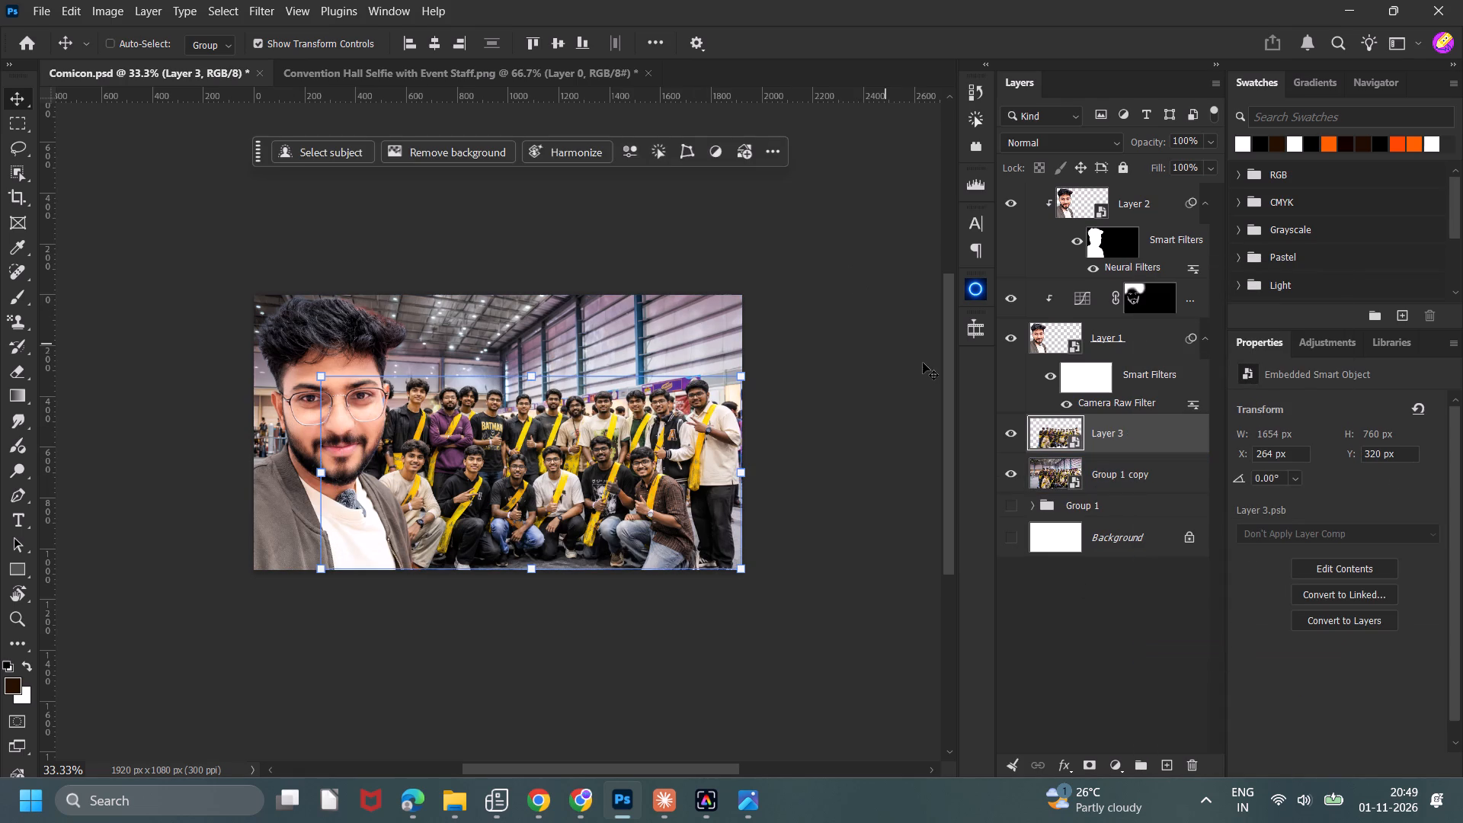
# Apply a saved Camera Raw settings file to the fan group cut-out: exposure -0.05, contrast -17, highlights +18, shadows +21, whites +27, vibrance +29, saturation +7.
pyautogui.click(261, 13)
pyautogui.click(290, 48)
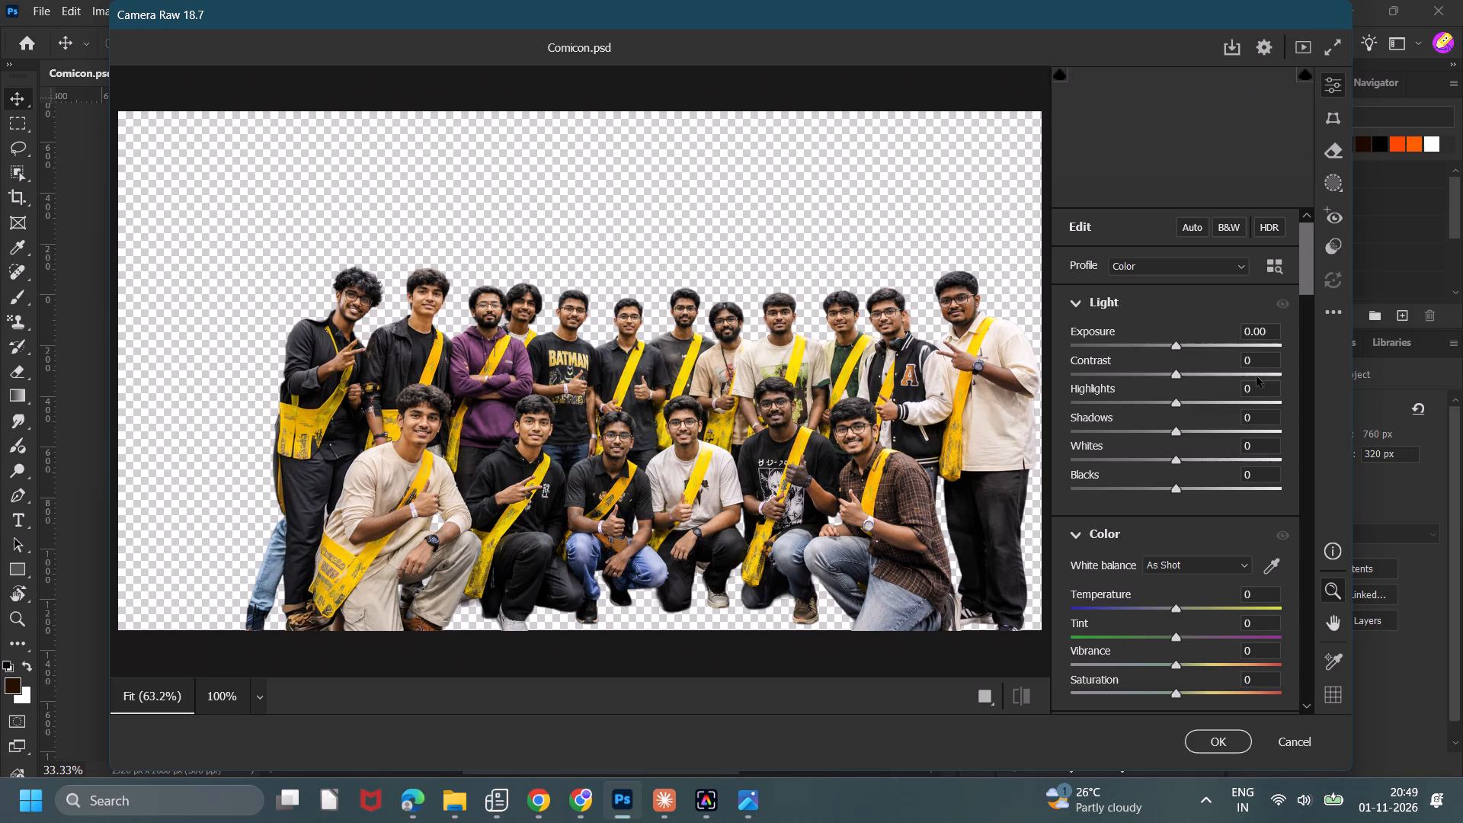
pyautogui.click(1340, 315)
pyautogui.click(1170, 571)
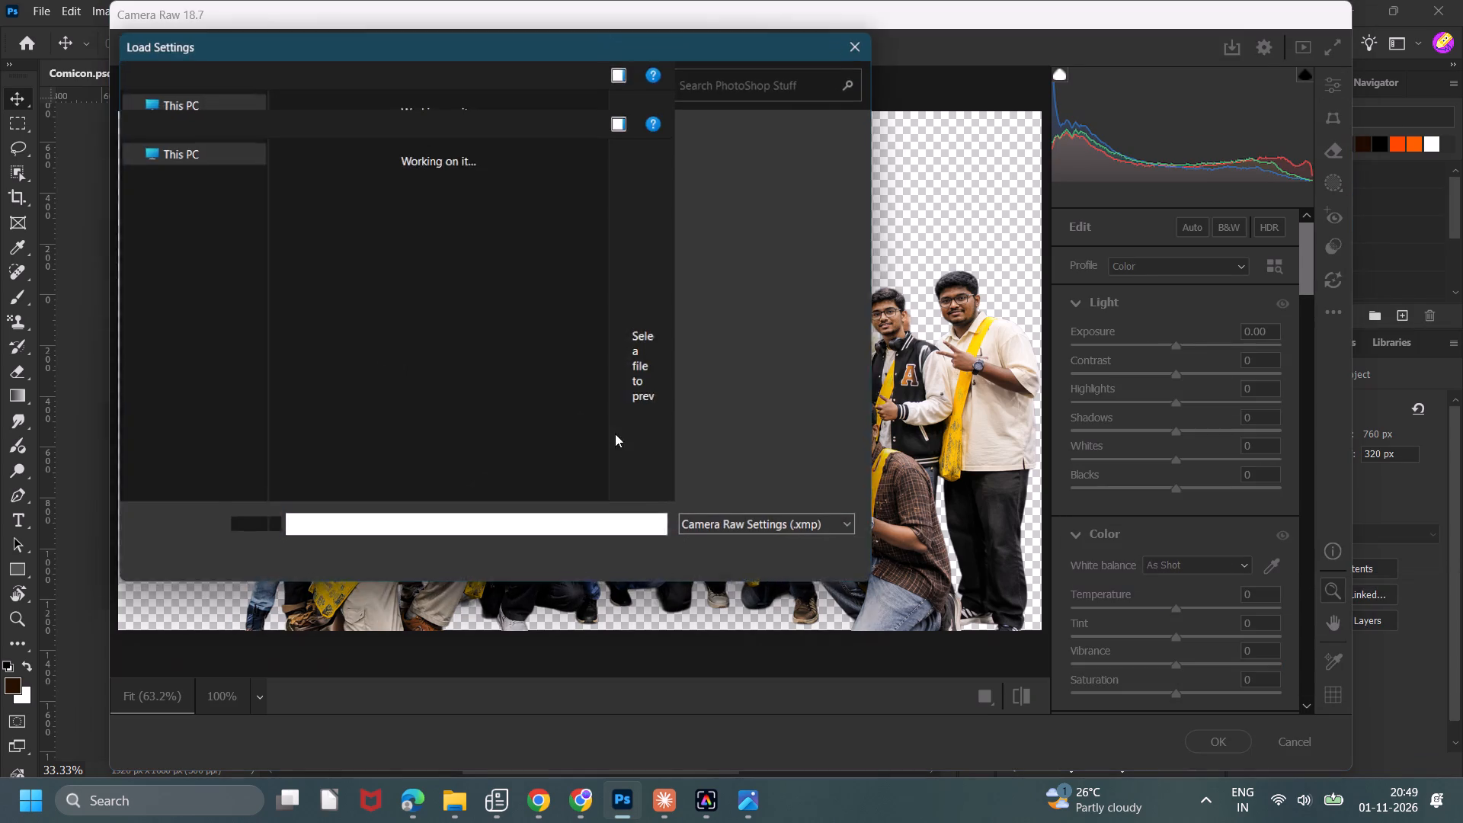
pyautogui.doubleClick(423, 440)
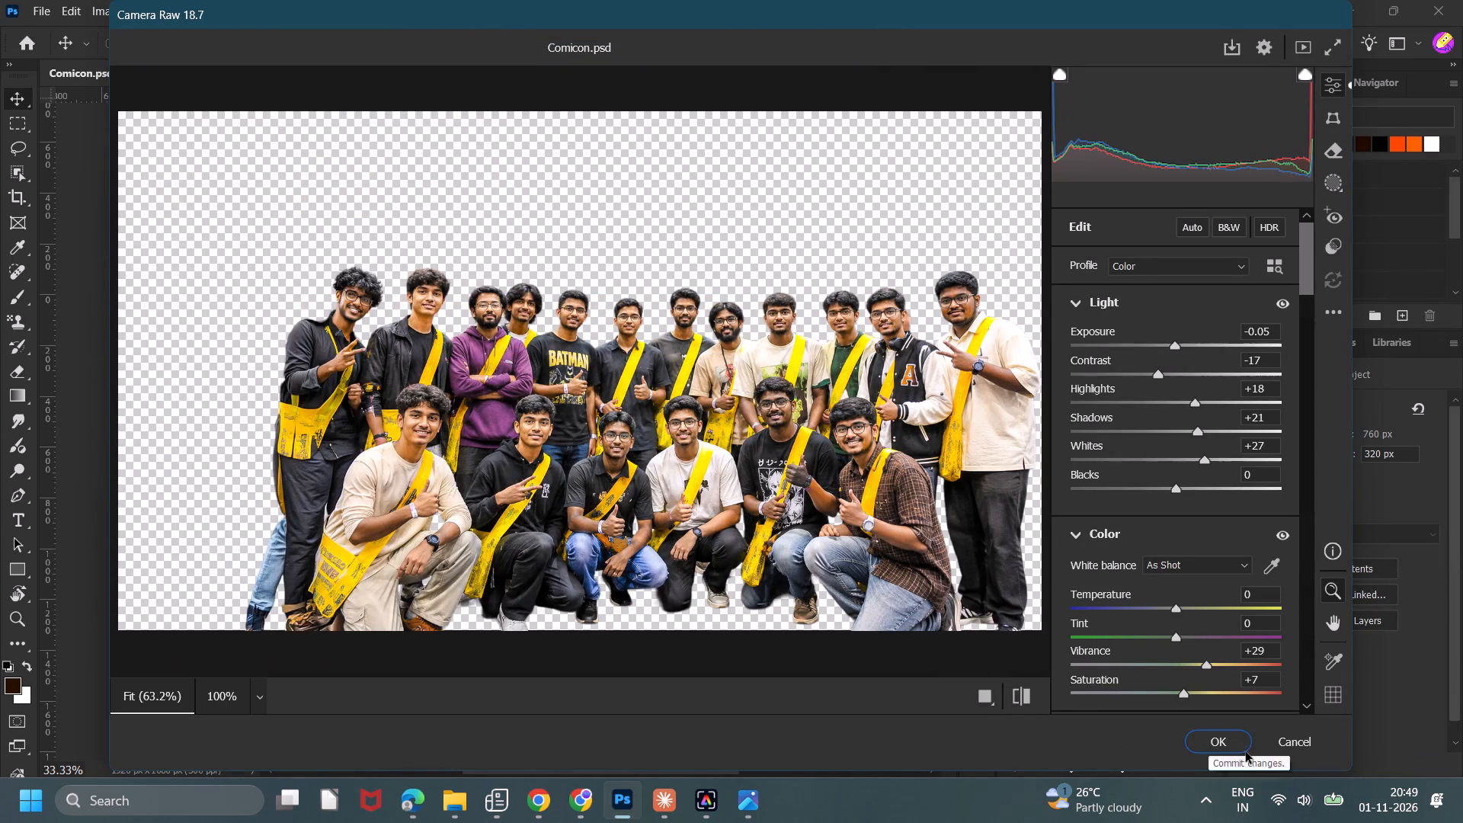
pyautogui.click(1228, 736)
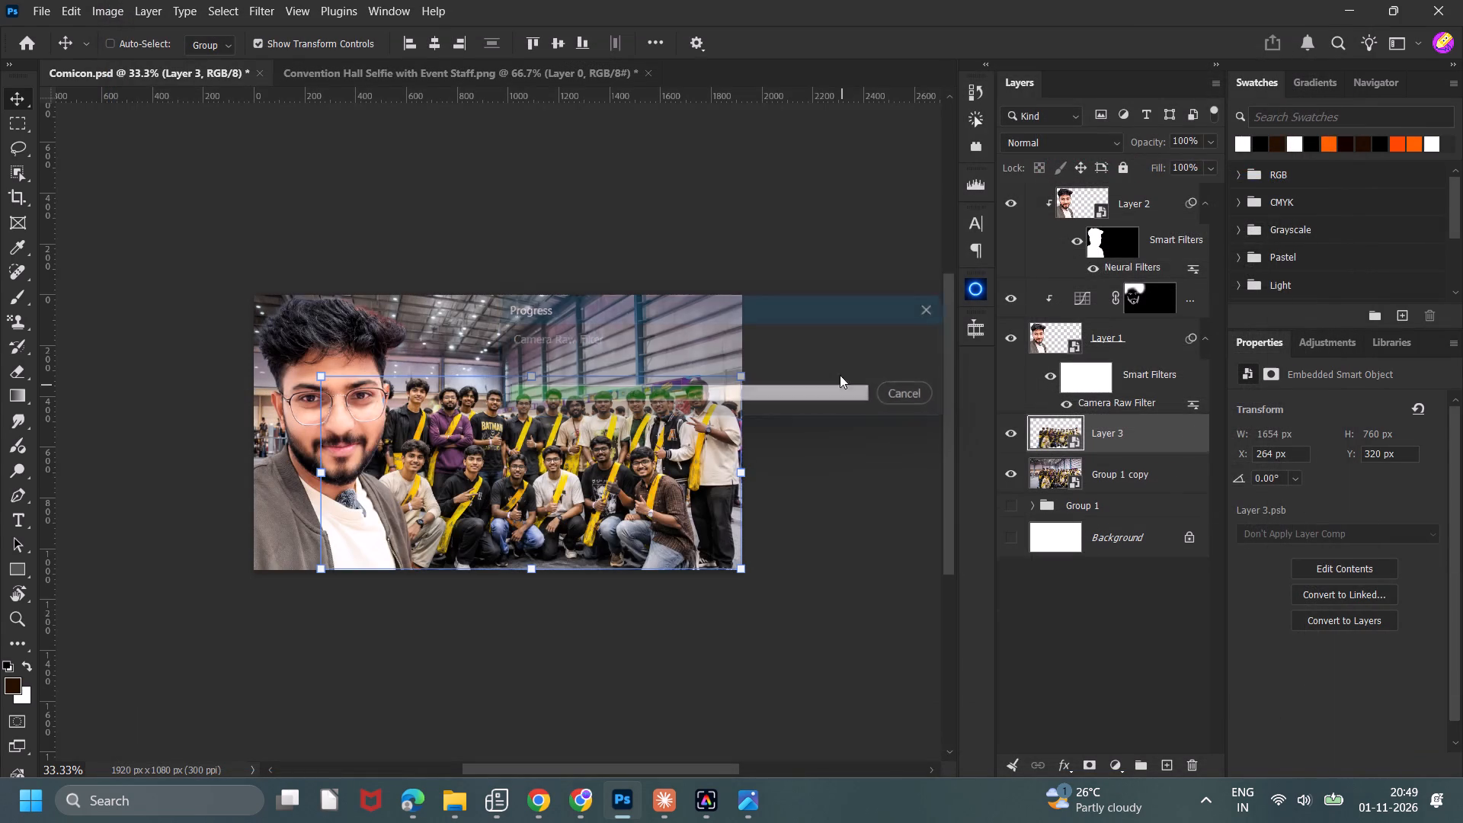
pyautogui.click(835, 338)
pyautogui.click(835, 338)
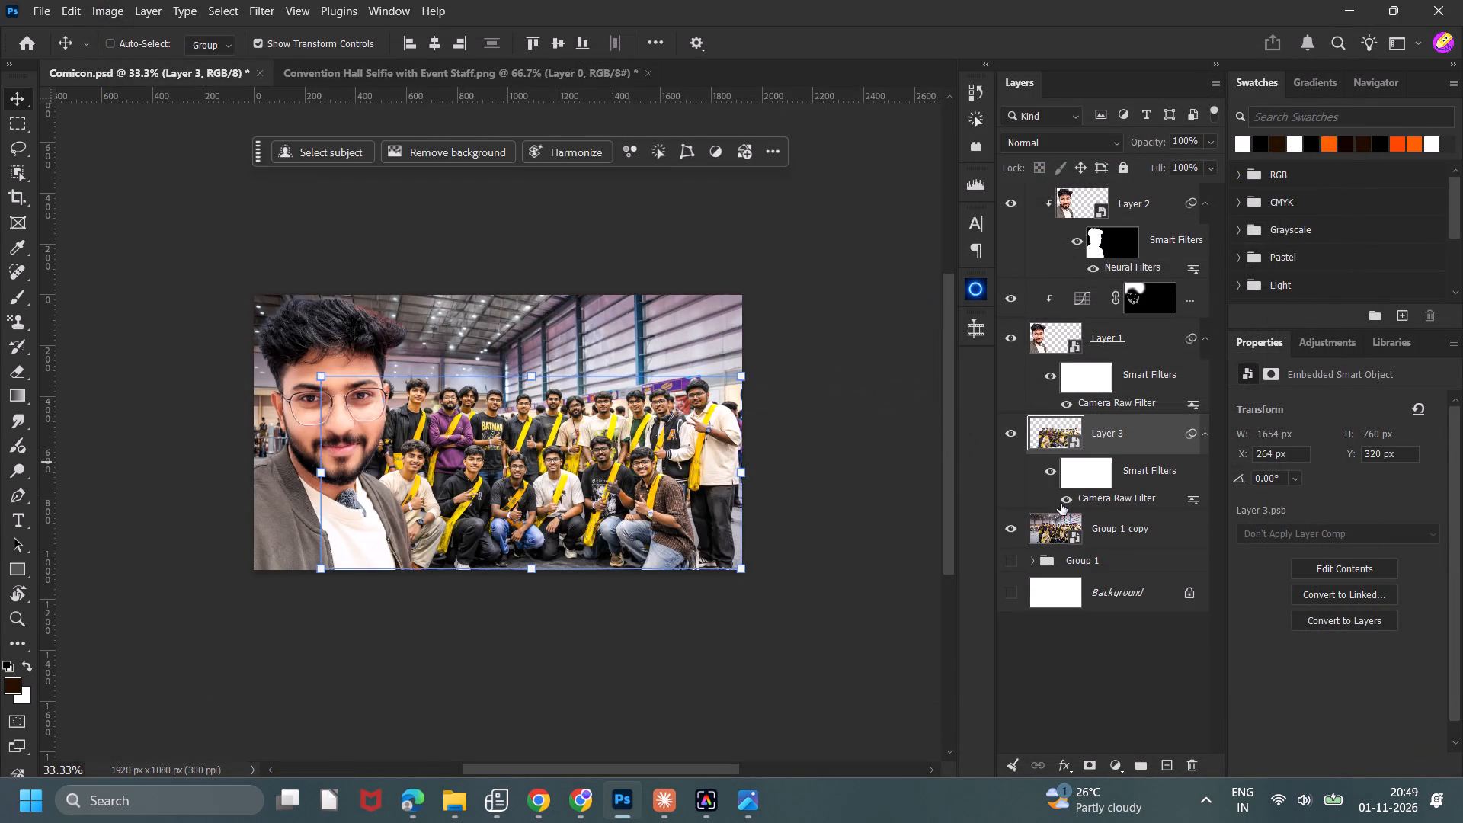
# Add a black (000000) Solid Color fill layer directly above the merged background copy, Group 1 copy.
pyautogui.click(1119, 540)
pyautogui.click(1108, 762)
pyautogui.click(1134, 713)
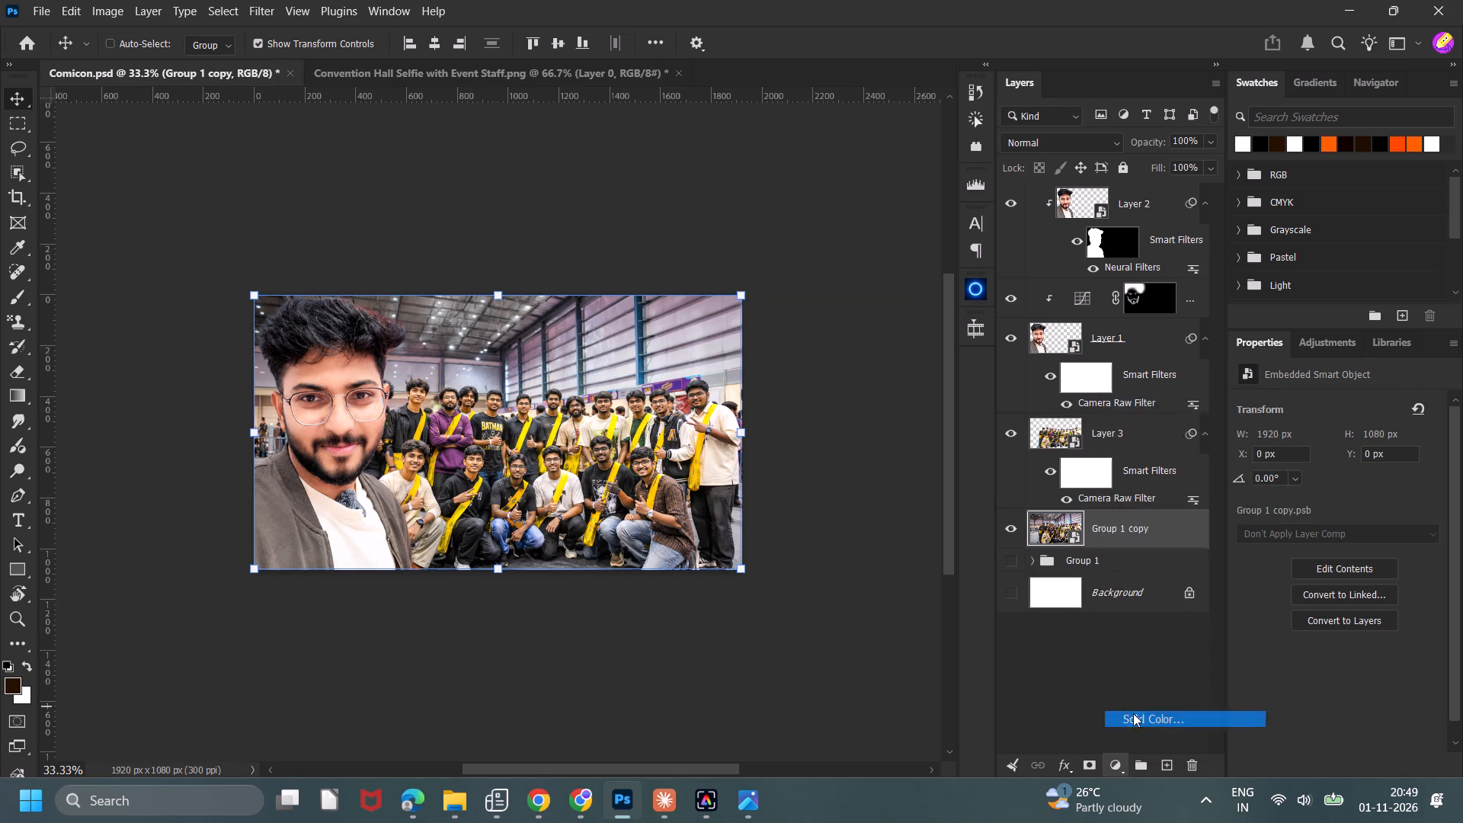
pyautogui.moveTo(984, 472); pyautogui.dragTo(644, 756)
pyautogui.click(1365, 285)
pyautogui.click(1350, 271)
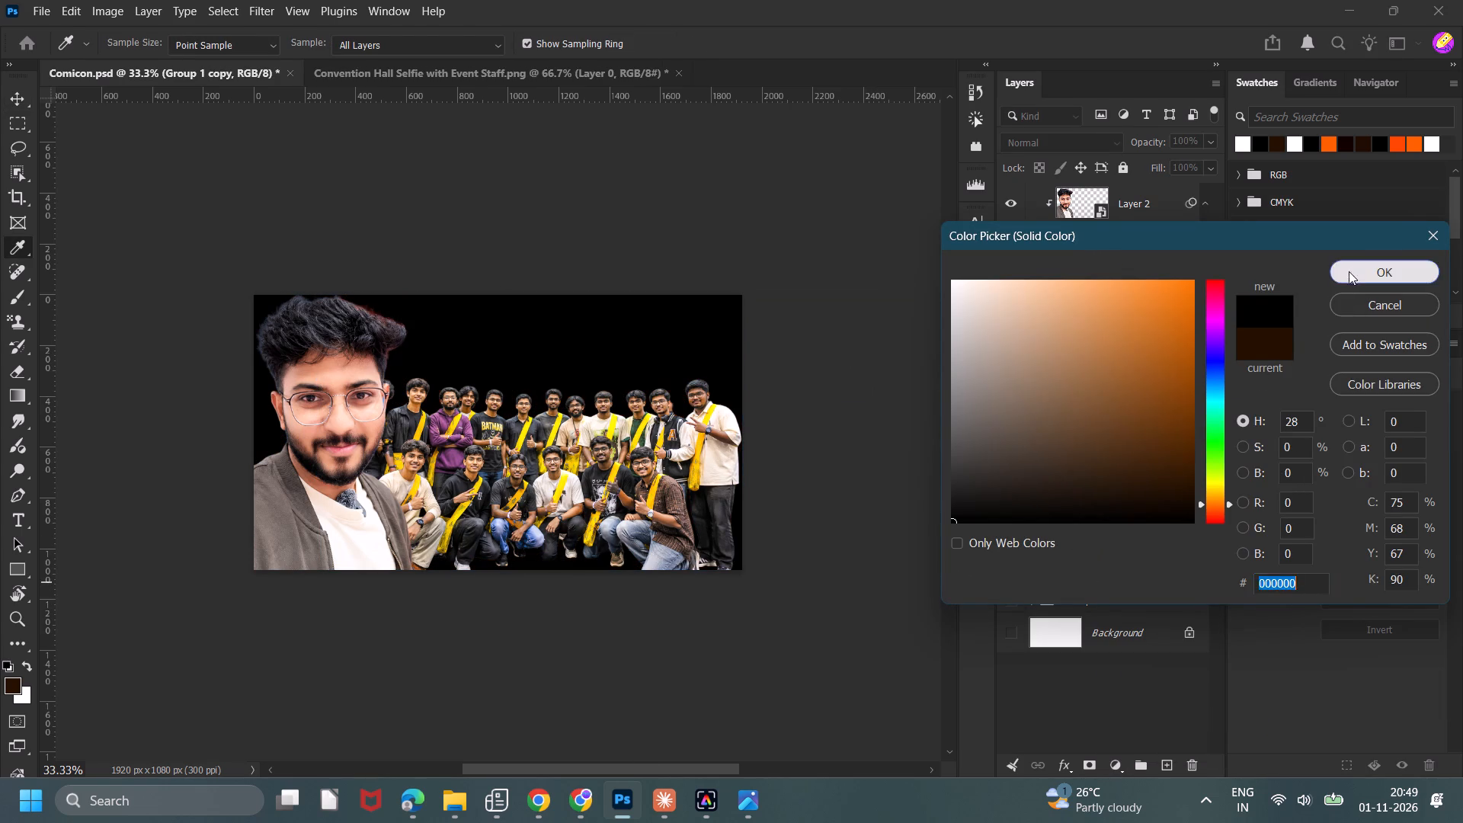
# Lower the black fill layer's opacity to 50% to darken the hall behind the fan group.
pyautogui.moveTo(1150, 148); pyautogui.dragTo(1137, 155)
pyautogui.click(1147, 144)
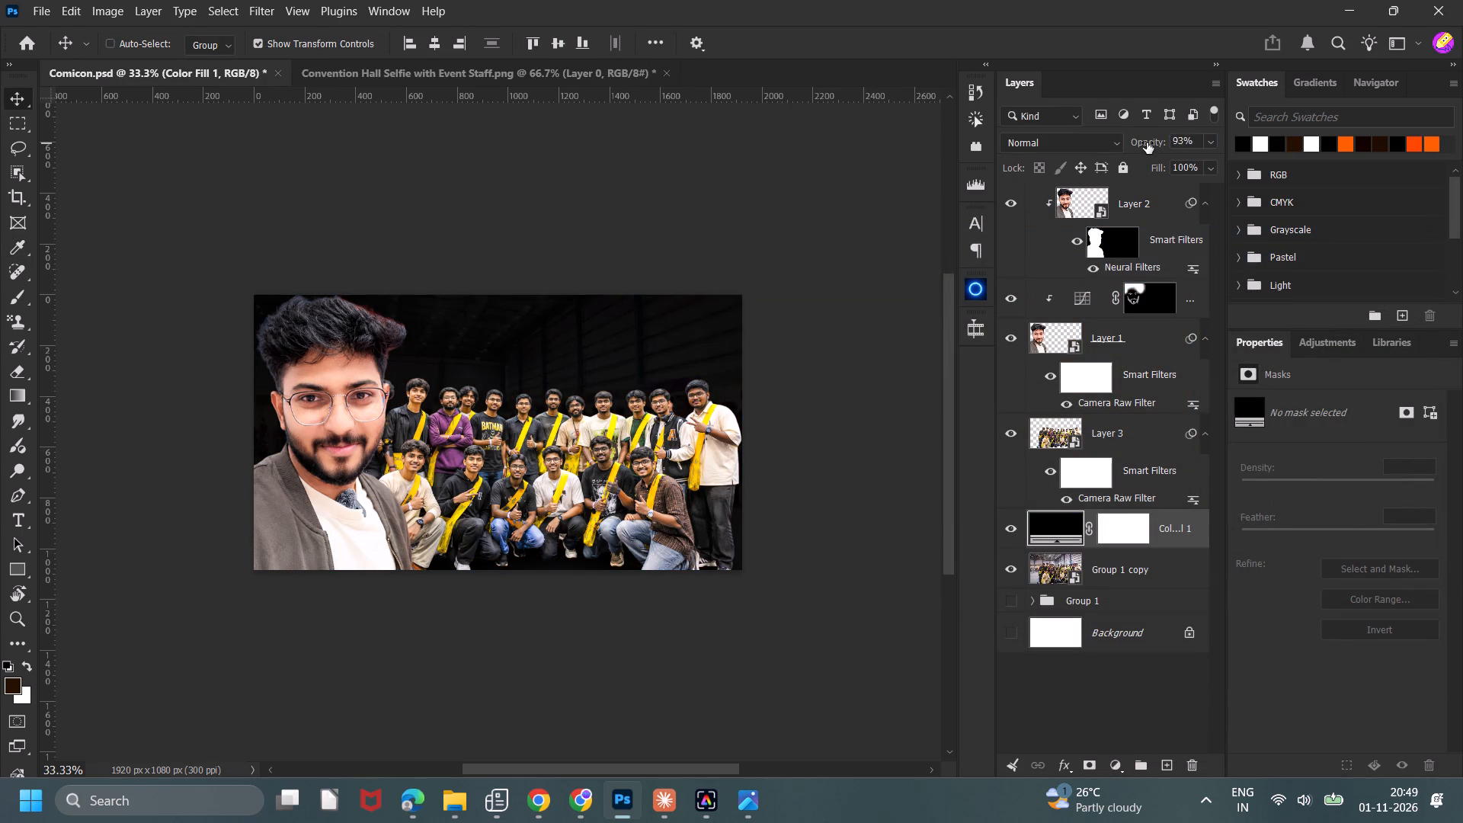
pyautogui.moveTo(1147, 143); pyautogui.dragTo(1138, 145)
pyautogui.moveTo(1147, 140); pyautogui.dragTo(1137, 143)
pyautogui.moveTo(1141, 141); pyautogui.dragTo(1132, 144)
pyautogui.click(1138, 143)
pyautogui.moveTo(1141, 140); pyautogui.dragTo(1134, 142)
pyautogui.click(1142, 138)
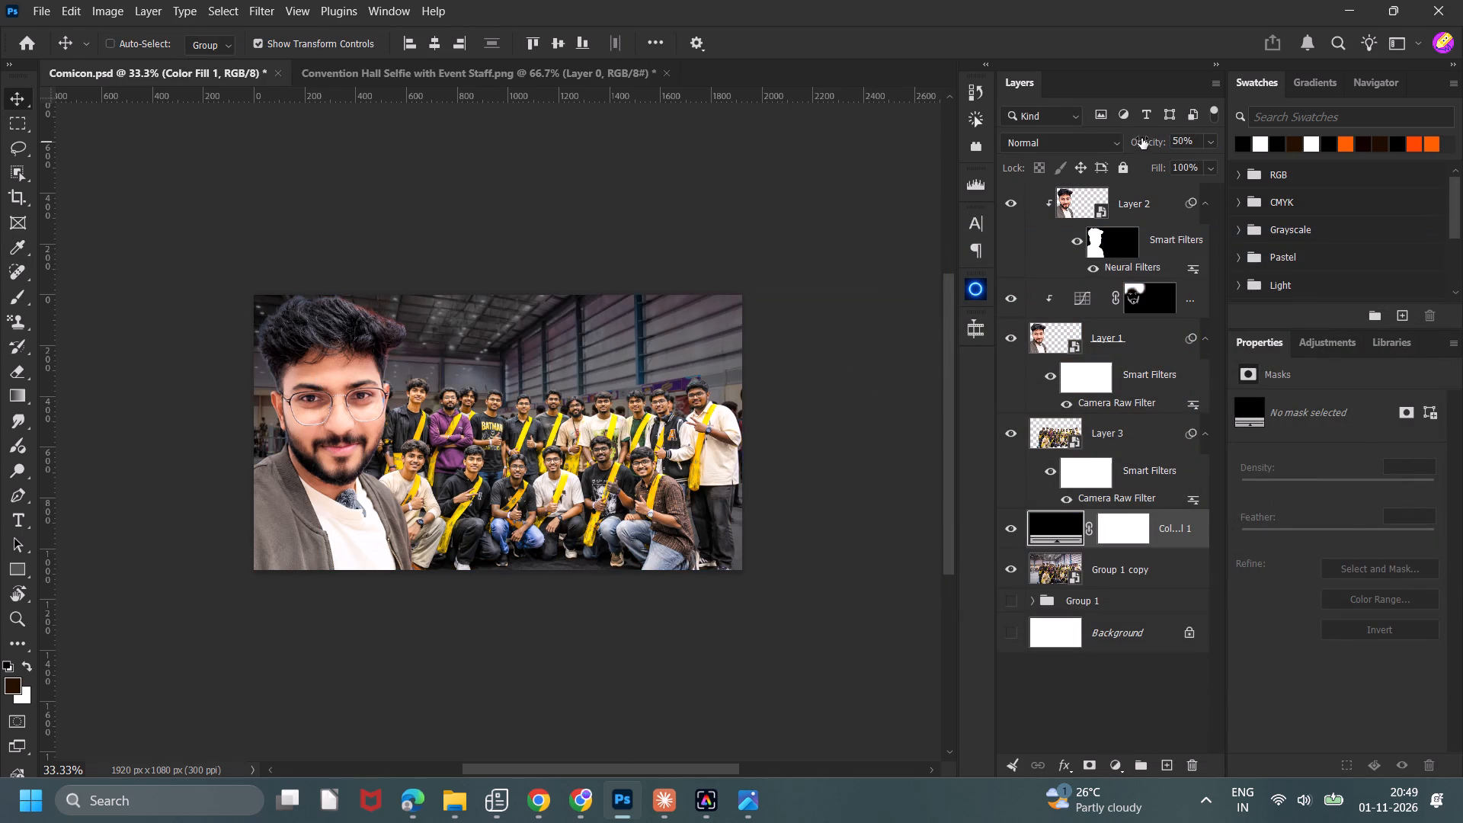
# Add the title text "comic con" in white Gotham Ultra, 36 pt, centre-aligned, above the fan group.
pyautogui.scroll(-1, 815, 545)
pyautogui.scroll(1, 815, 545)
pyautogui.scroll(-1, 831, 517)
pyautogui.scroll(1, 831, 517)
pyautogui.press('t')
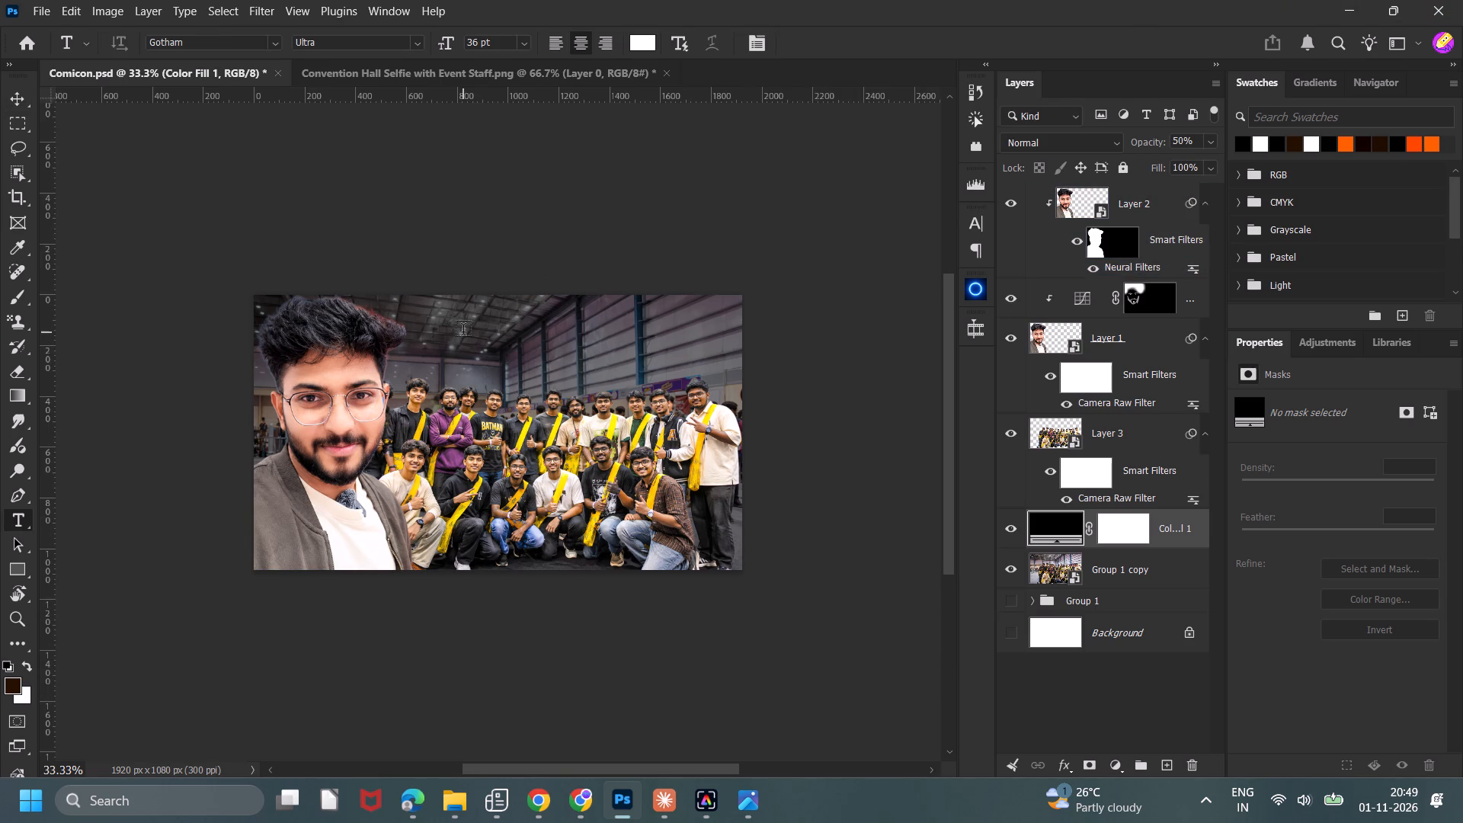
pyautogui.click(463, 331)
pyautogui.press('c')
pyautogui.press('o')
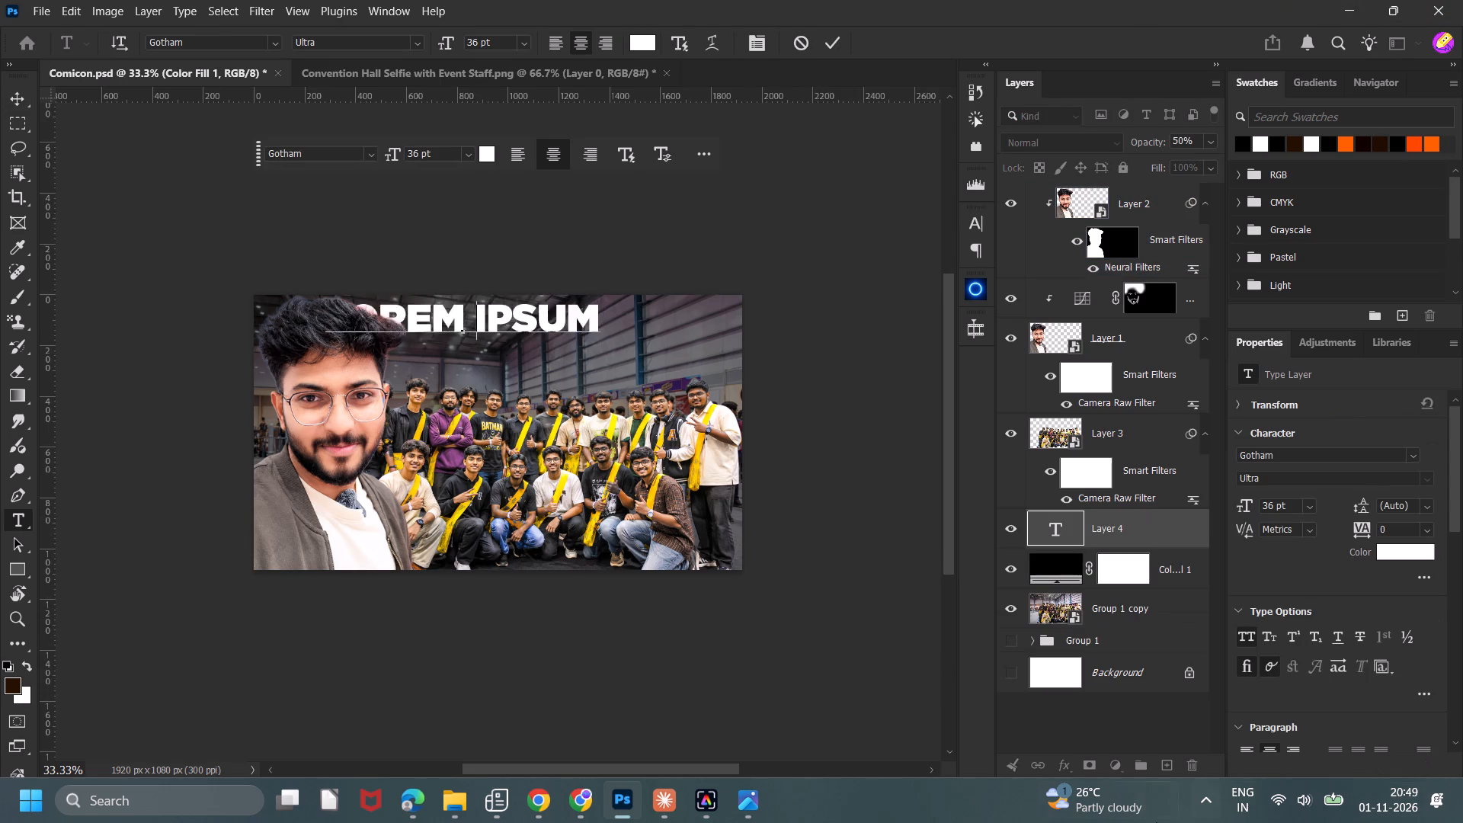
pyautogui.press('m')
pyautogui.press('i')
pyautogui.press('c')
pyautogui.press('space')
pyautogui.press('c')
pyautogui.press('o')
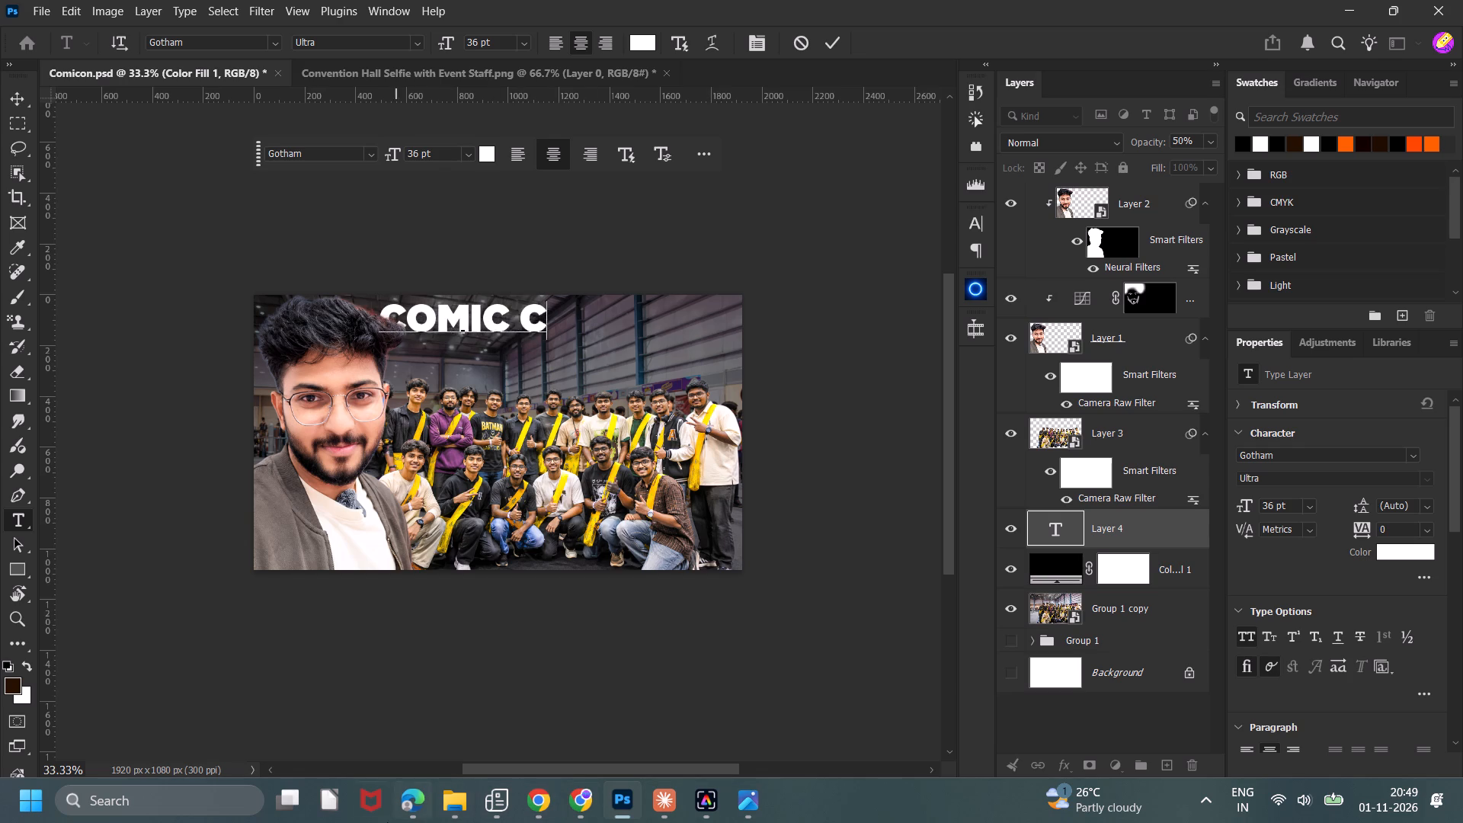
pyautogui.press('n')
pyautogui.click(834, 43)
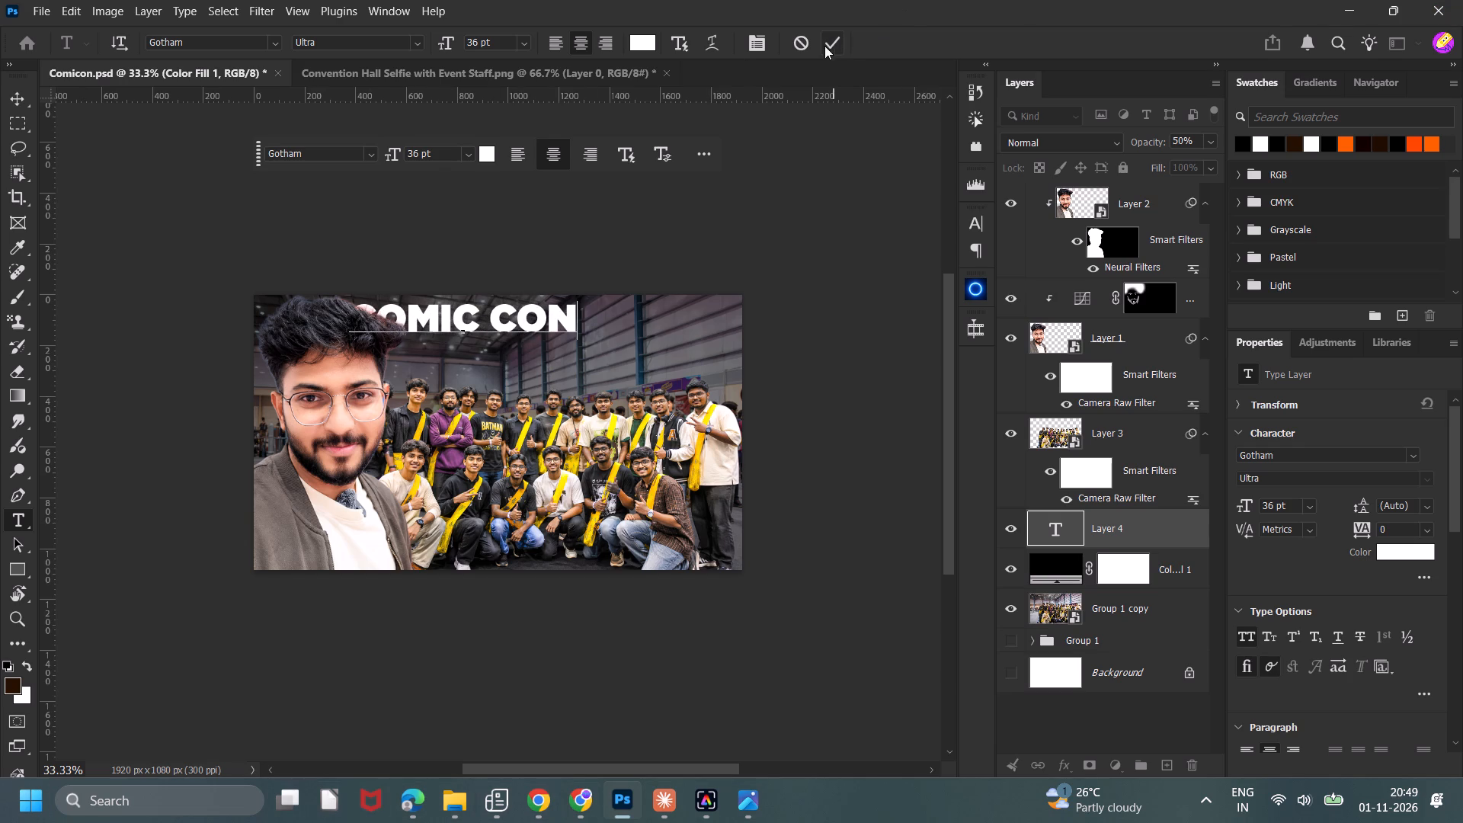
# Enlarge the "comic con" title to about 148% (53.27 pt) and fit it above the fan group, beside the selfie cut-out.
pyautogui.click(17, 96)
pyautogui.moveTo(583, 335); pyautogui.dragTo(651, 367)
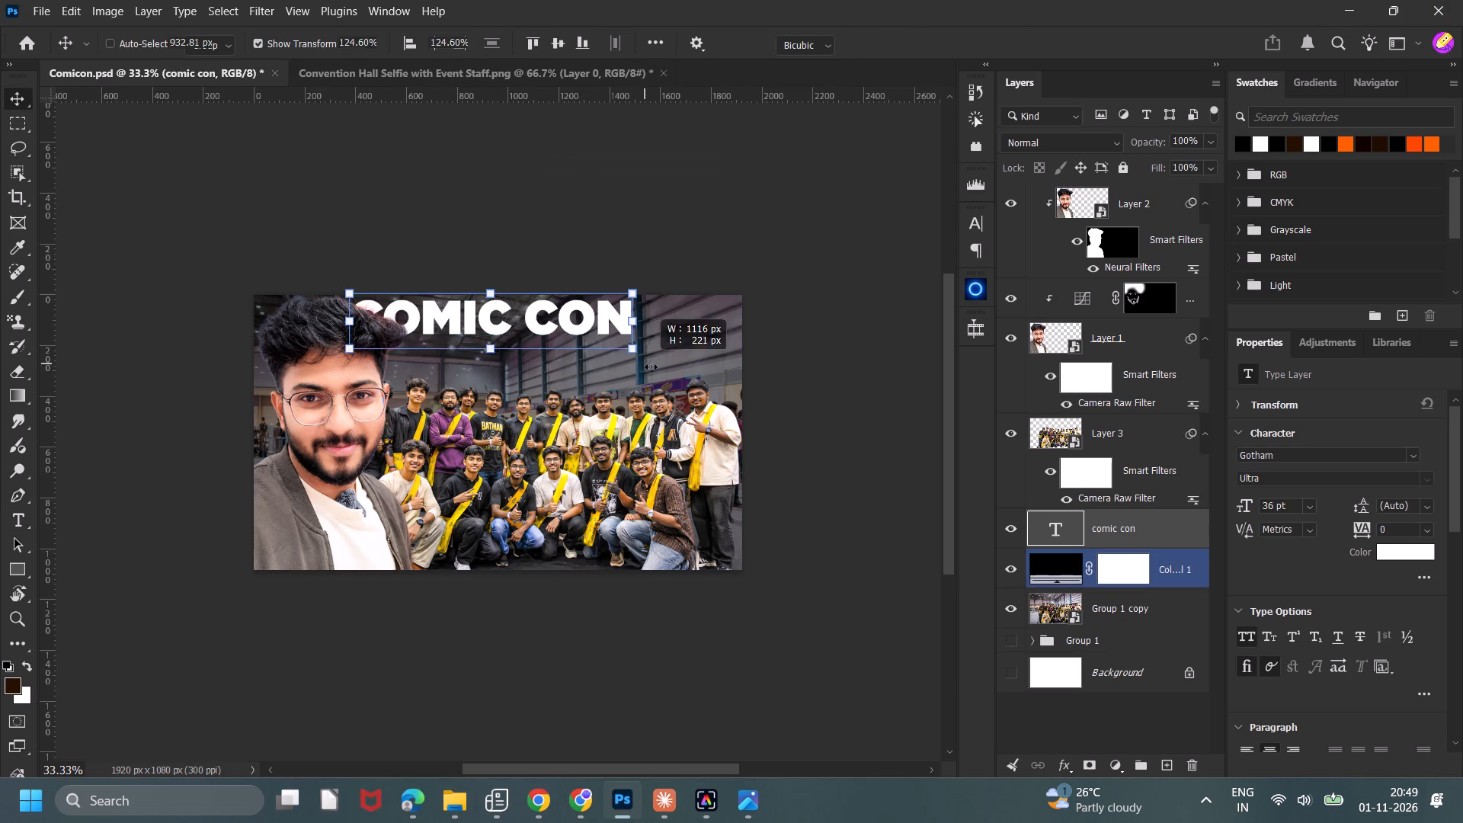
pyautogui.moveTo(651, 367); pyautogui.dragTo(657, 371)
pyautogui.moveTo(589, 301); pyautogui.dragTo(646, 312)
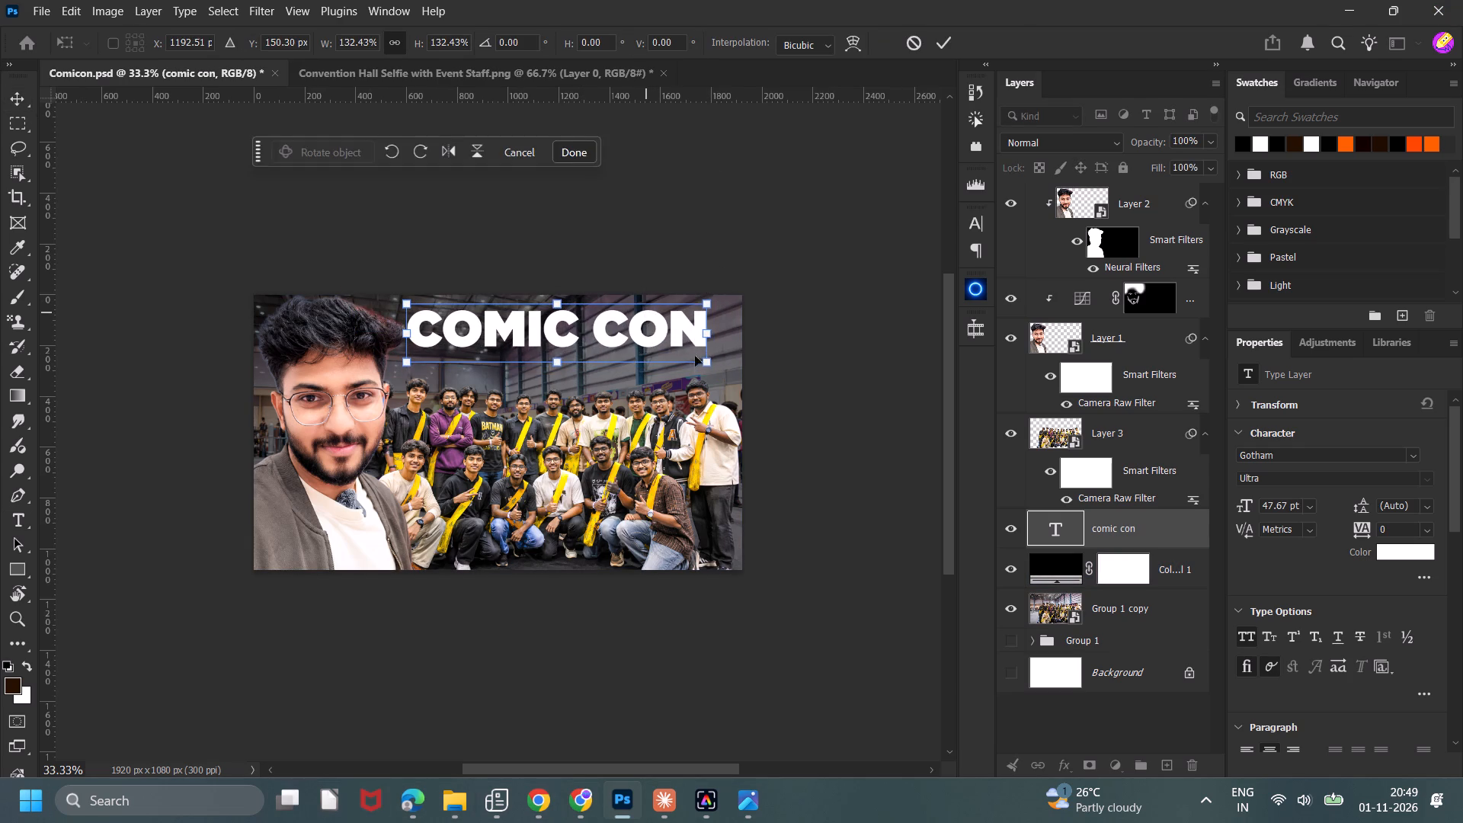
pyautogui.moveTo(706, 361); pyautogui.dragTo(739, 382)
pyautogui.moveTo(699, 339); pyautogui.dragTo(690, 344)
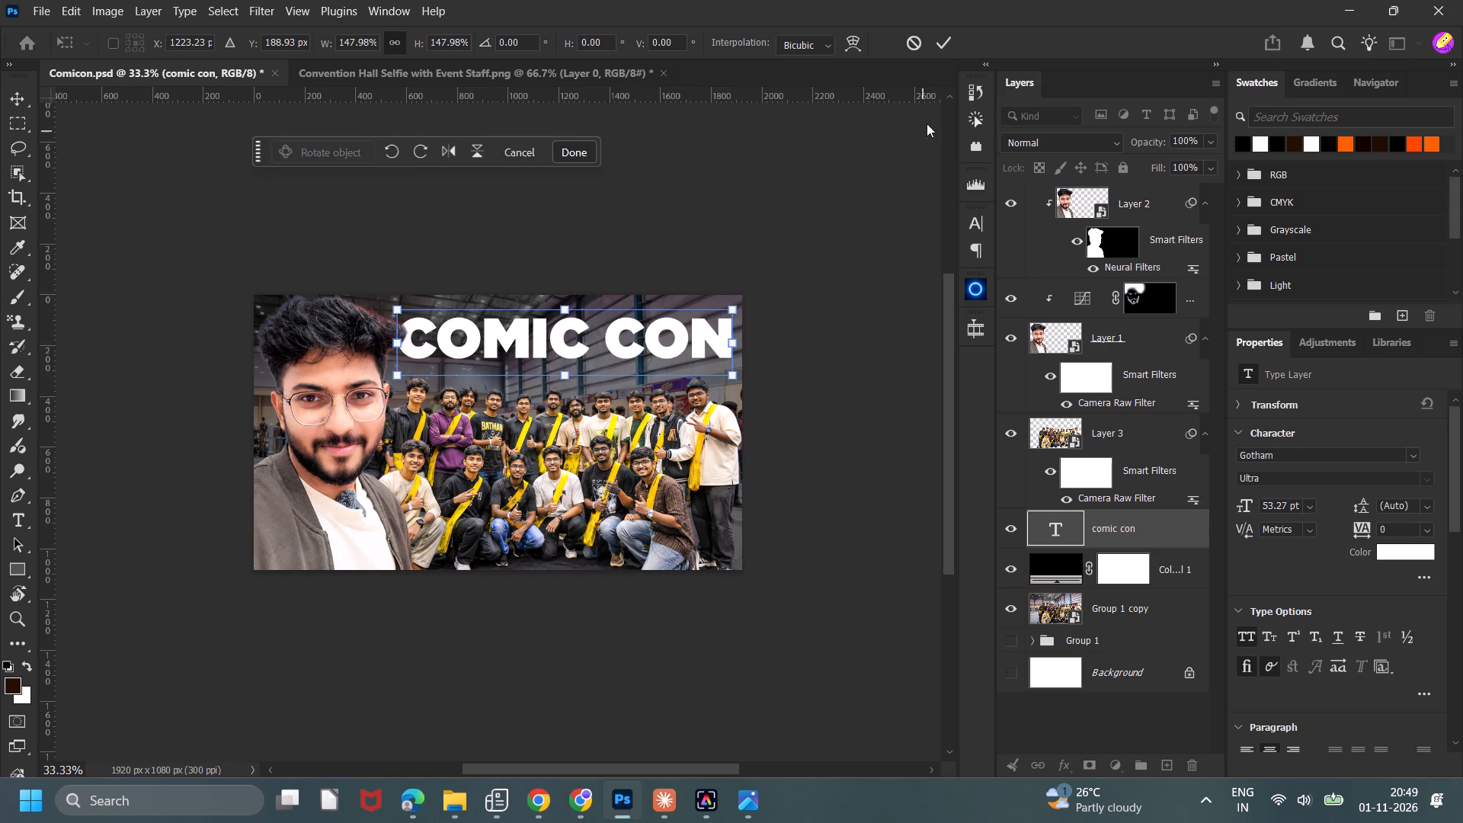
pyautogui.click(936, 45)
pyautogui.click(894, 395)
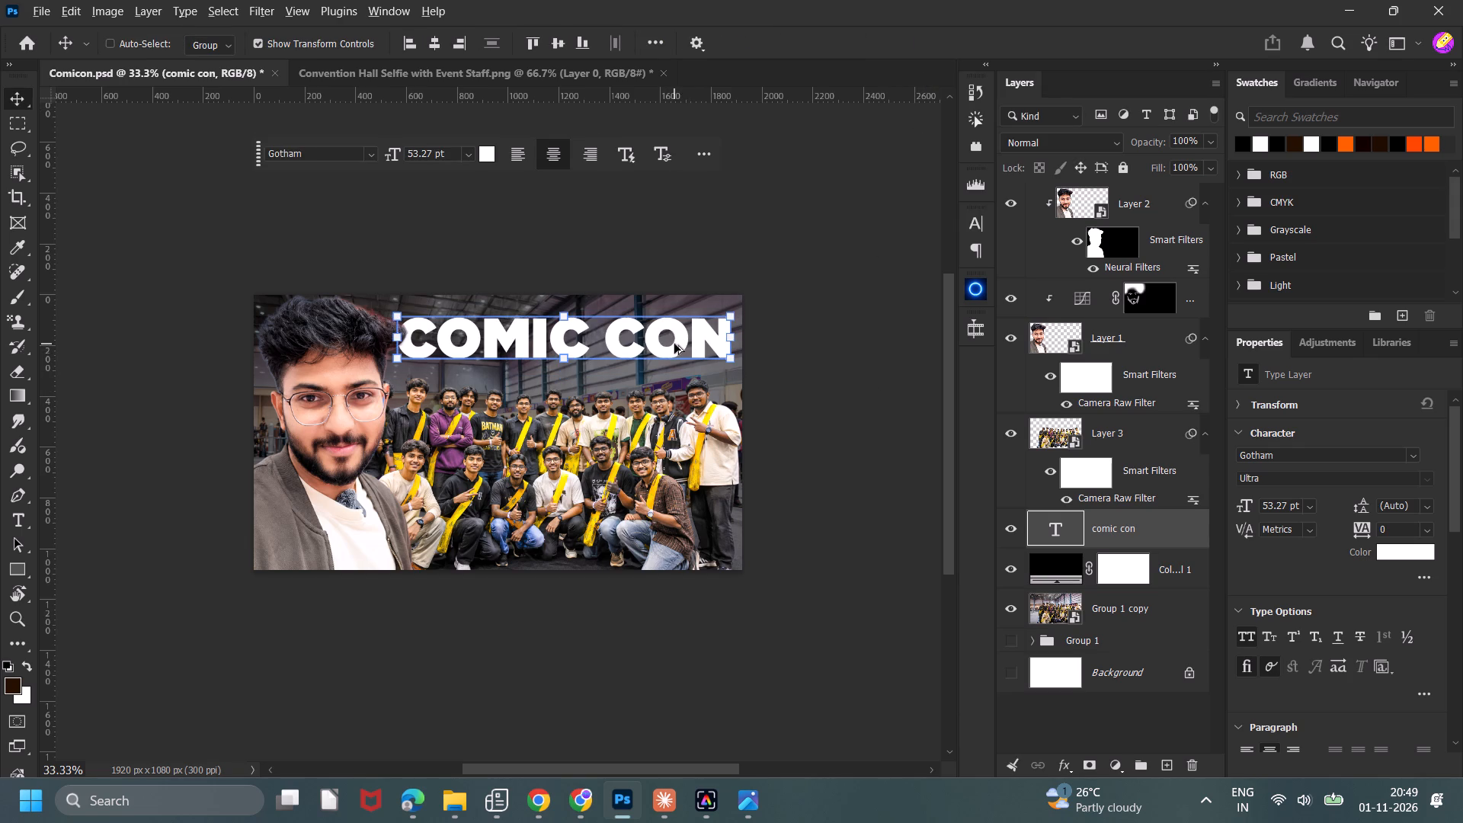
# Duplicate the title just below the original and change the copy's text to "meet up".
pyautogui.keyDown('alt'); pyautogui.keyDown('shift'); pyautogui.moveTo(674, 344); pyautogui.dragTo(671, 378); pyautogui.keyUp('shift'); pyautogui.keyUp('alt')
pyautogui.doubleClick(671, 378)
pyautogui.write('mee')
pyautogui.write('t u')
pyautogui.press('p')
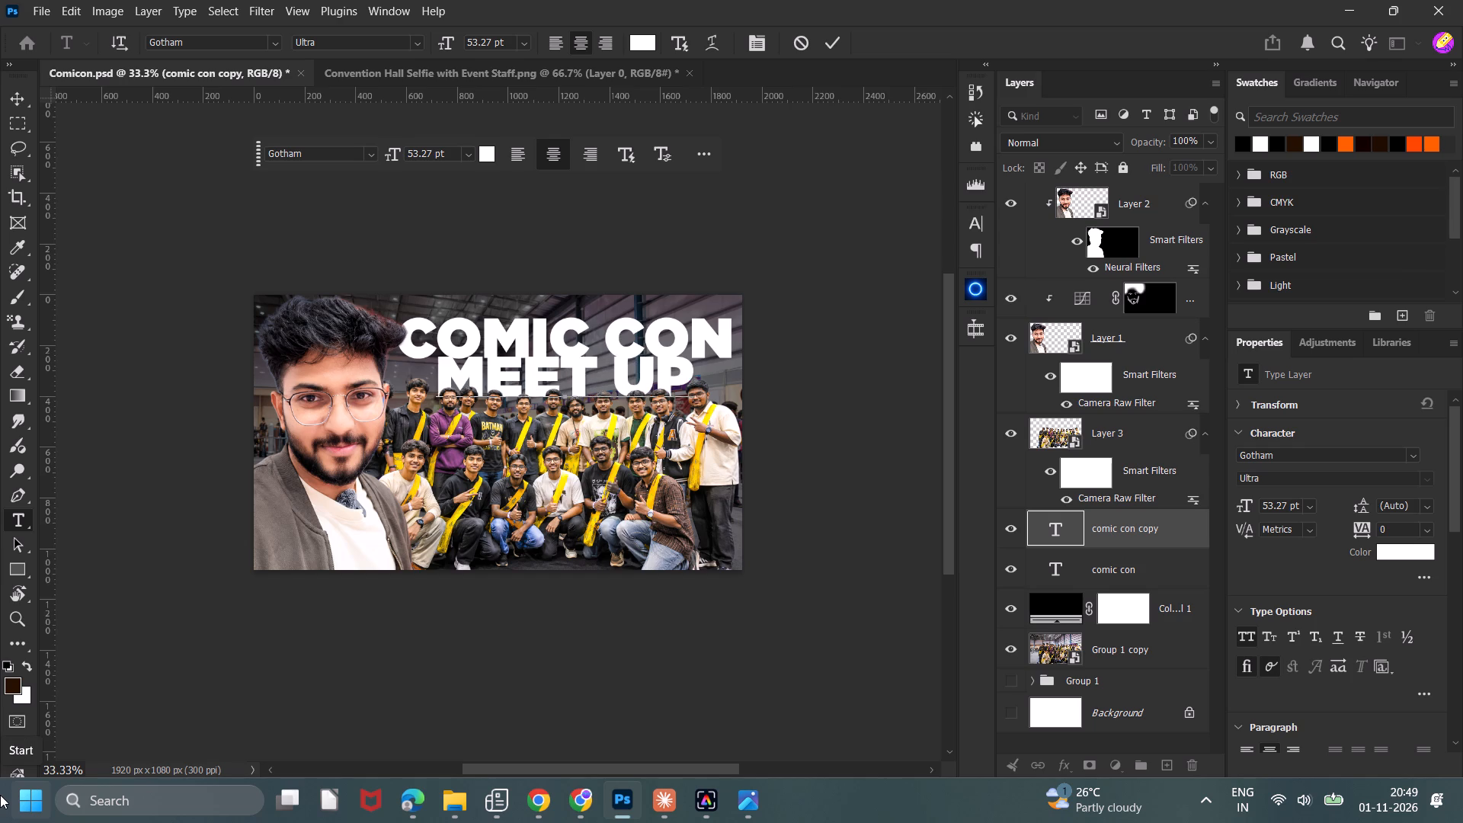
pyautogui.click(834, 45)
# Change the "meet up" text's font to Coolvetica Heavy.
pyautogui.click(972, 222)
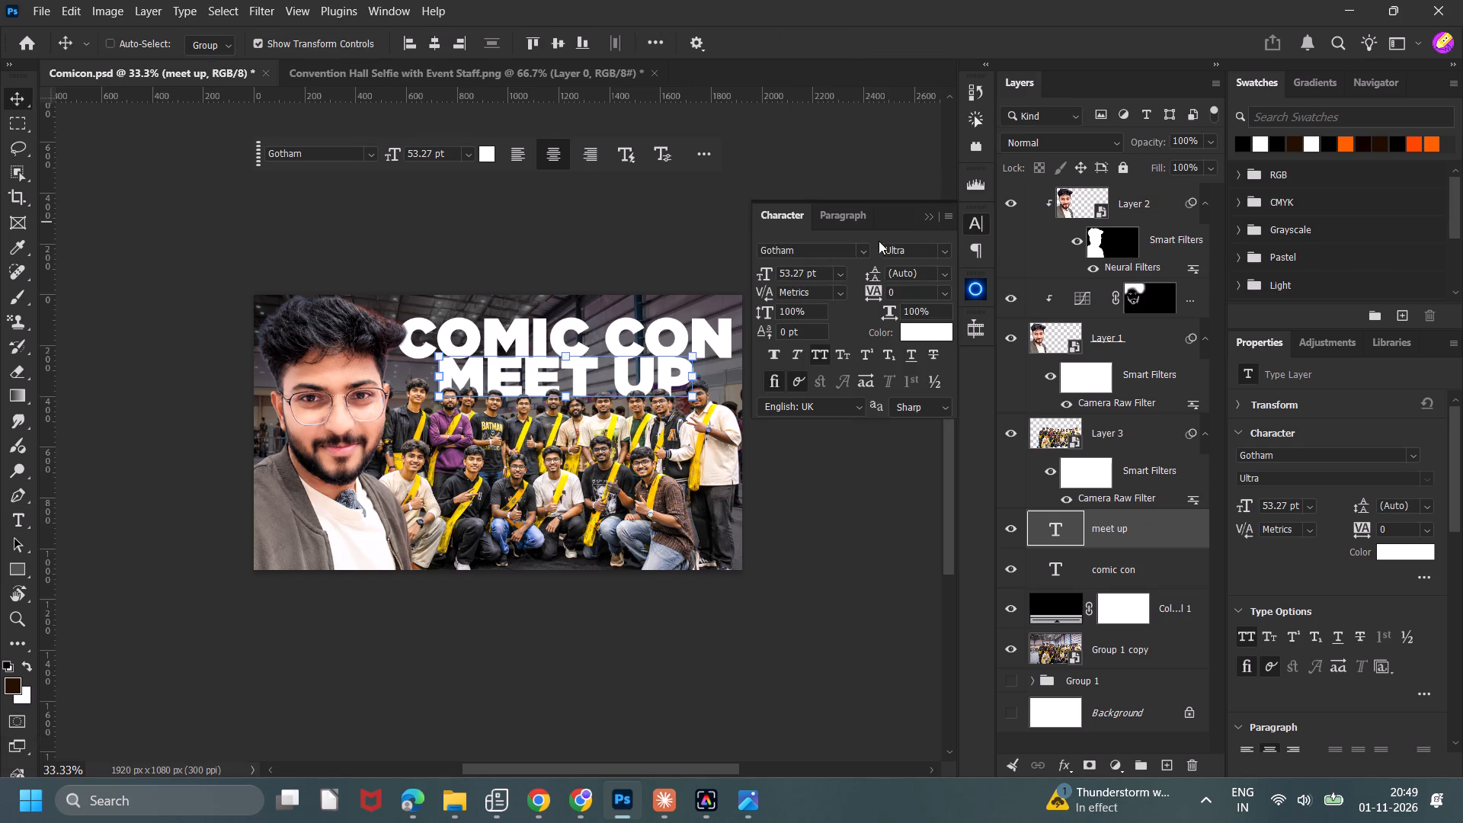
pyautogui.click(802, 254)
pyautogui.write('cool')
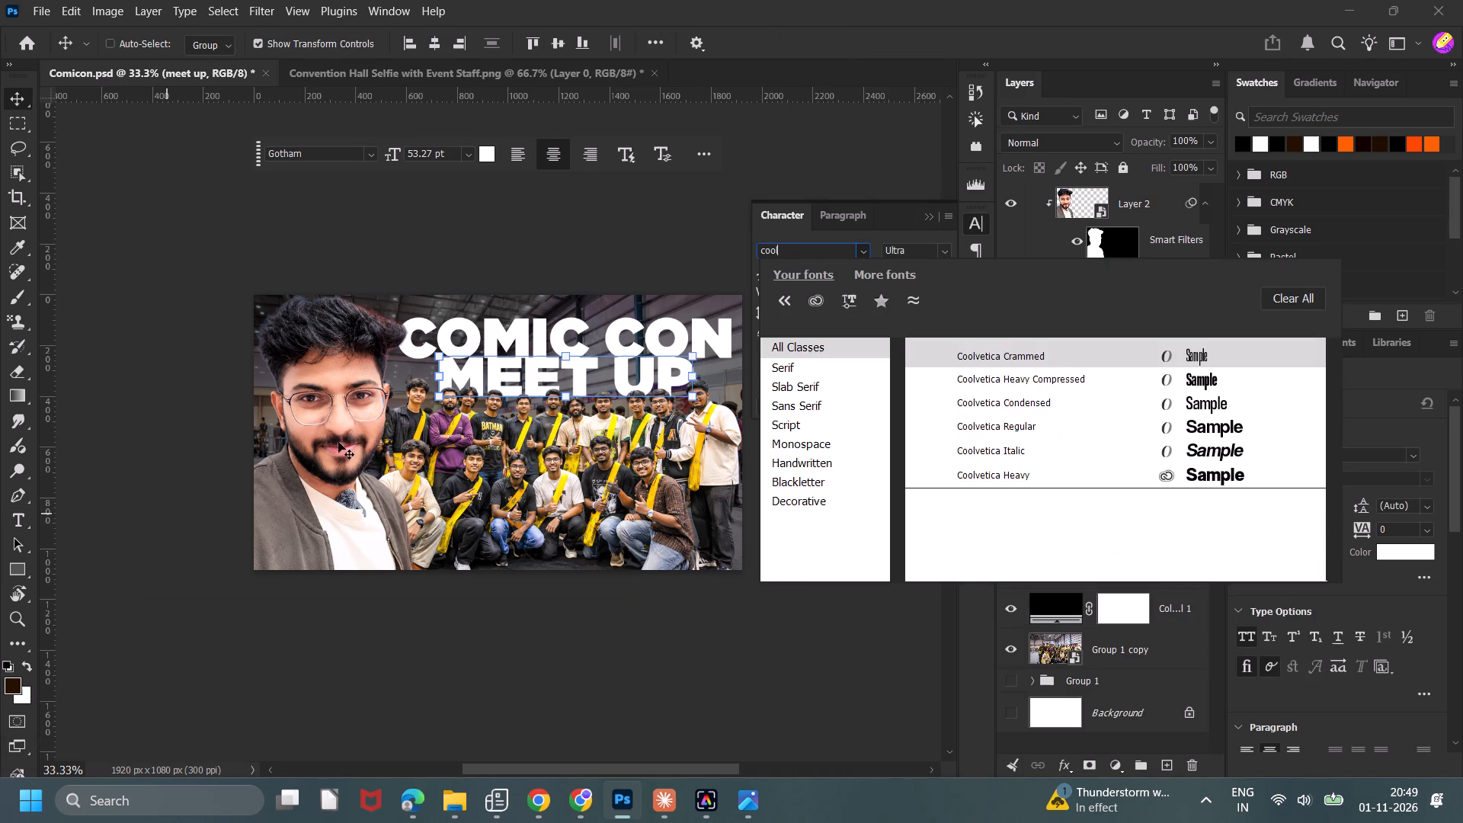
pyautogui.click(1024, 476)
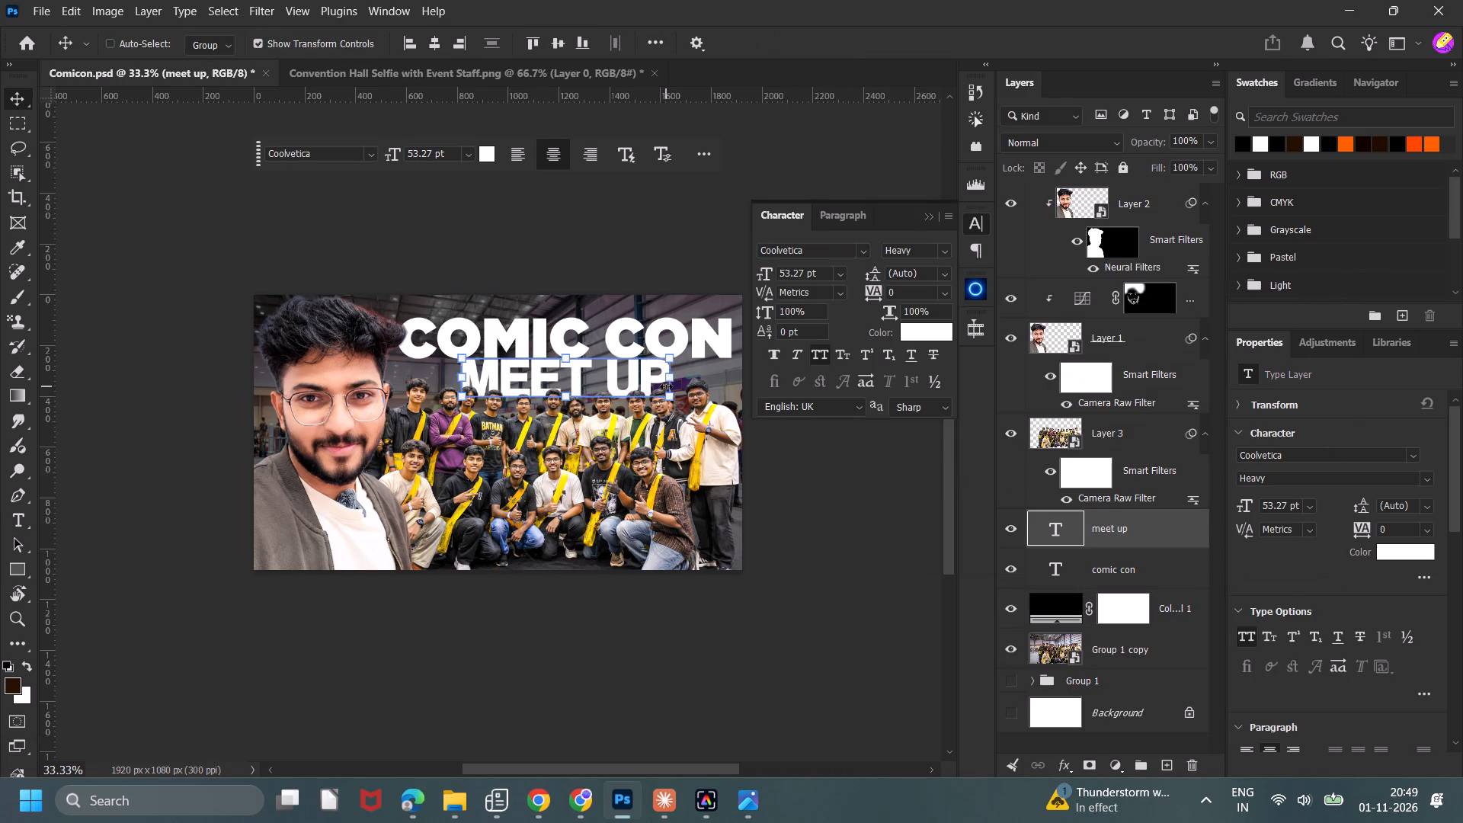
# Scale the "meet up" text down to about 46% (24.54 pt) and shift it towards the middle beneath the title.
pyautogui.moveTo(667, 386); pyautogui.dragTo(553, 389)
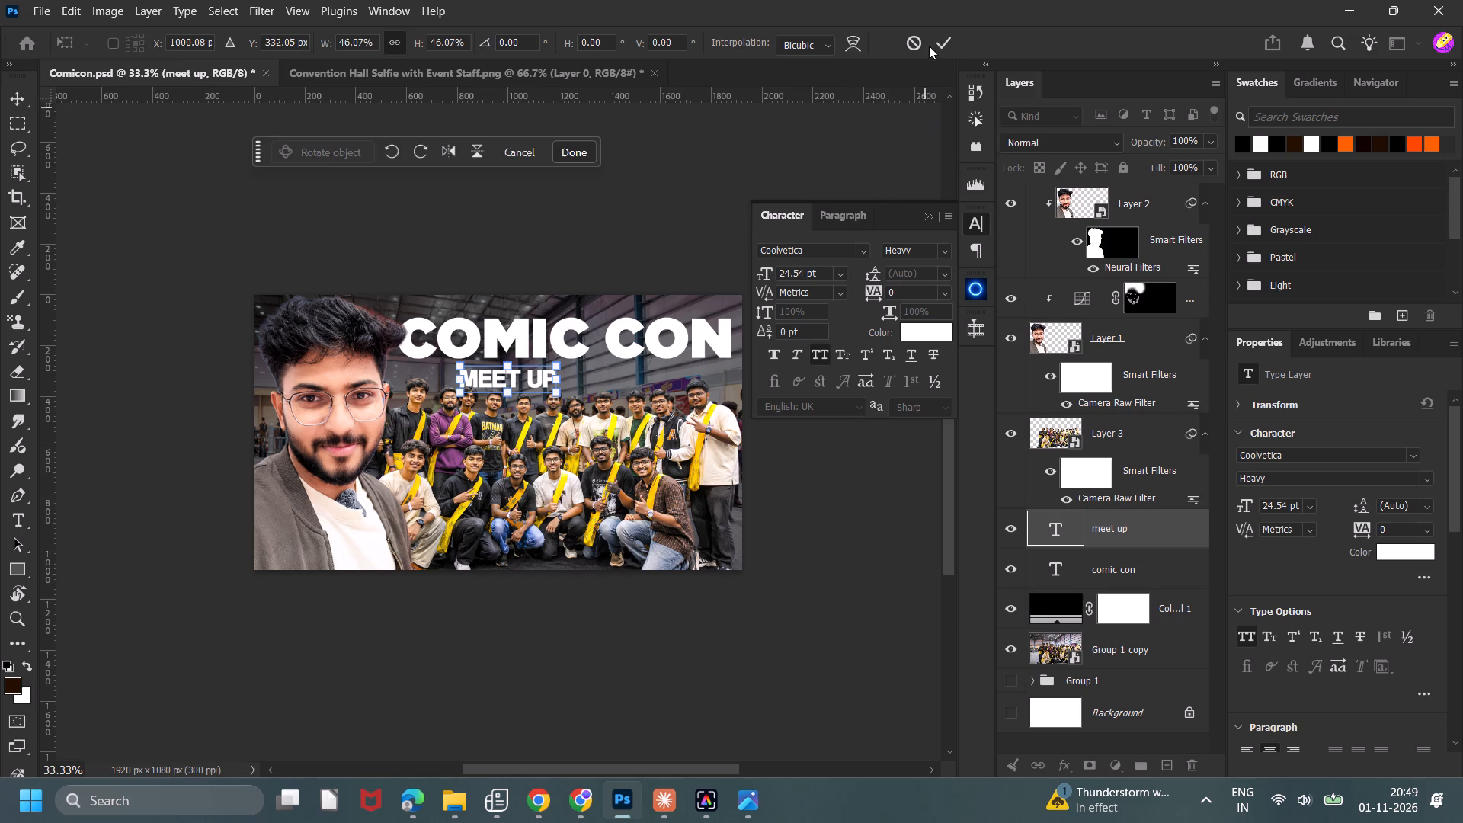
pyautogui.click(937, 36)
pyautogui.moveTo(752, 600); pyautogui.dragTo(794, 596)
# Set the "meet up" text's font to Akira Expanded Super Bold and move it up close beneath the title.
pyautogui.click(866, 256)
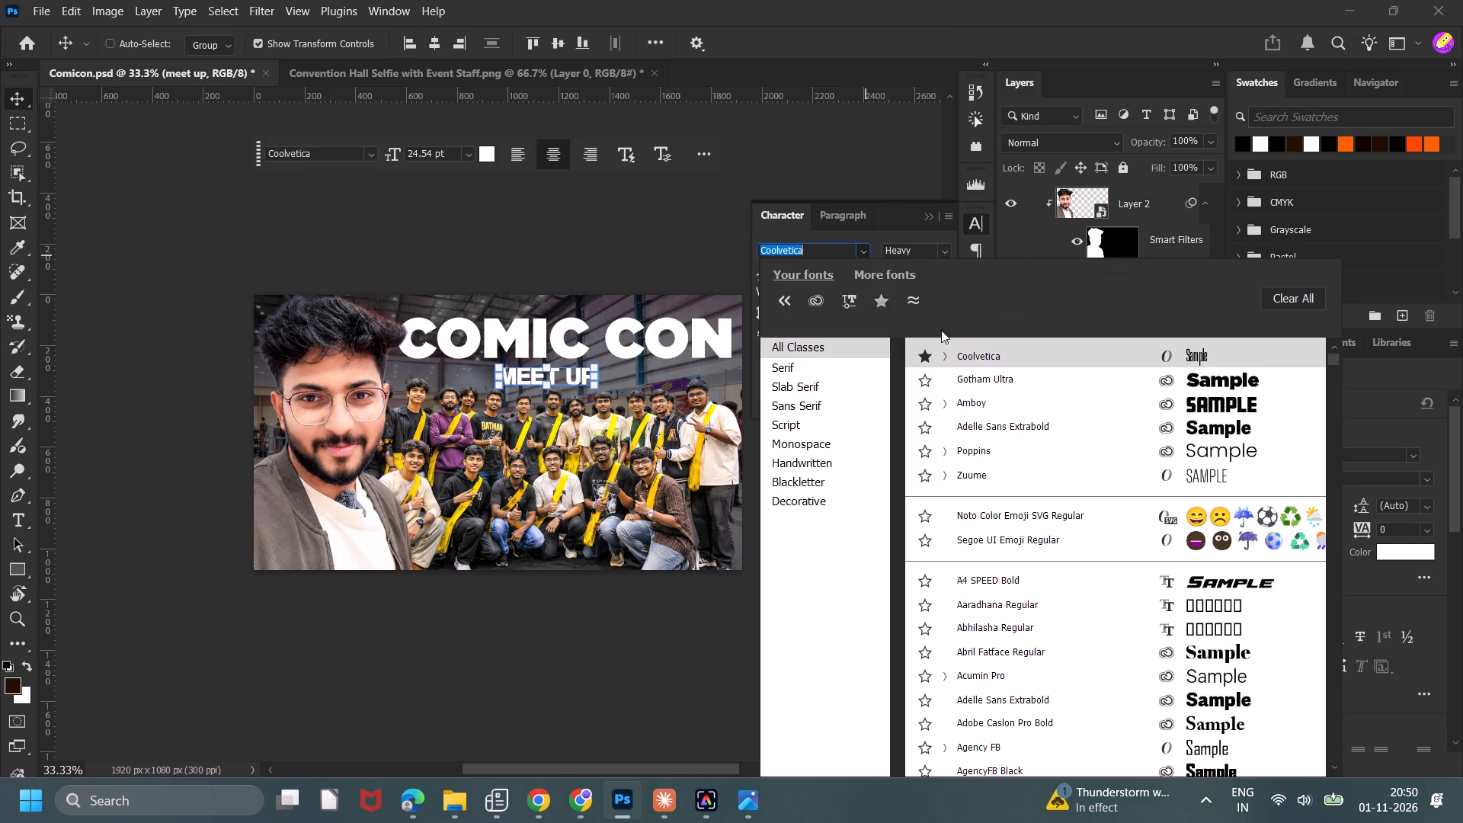
pyautogui.scroll(-7, 1044, 616)
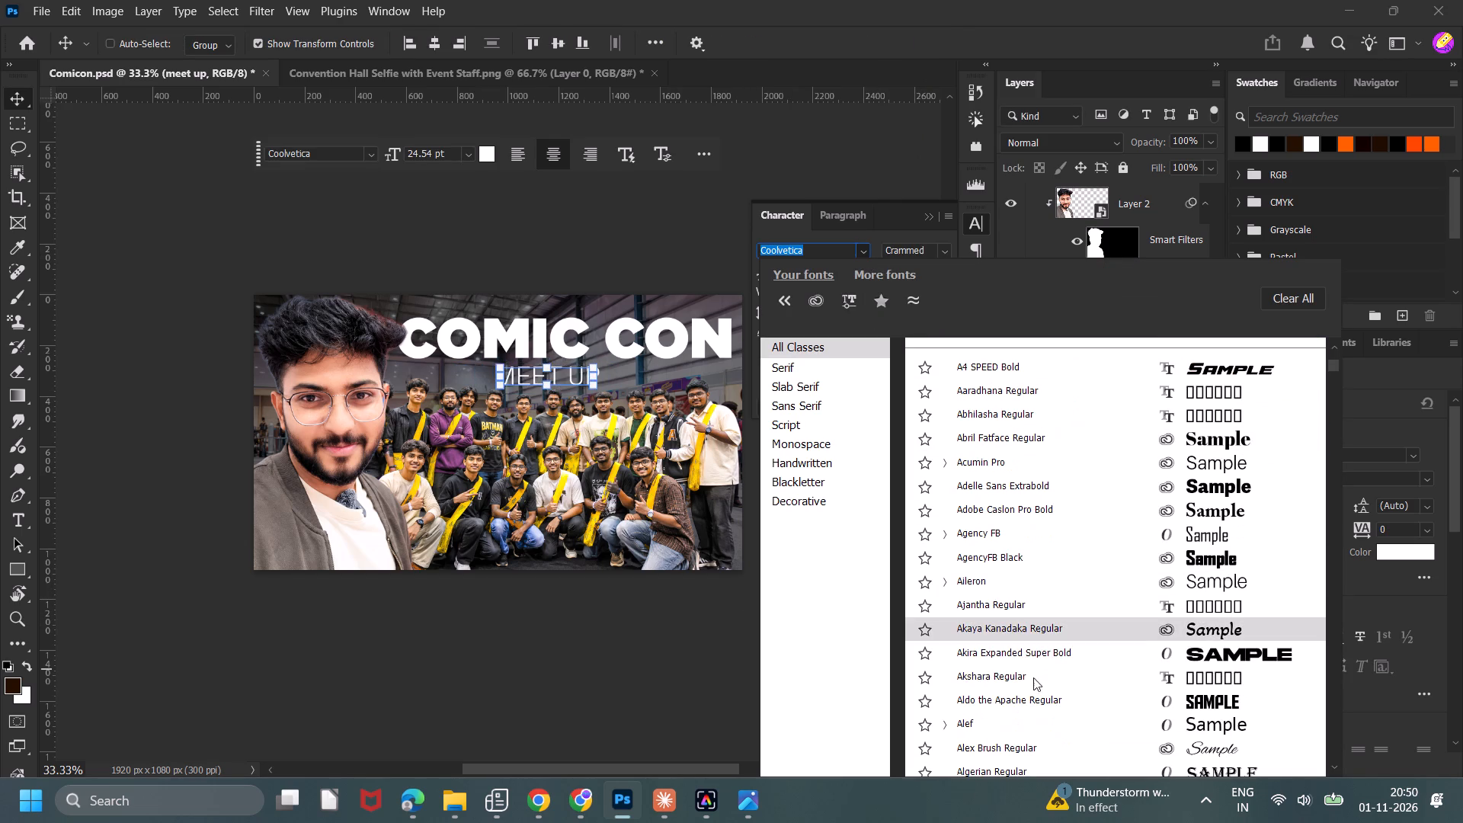
pyautogui.click(1036, 652)
pyautogui.moveTo(848, 647); pyautogui.dragTo(856, 636)
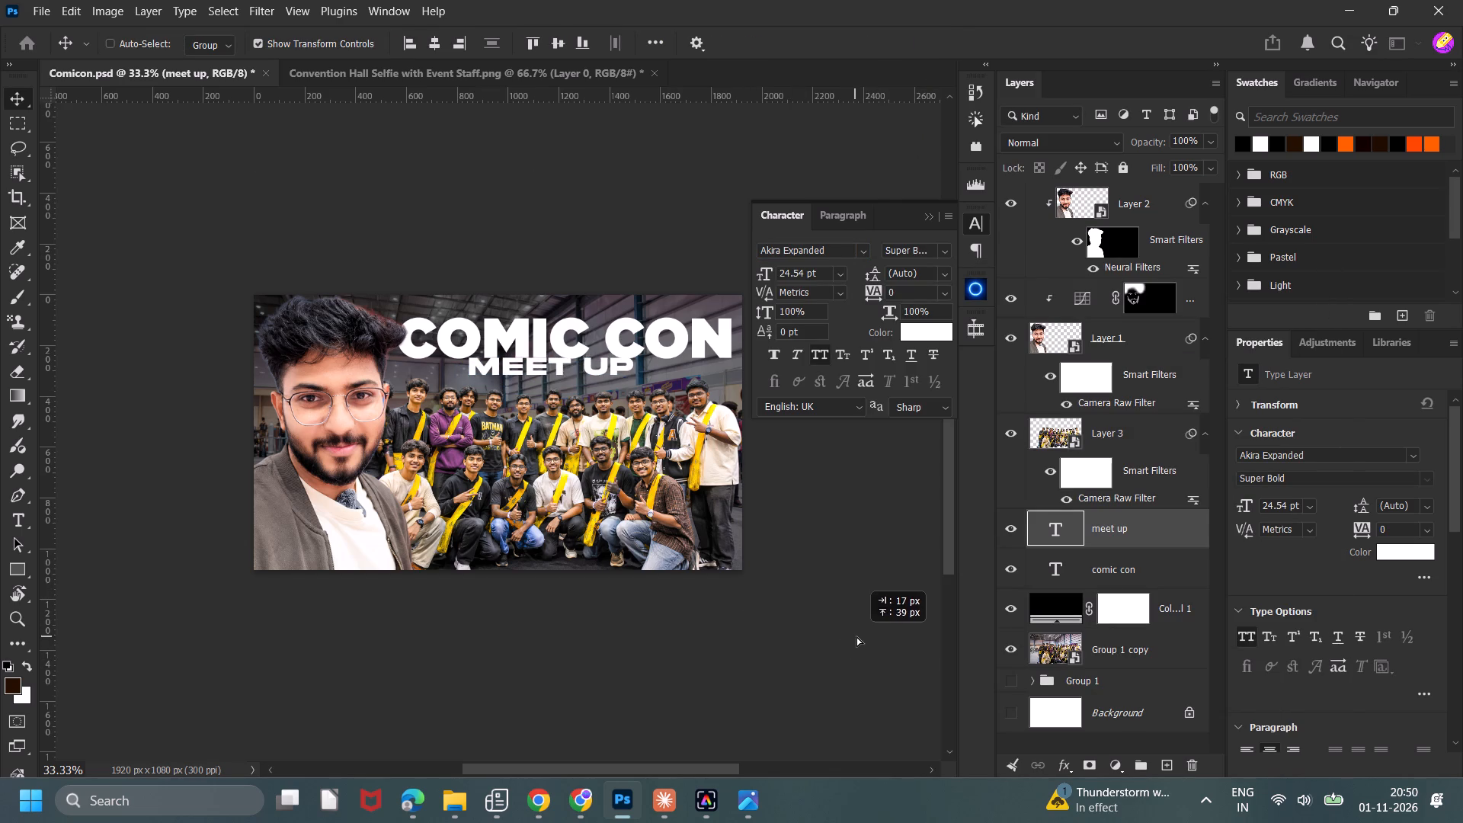
pyautogui.moveTo(856, 636); pyautogui.dragTo(859, 642)
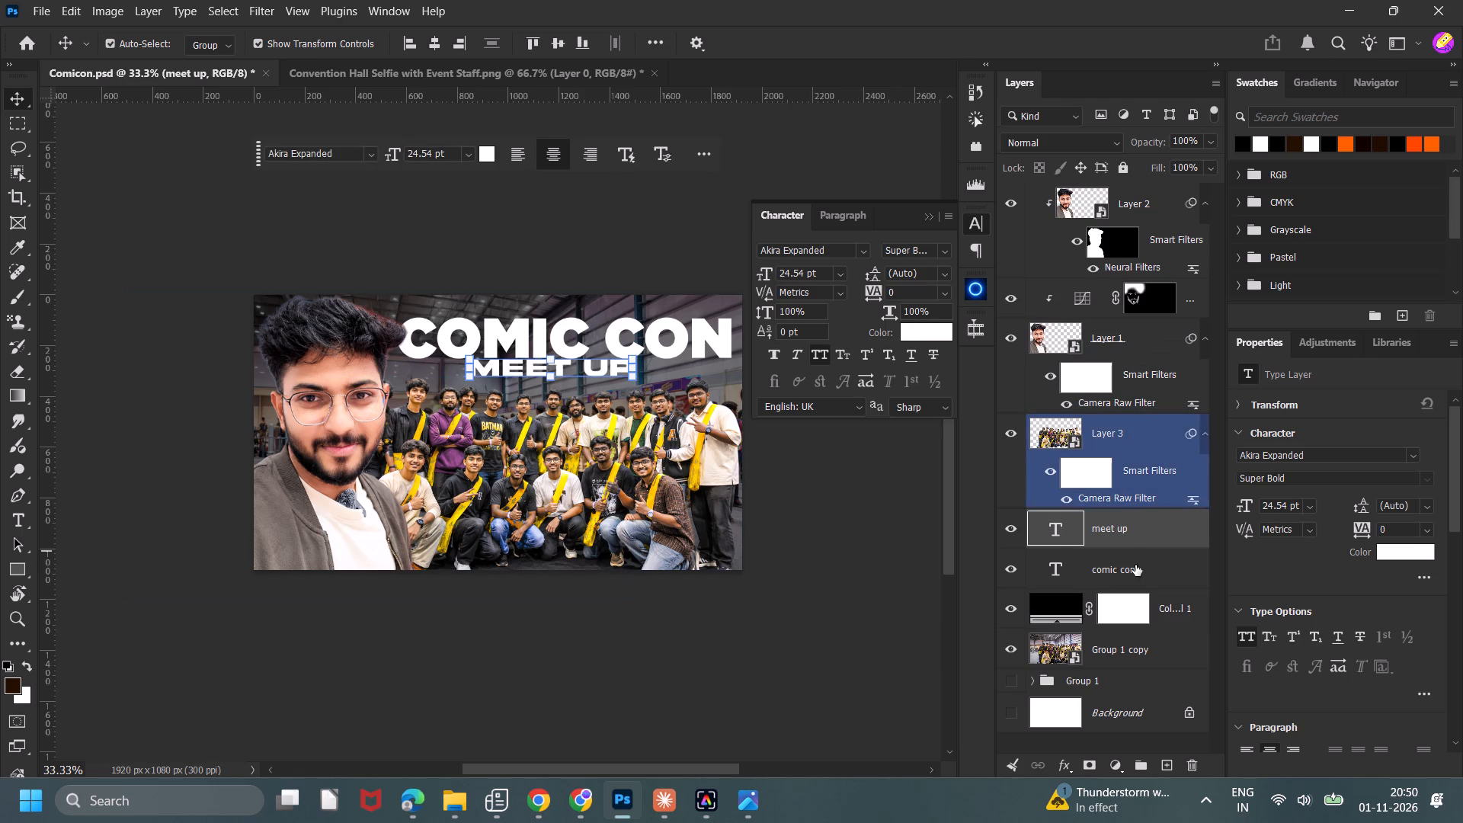
# Align the "meet up" and "comic con" texts on their horizontal centres and reposition them together above the fan group.
pyautogui.keyDown('ctrl'); pyautogui.click(1135, 565); pyautogui.keyUp('ctrl')
pyautogui.click(438, 50)
pyautogui.moveTo(560, 194); pyautogui.dragTo(612, 189)
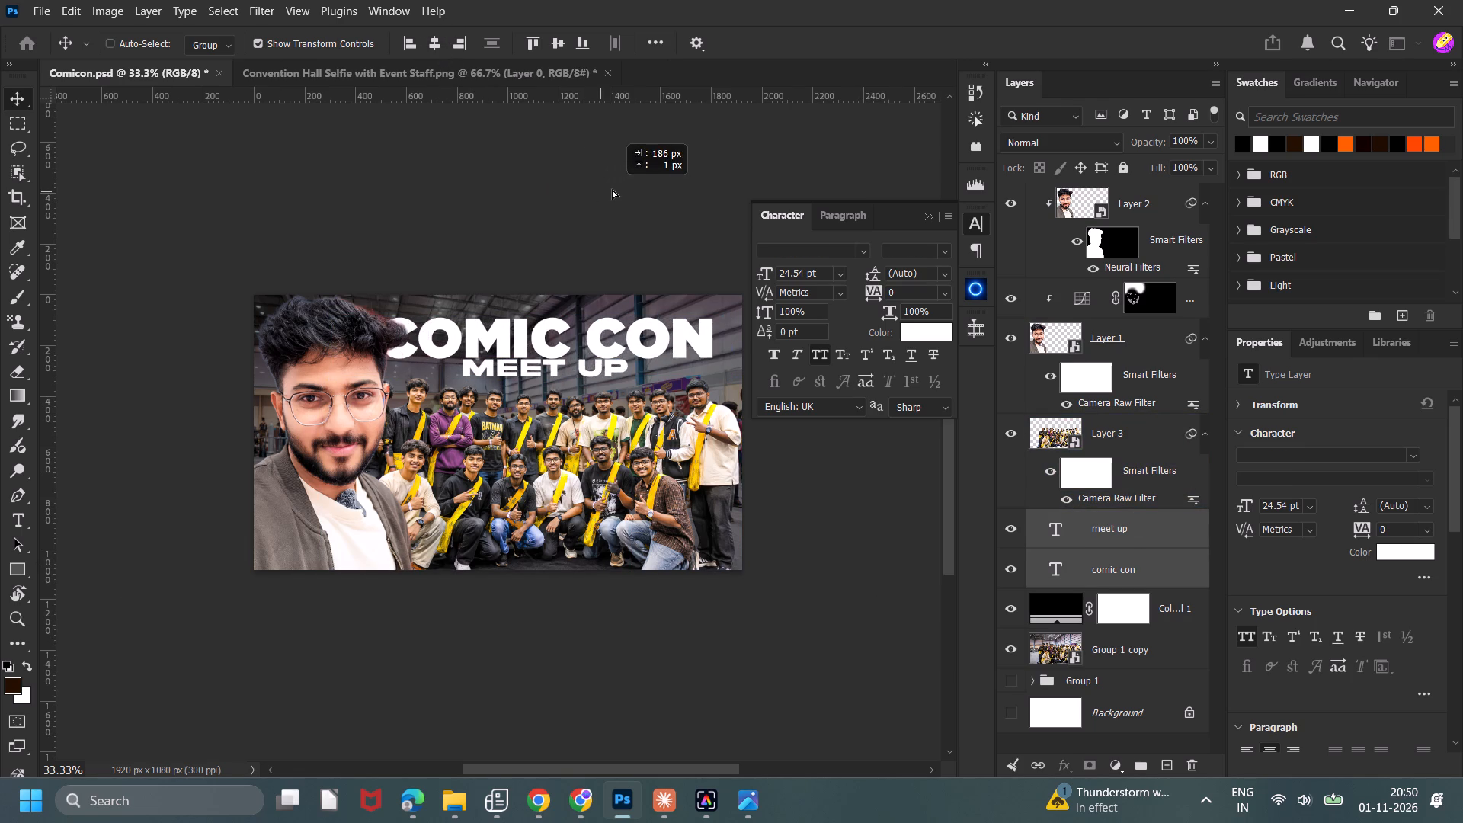
pyautogui.moveTo(612, 189); pyautogui.dragTo(622, 187)
# Nudge only the "meet up" text down to leave a small gap beneath the "comic con" title.
pyautogui.click(1124, 519)
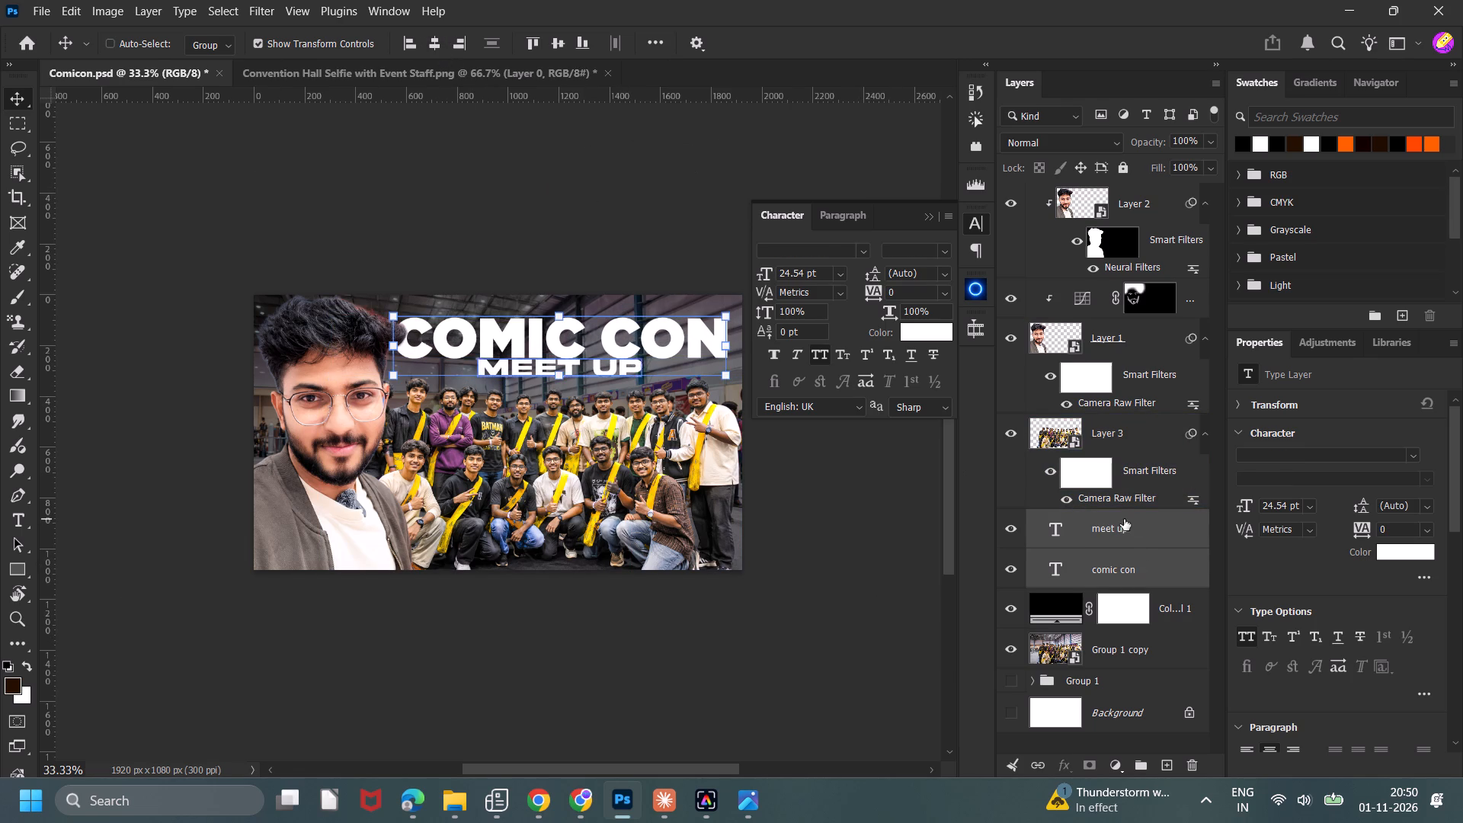
pyautogui.press('Down')
pyautogui.press('Down')
pyautogui.press('Down')
pyautogui.press('Down')
pyautogui.press('Down')
pyautogui.press('Down')
pyautogui.press('Down')
pyautogui.press('Down')
pyautogui.press('Down')
pyautogui.press('Down')
pyautogui.press('Down')
pyautogui.press('Down')
pyautogui.press('Down')
pyautogui.press('Down')
pyautogui.press('Down')
pyautogui.press('Down')
pyautogui.press('Down')
pyautogui.press('Down')
pyautogui.press('Down')
pyautogui.press('Down')
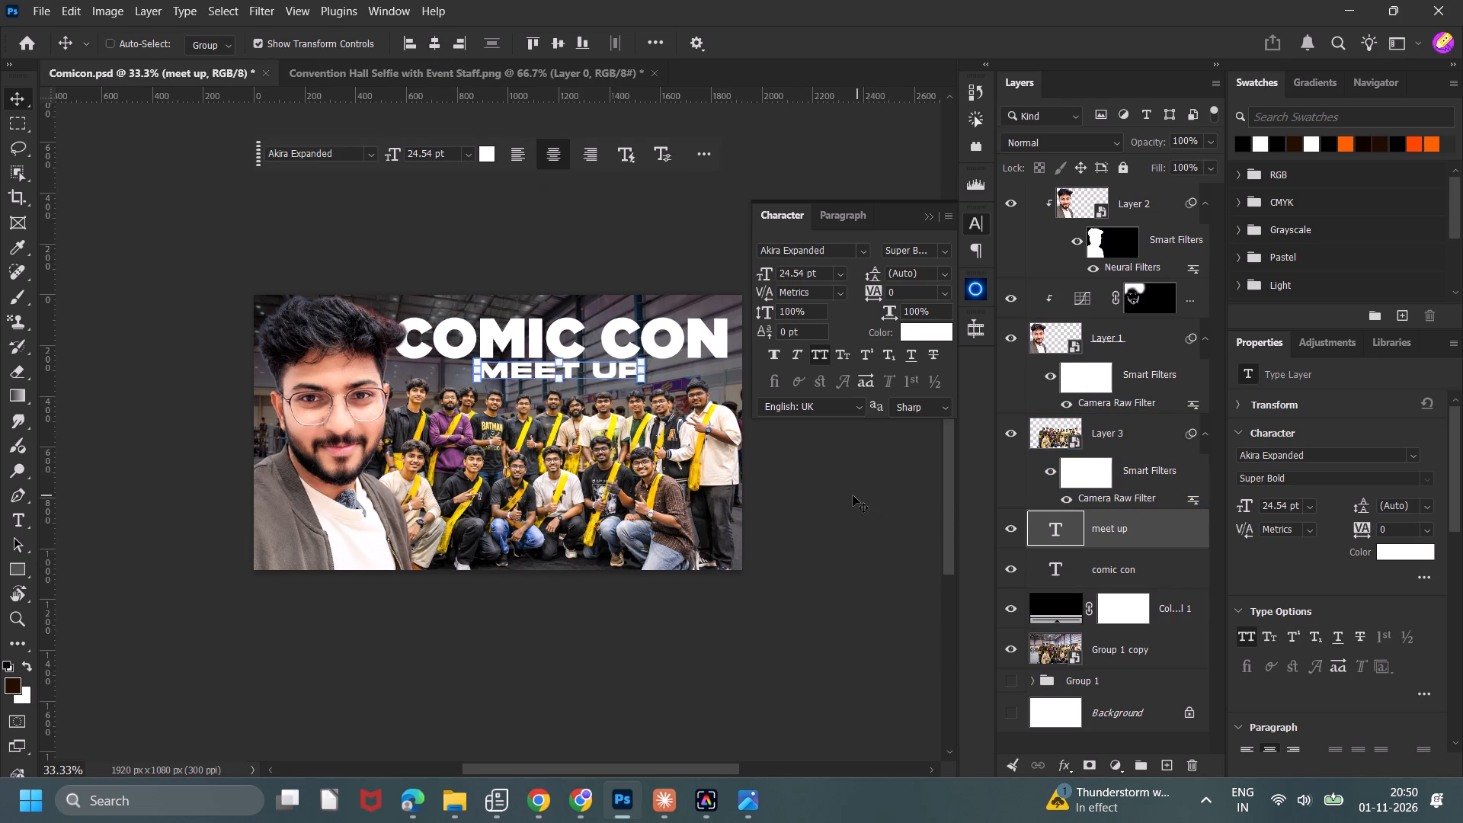
pyautogui.click(853, 495)
pyautogui.press('Down')
pyautogui.press('Down')
pyautogui.press('Down')
pyautogui.press('Down')
pyautogui.press('Down')
pyautogui.press('Down')
pyautogui.press('Down')
pyautogui.click(852, 495)
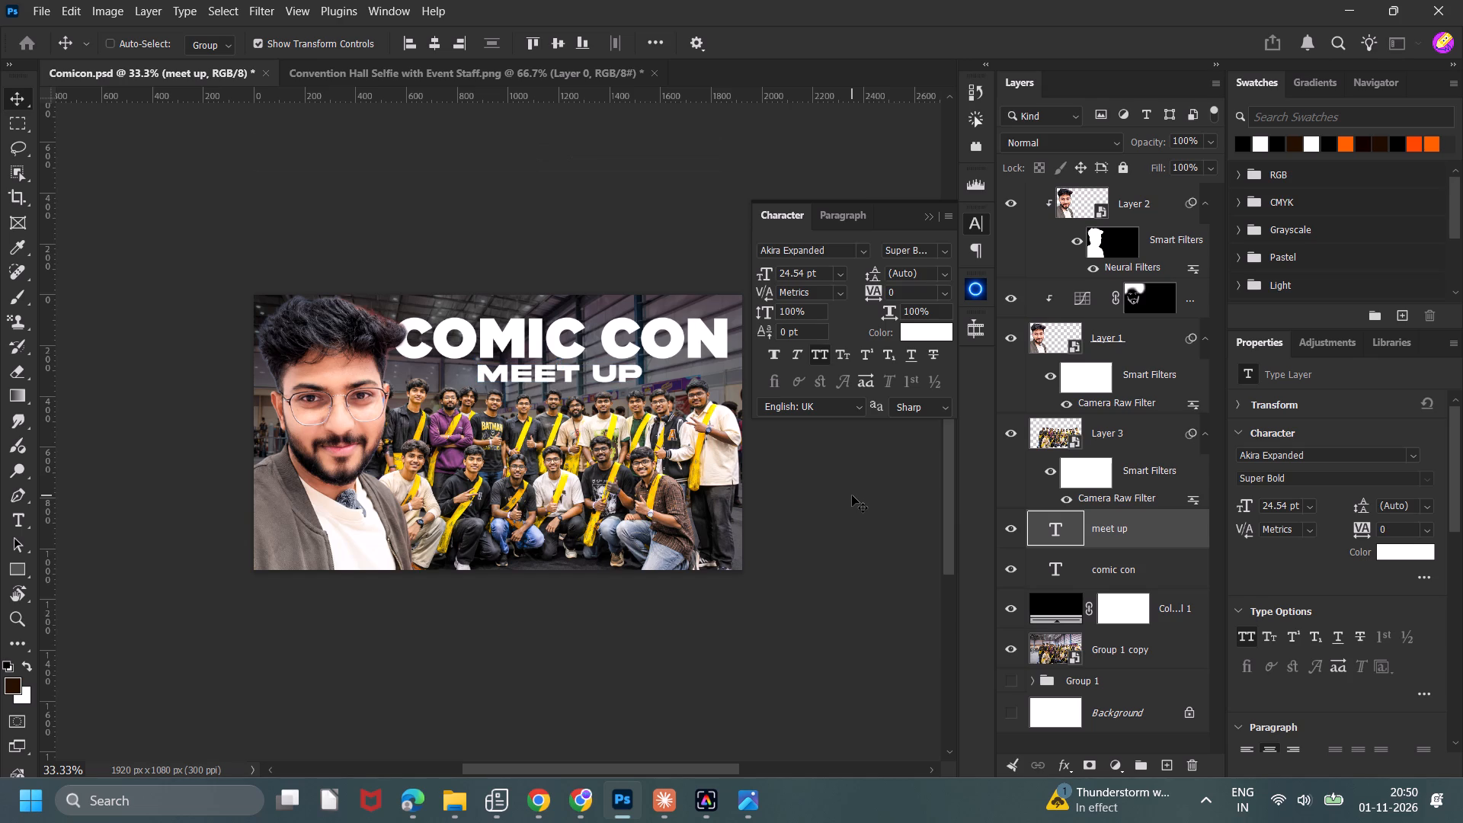
# Apply the yellow-orange preset from the rex2.0 text styles to the "comic con" layer and turn off its Outer Glow.
pyautogui.click(1154, 562)
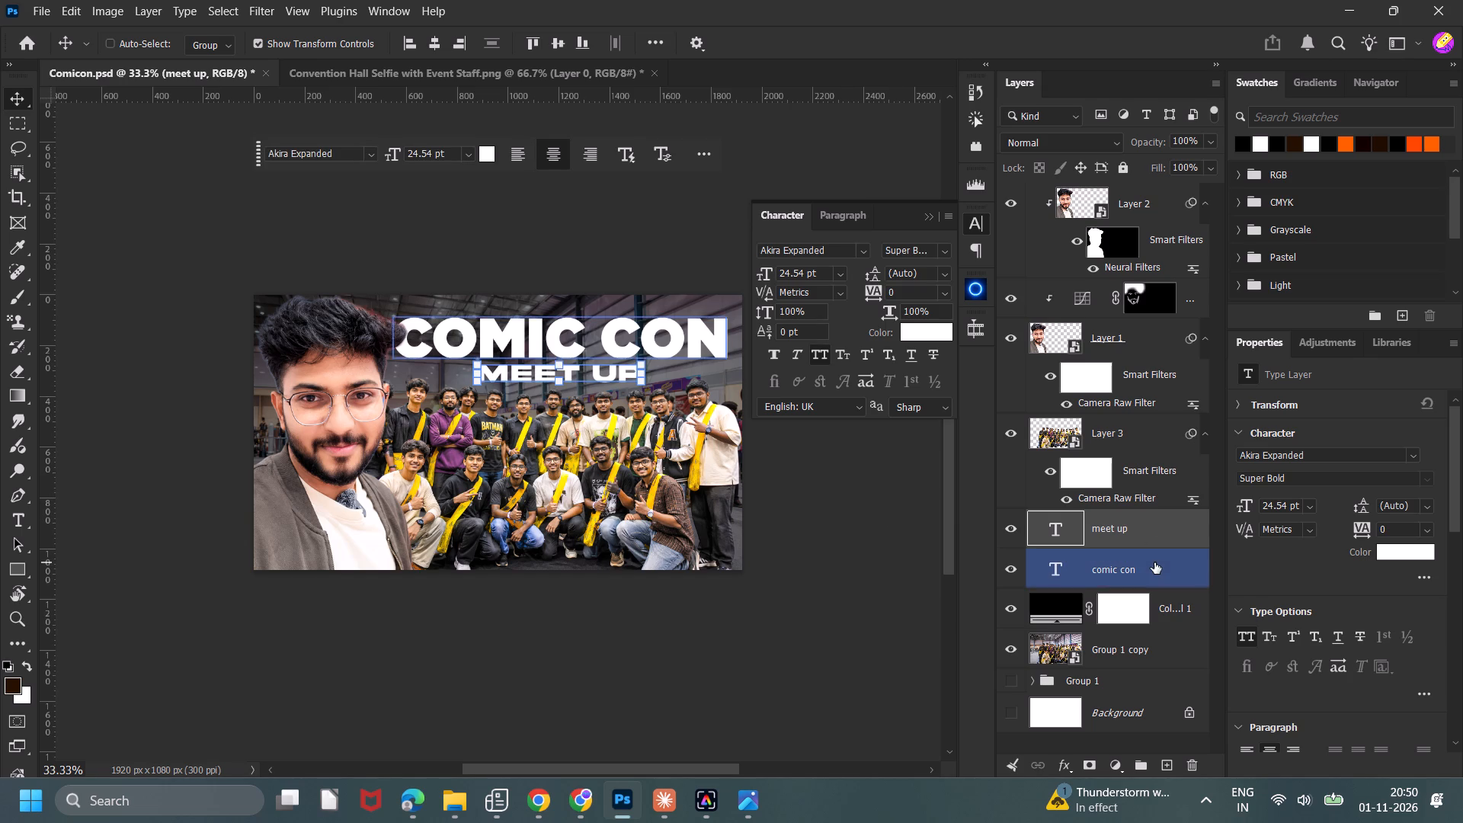
pyautogui.doubleClick(1156, 562)
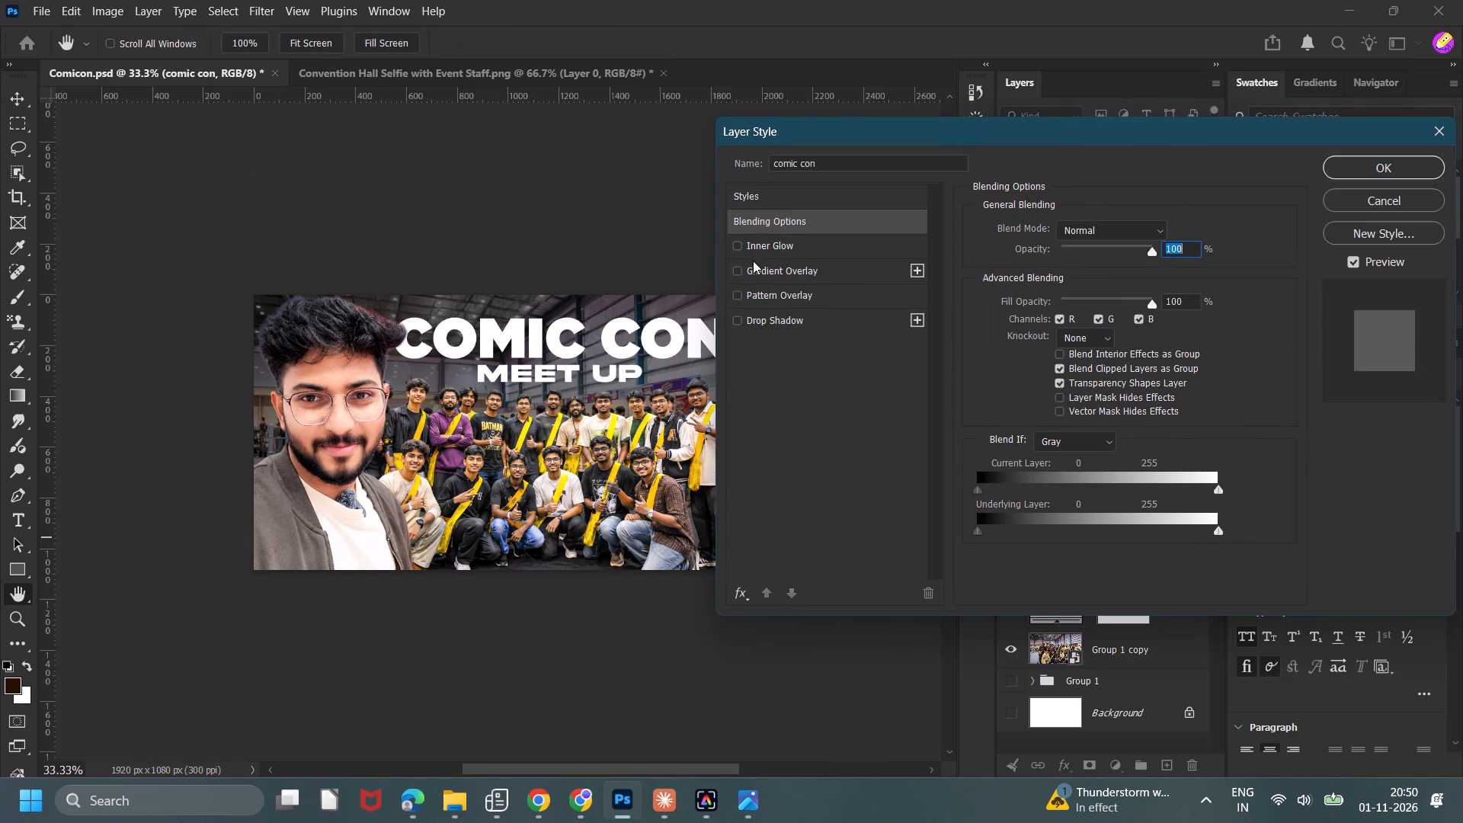
pyautogui.click(742, 202)
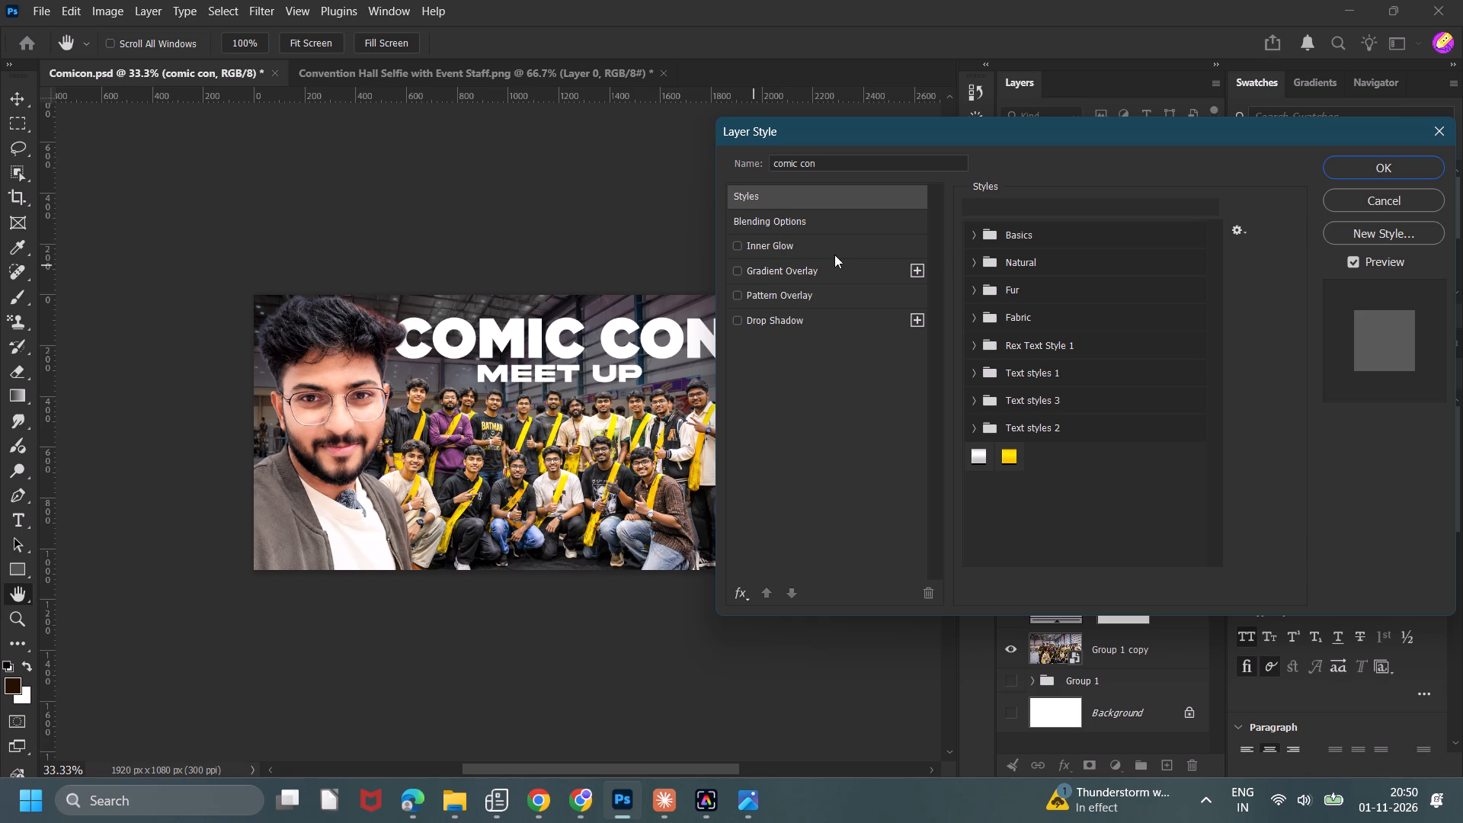
pyautogui.click(740, 590)
pyautogui.click(748, 355)
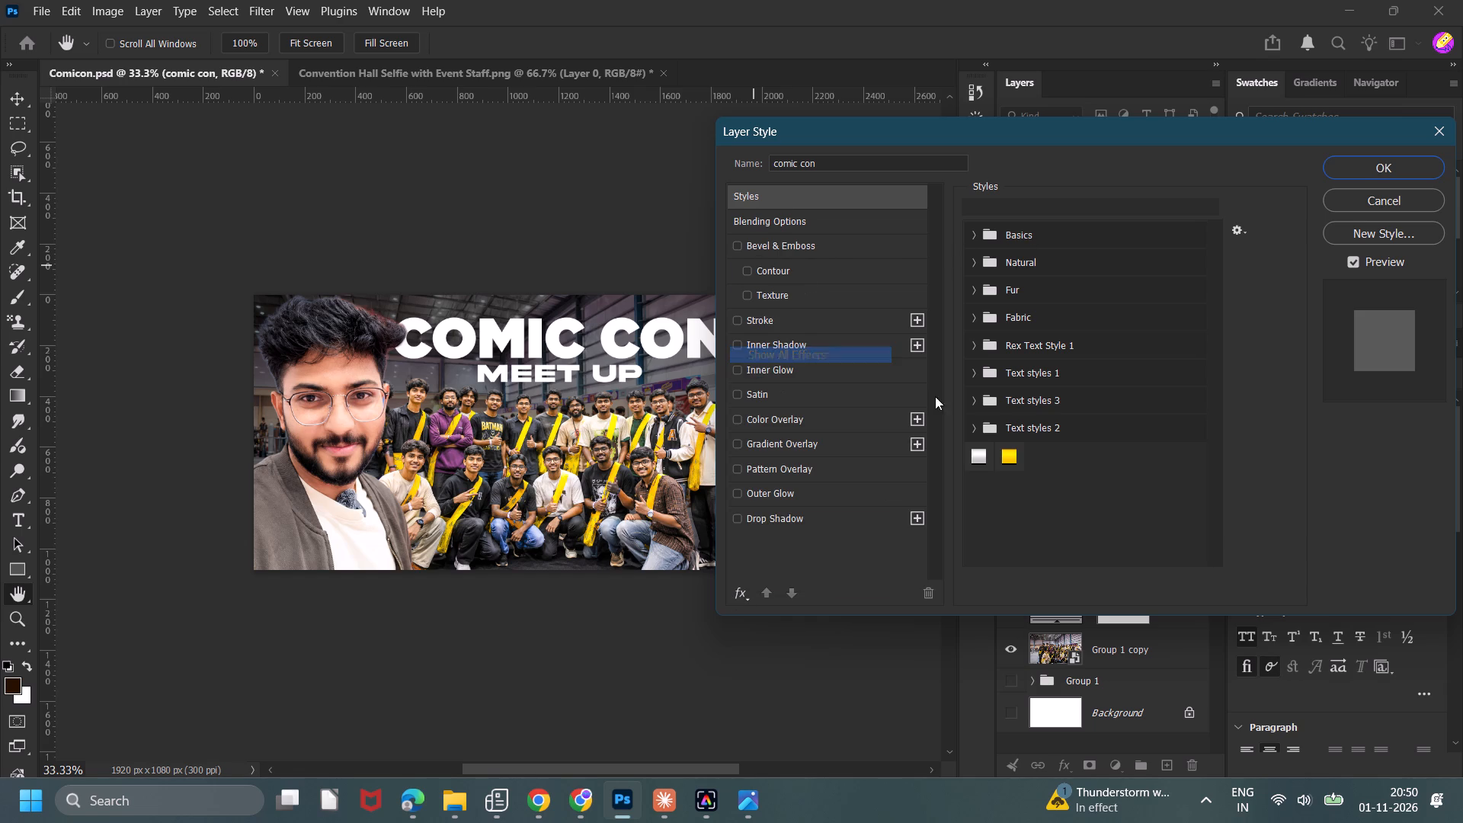
pyautogui.click(975, 367)
pyautogui.click(991, 405)
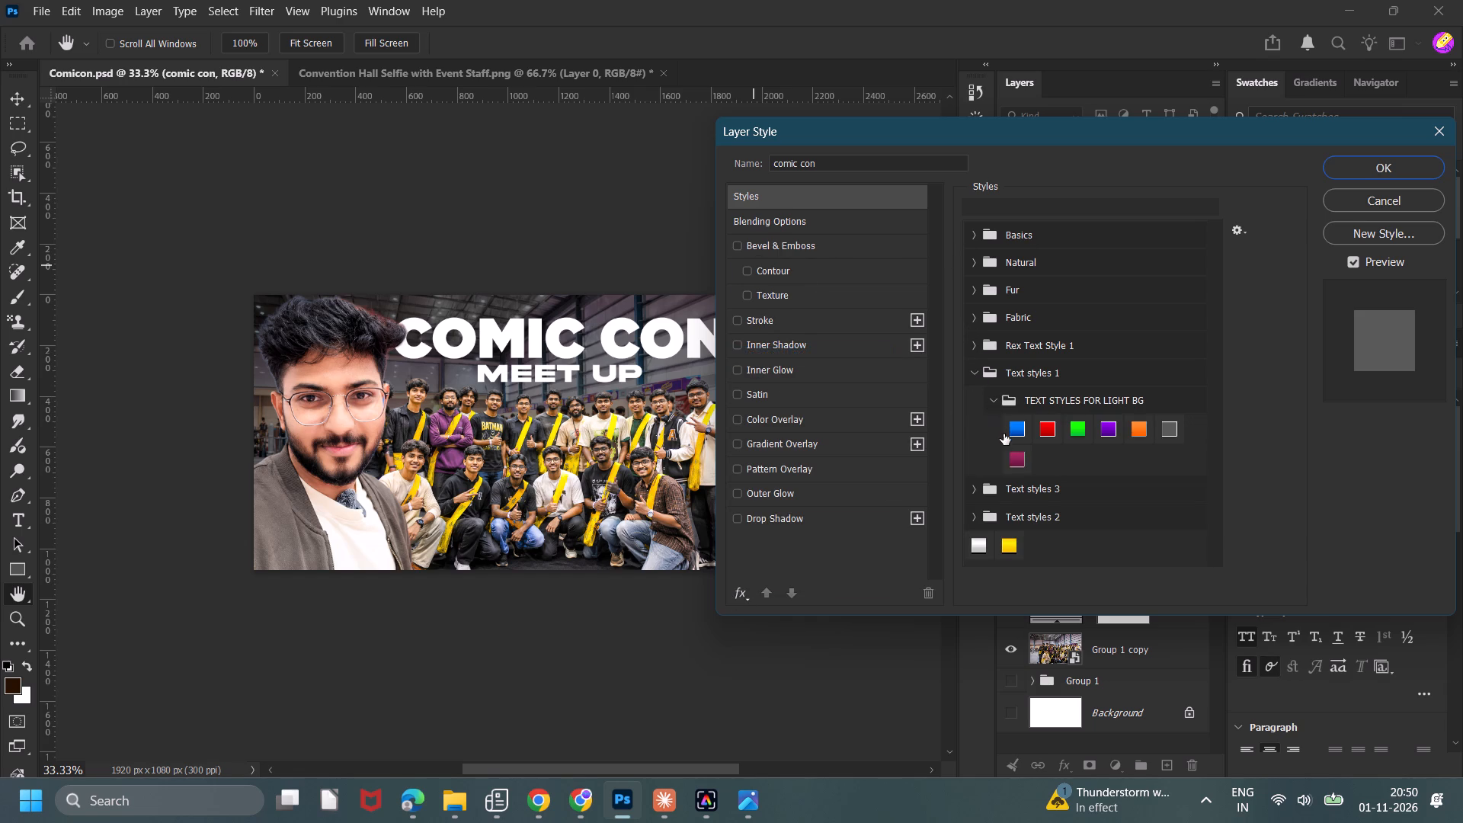
pyautogui.click(975, 347)
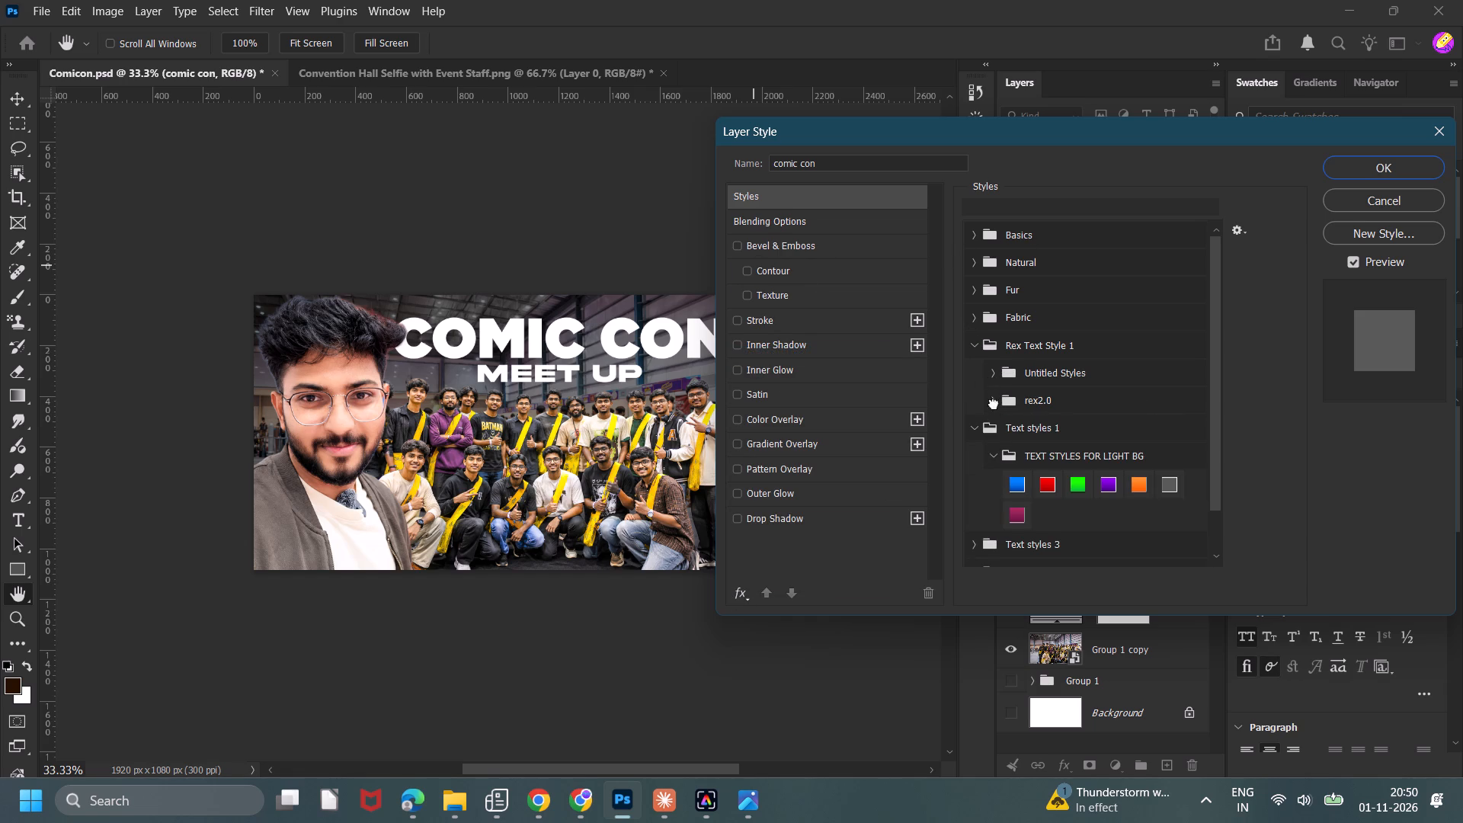
pyautogui.click(994, 404)
pyautogui.click(1012, 486)
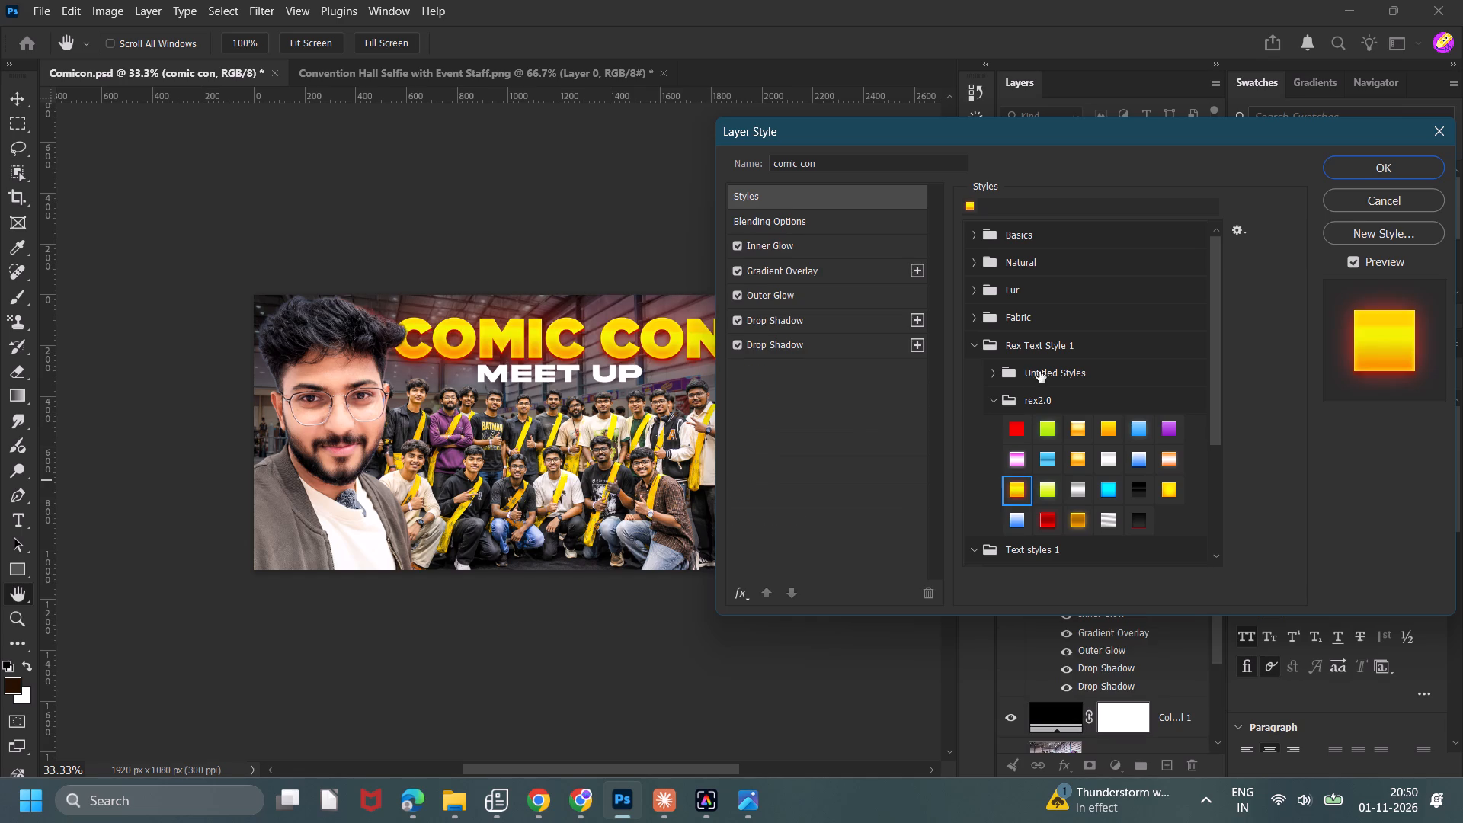
pyautogui.click(738, 298)
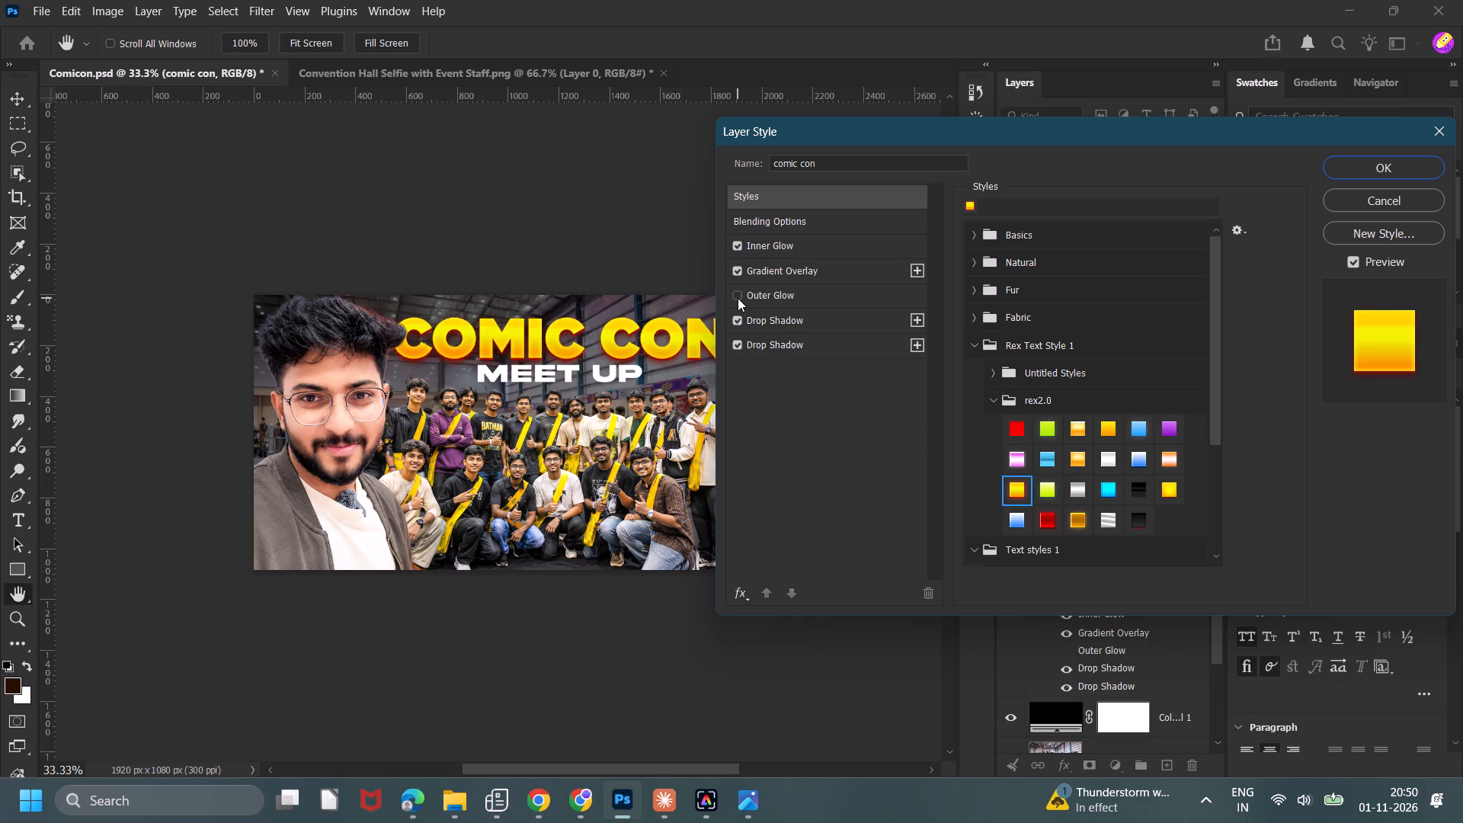
# Change the colour of the "comic con" layer's lower Drop Shadow effect to dark red, 300200.
pyautogui.click(824, 341)
pyautogui.click(1170, 242)
pyautogui.moveTo(1166, 450); pyautogui.dragTo(1230, 476)
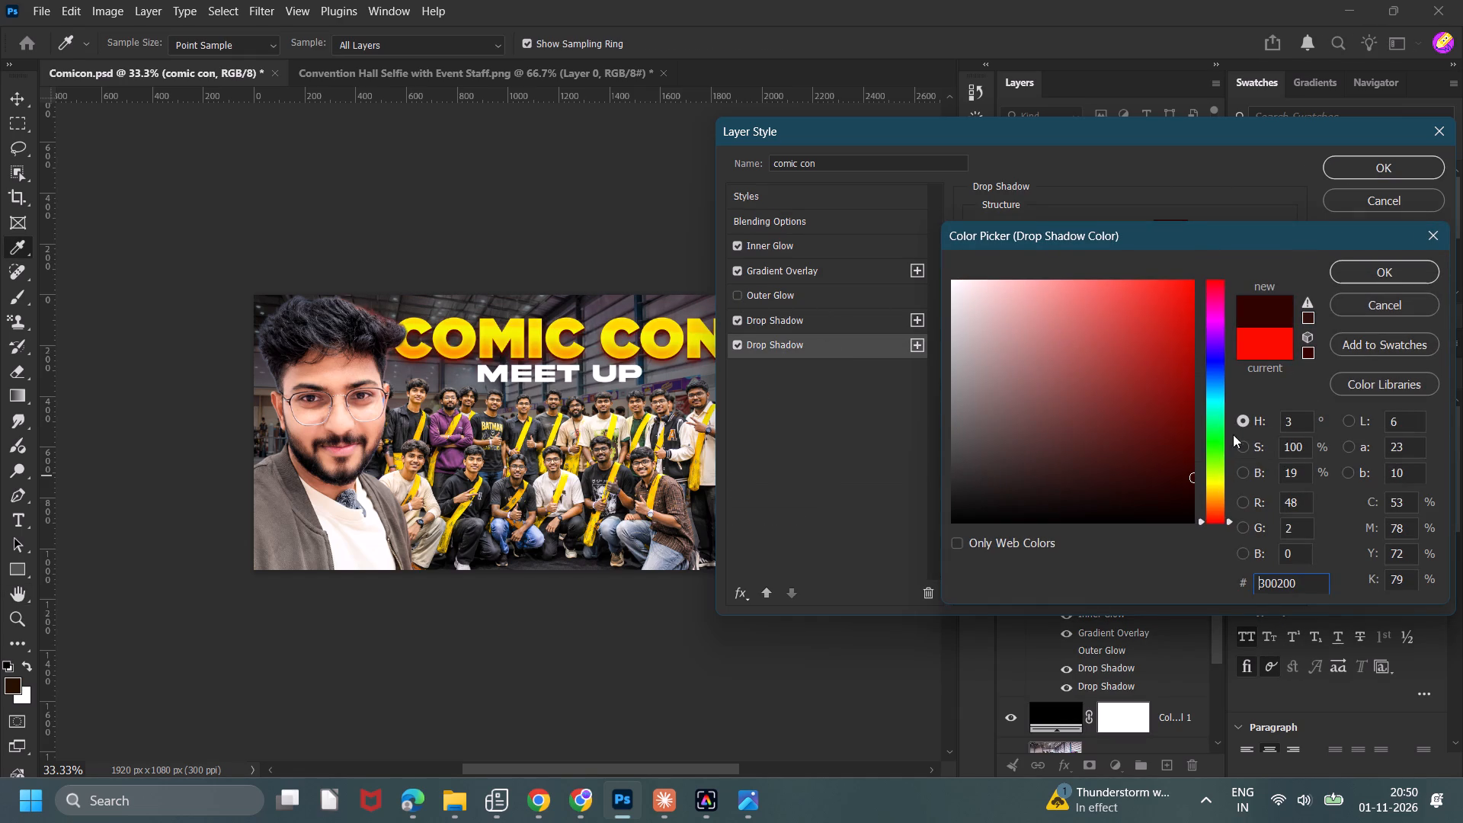
pyautogui.click(1370, 285)
pyautogui.click(1369, 280)
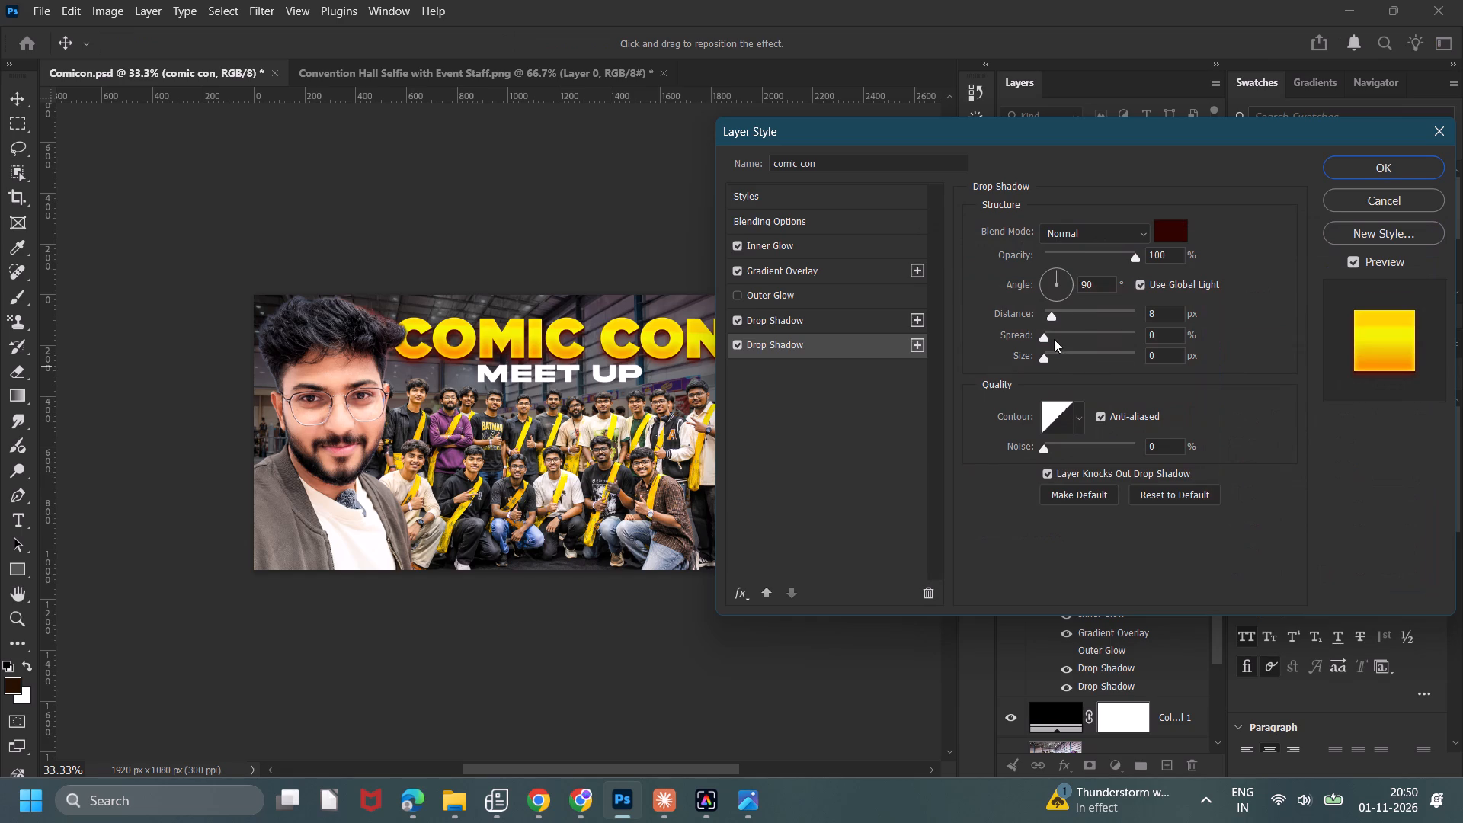
# Set the distance of the lower Drop Shadow on the "comic con" layer to 15 px.
pyautogui.click(1055, 317)
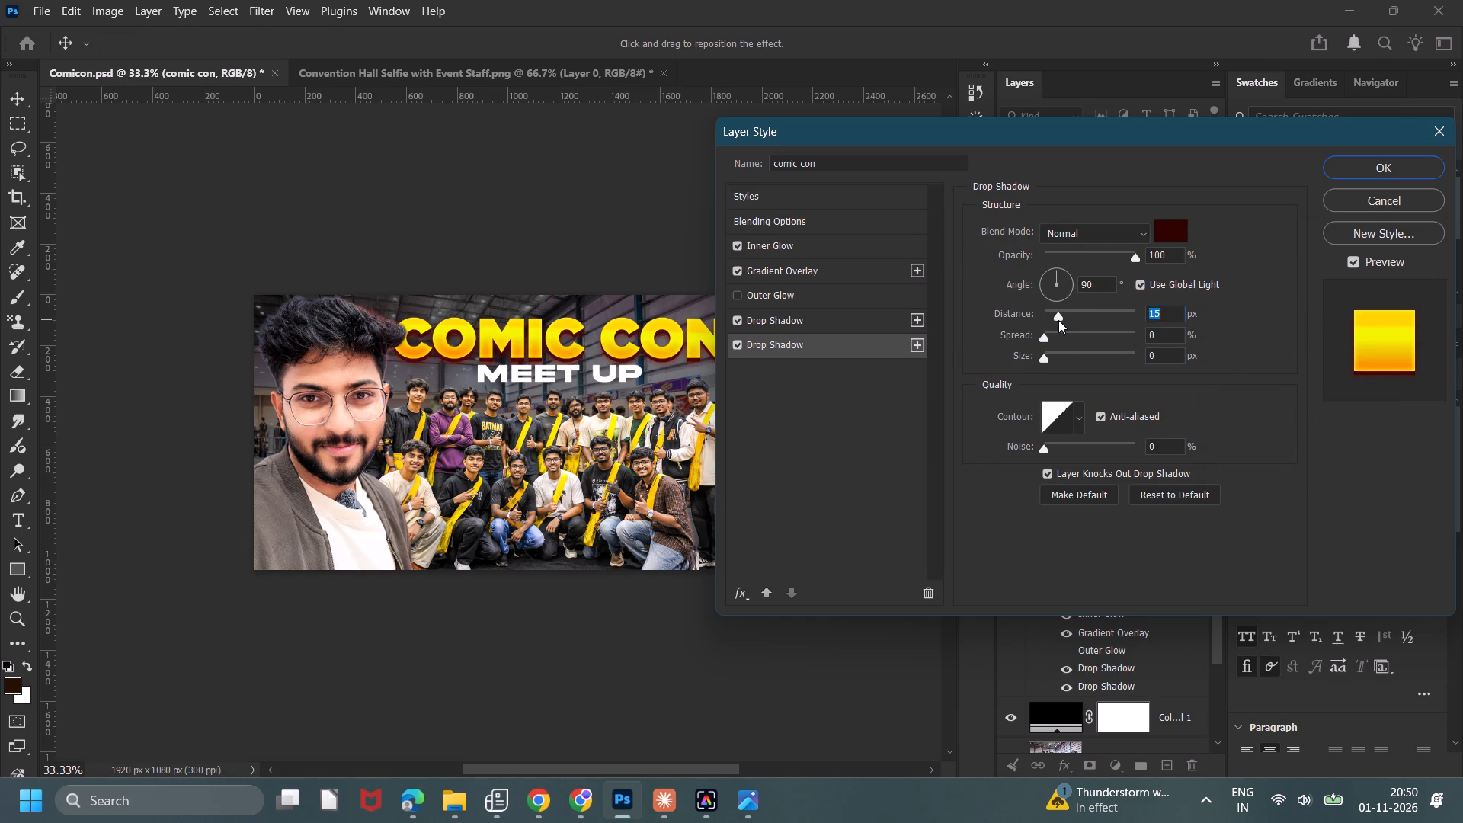
# Recolour the upper Drop Shadow of the "comic con" layer dark red and apply the layer style.
pyautogui.click(840, 317)
pyautogui.click(1162, 234)
pyautogui.moveTo(1164, 437); pyautogui.dragTo(1216, 456)
pyautogui.click(1337, 273)
pyautogui.click(1353, 172)
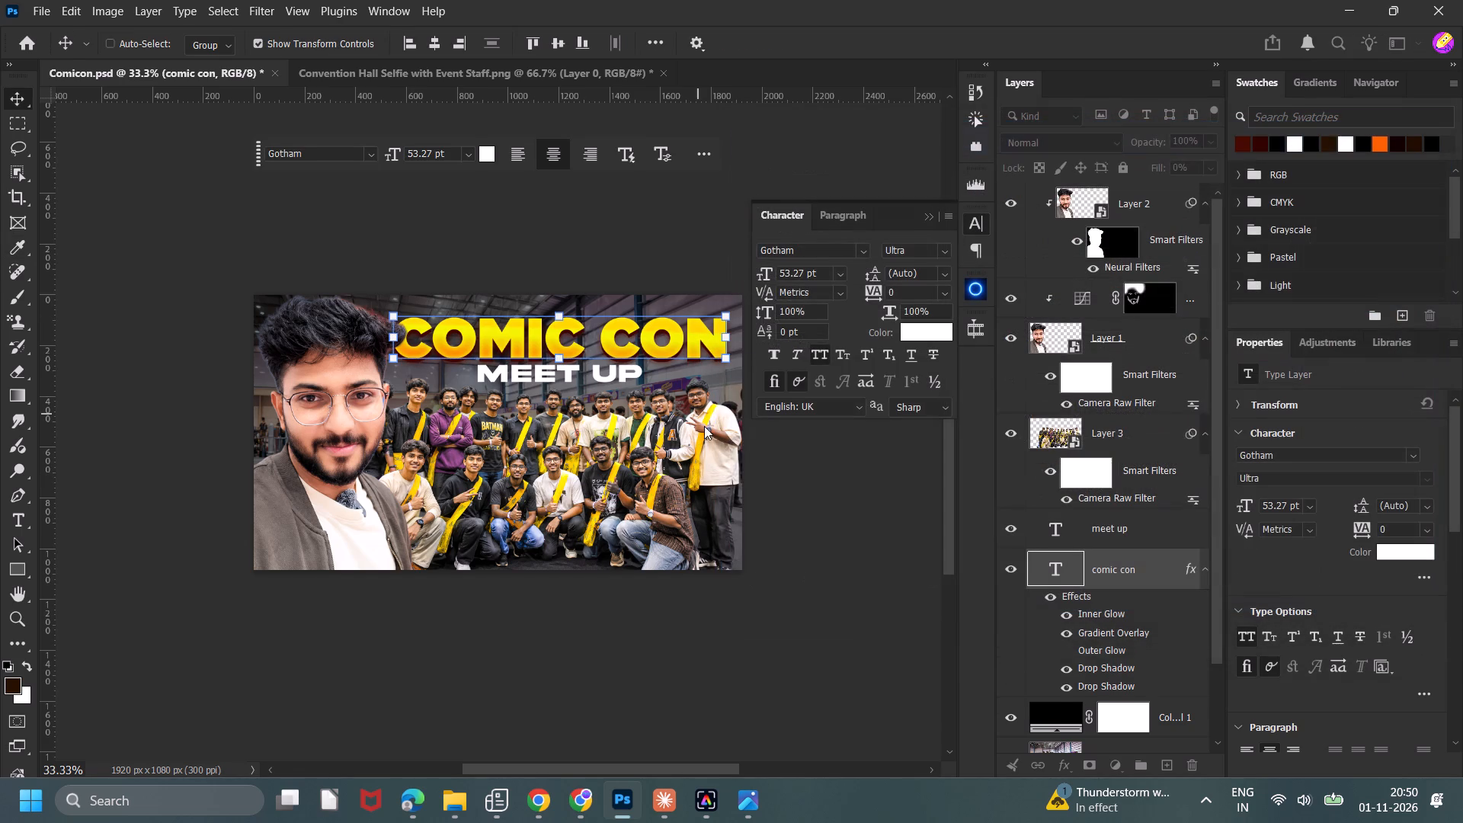
# Draw a white rectangle about 883 × 93 px over the "meet up" text, directly above its layer.
pyautogui.click(1134, 536)
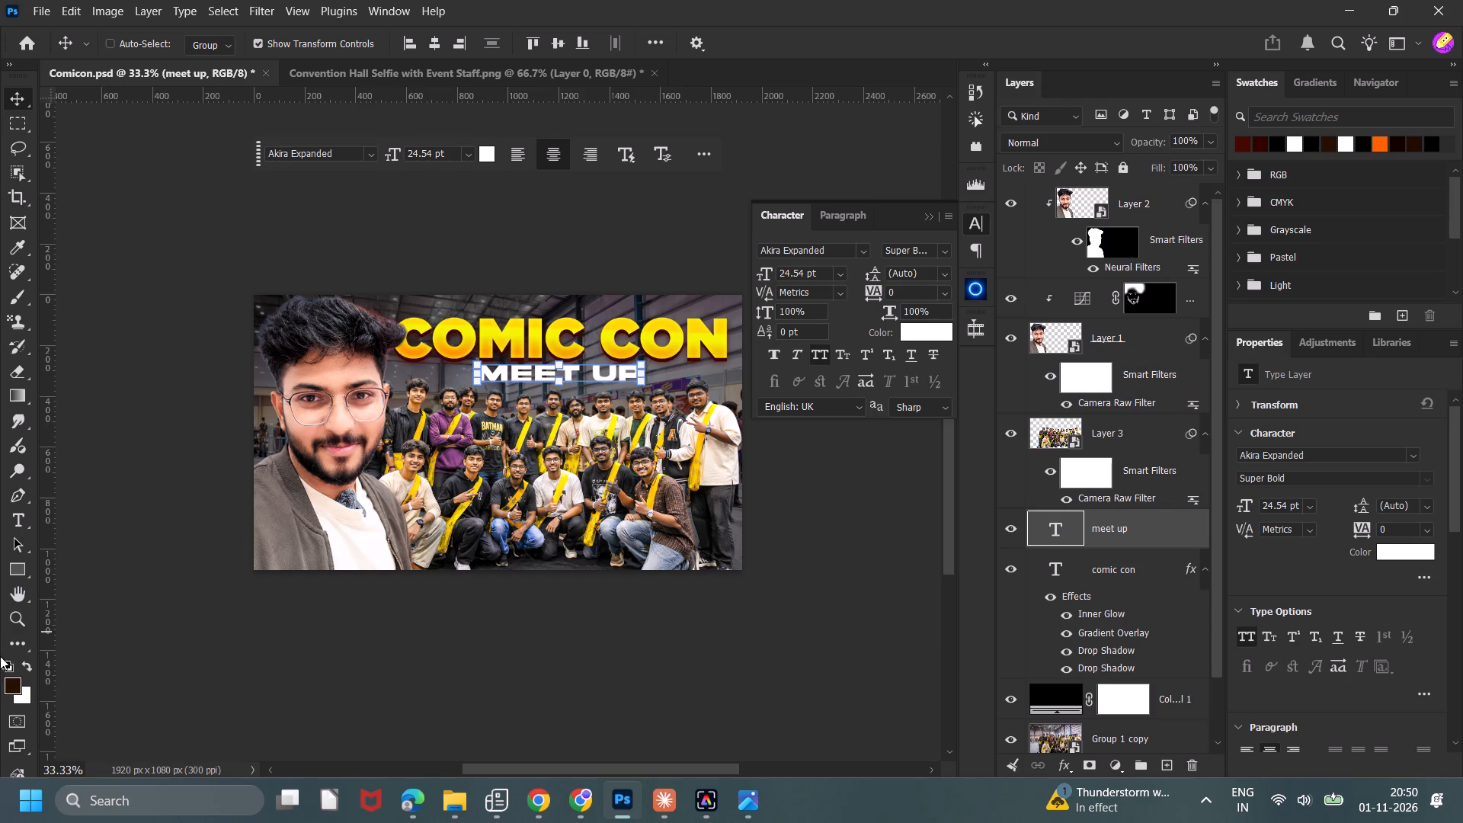
pyautogui.click(21, 560)
pyautogui.moveTo(468, 363); pyautogui.dragTo(496, 371)
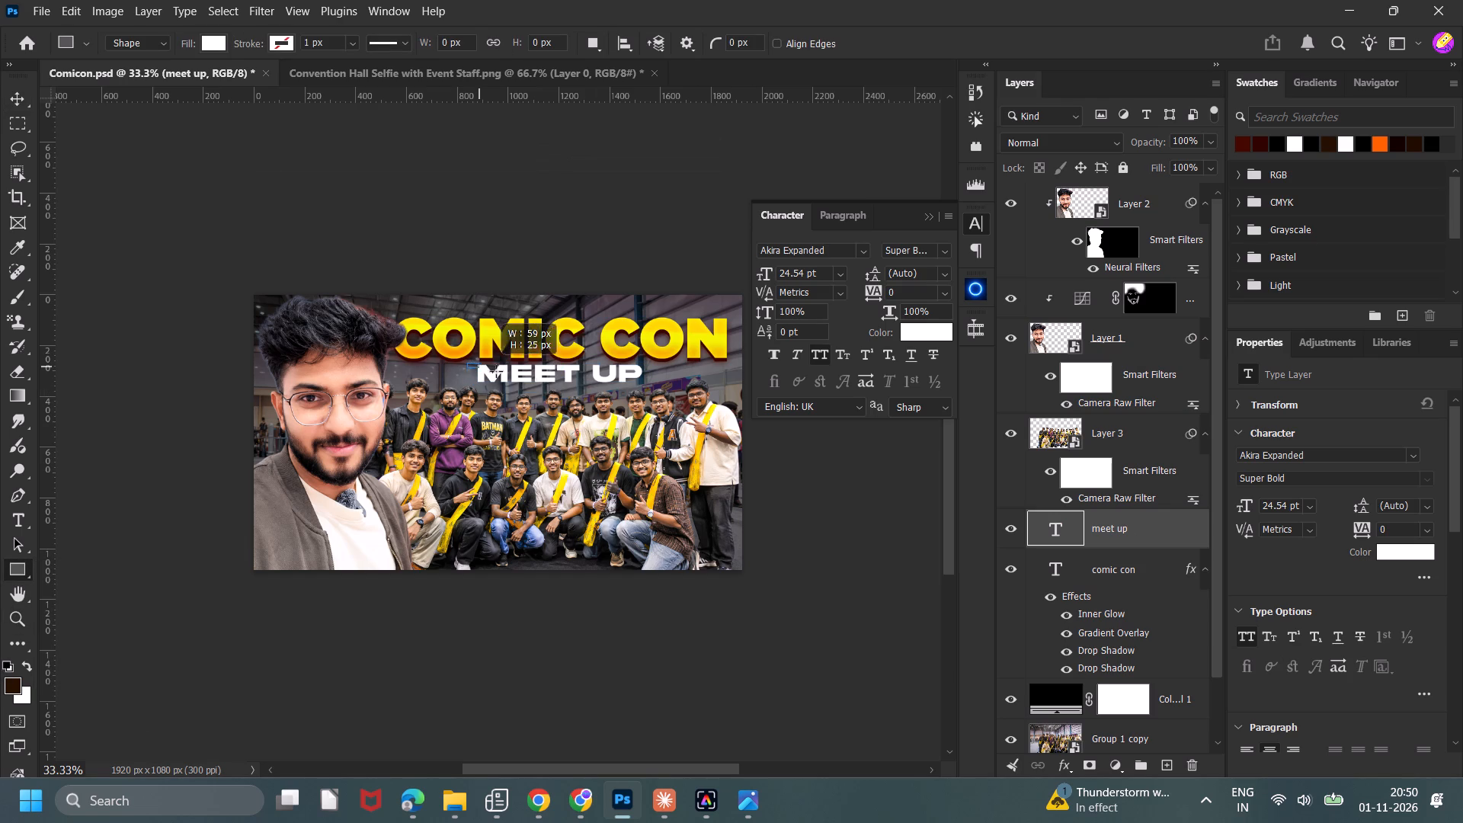
pyautogui.moveTo(496, 371); pyautogui.dragTo(696, 386)
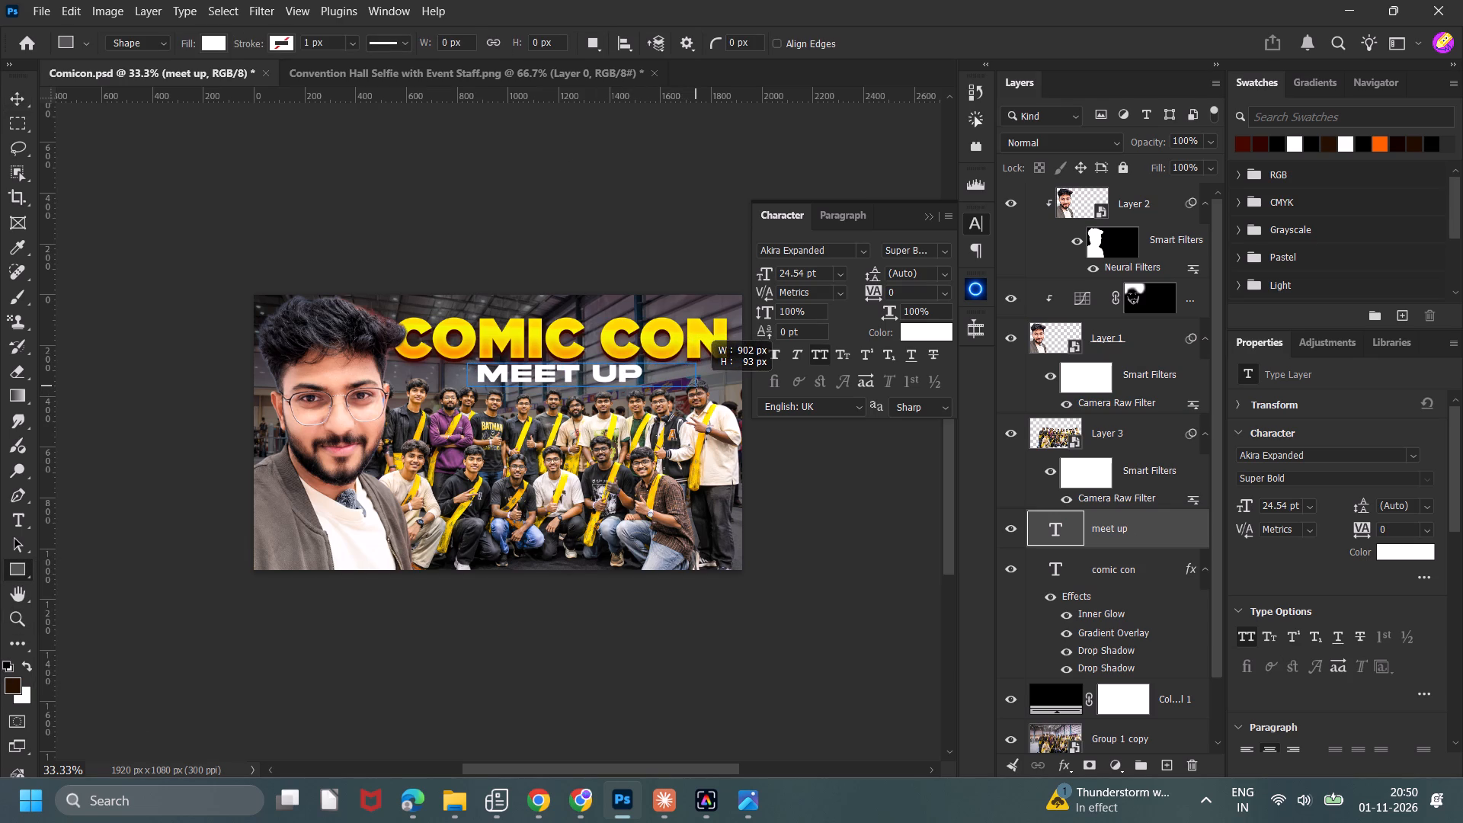
pyautogui.moveTo(696, 386); pyautogui.dragTo(692, 386)
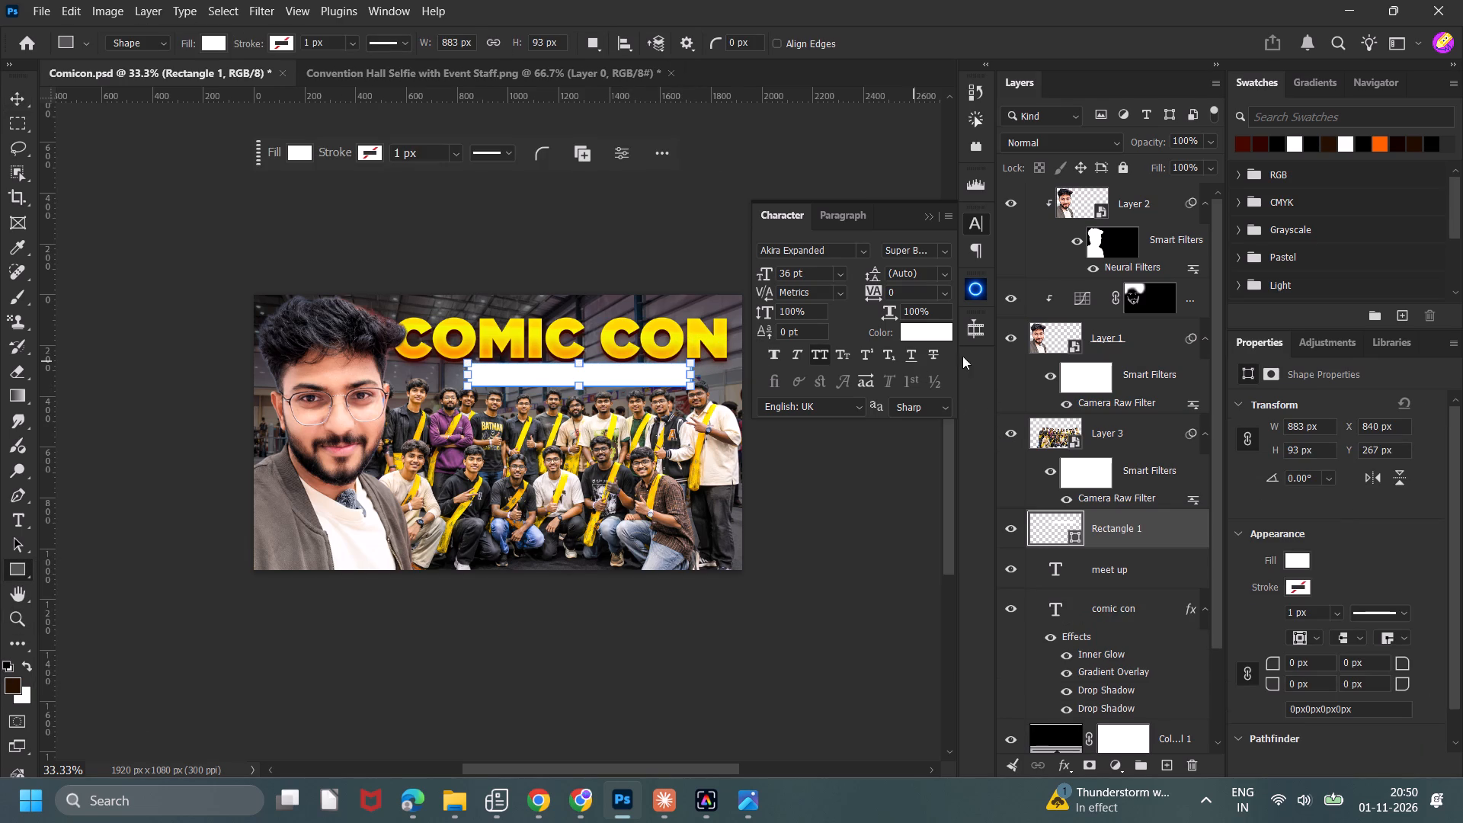
# Change the new rectangle's fill colour to dark green.
pyautogui.doubleClick(1076, 539)
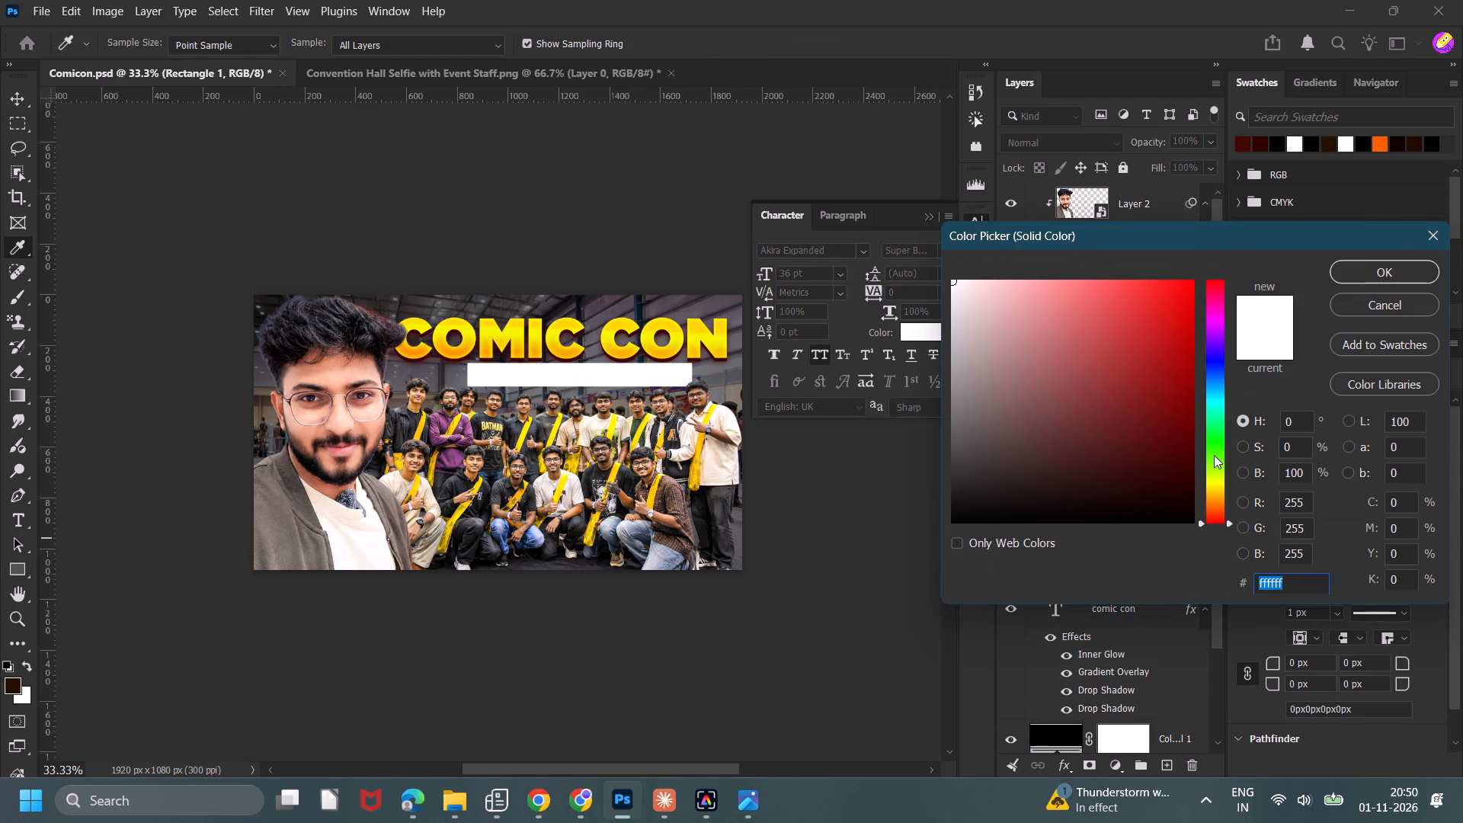
pyautogui.click(1214, 449)
pyautogui.moveTo(1172, 456); pyautogui.dragTo(1235, 472)
pyautogui.click(1359, 265)
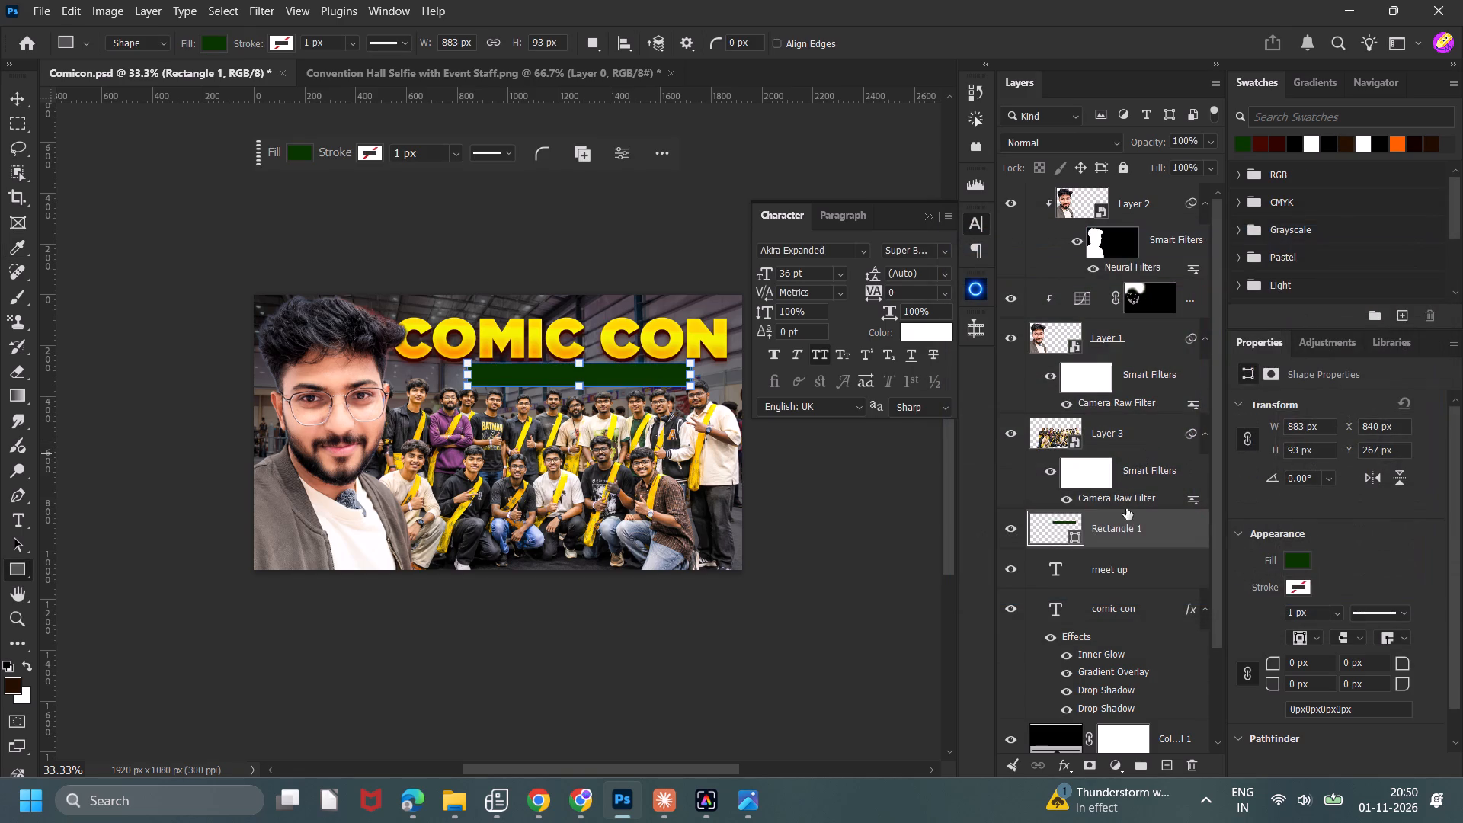
# Move the rectangle layer beneath the "meet up" text and align the two on their horizontal centres.
pyautogui.moveTo(1125, 522); pyautogui.dragTo(1127, 569)
pyautogui.keyDown('ctrl'); pyautogui.click(1143, 530); pyautogui.keyUp('ctrl')
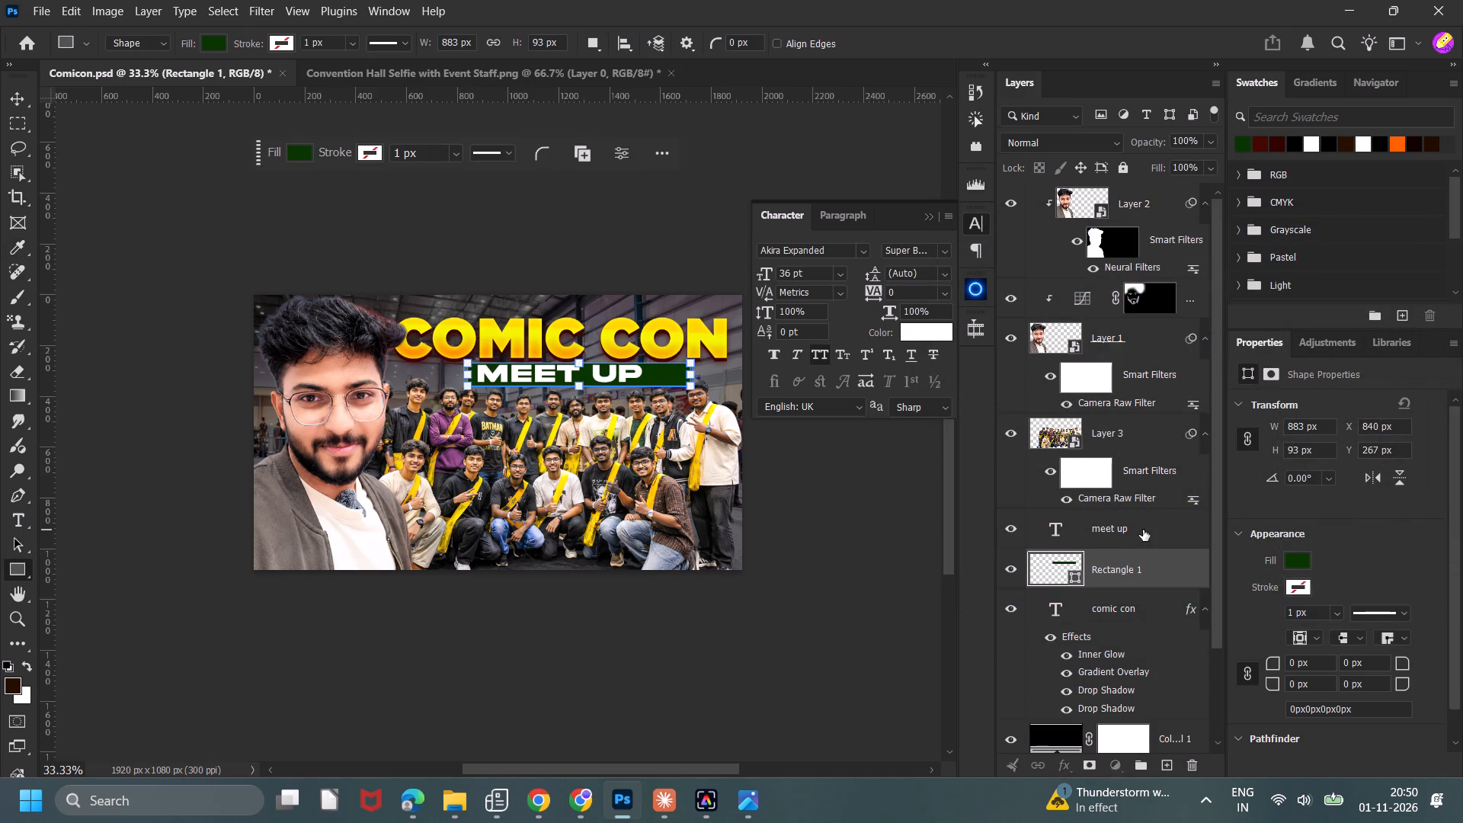
pyautogui.click(33, 98)
pyautogui.click(437, 52)
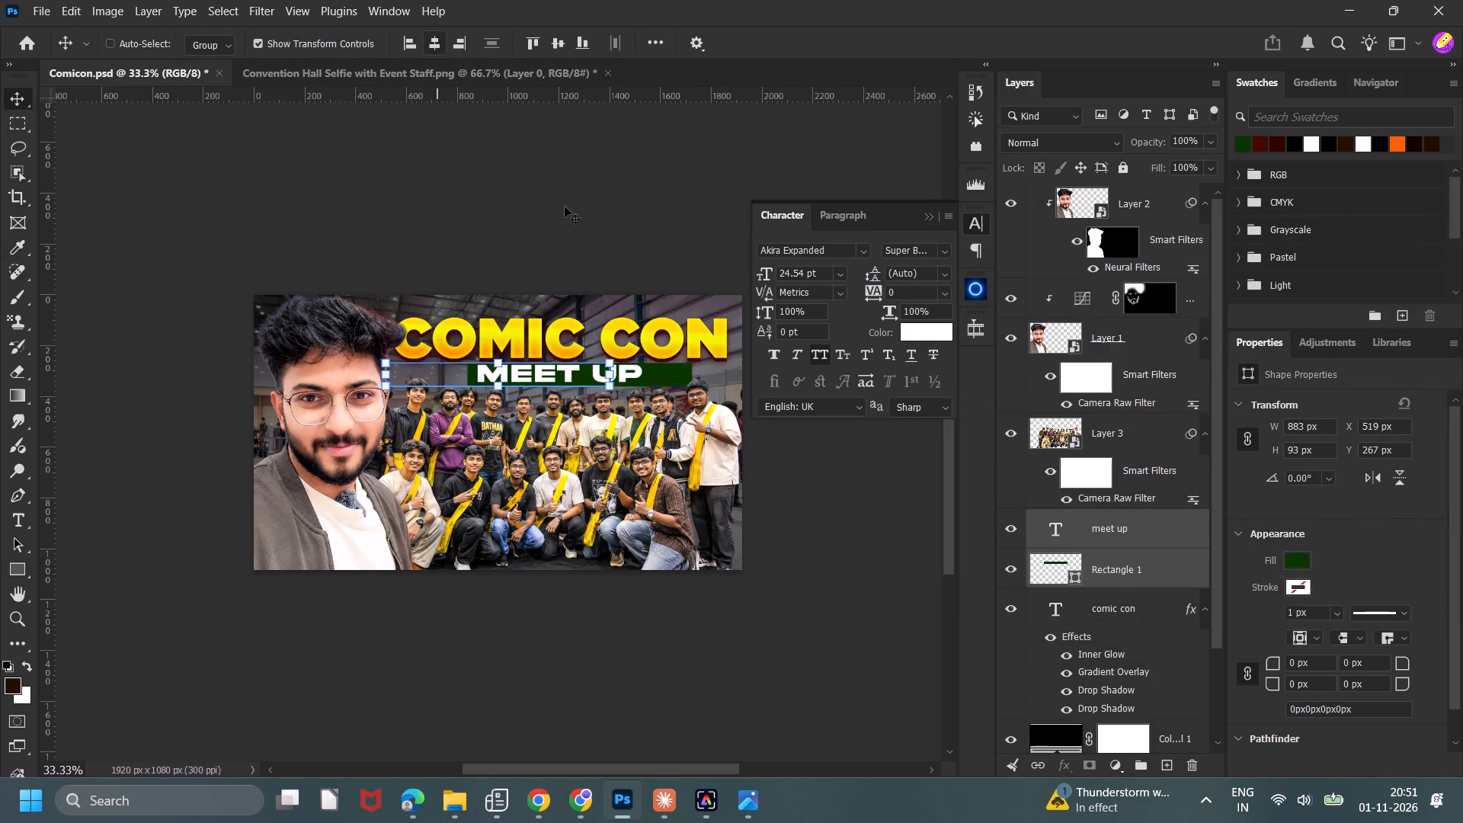
pyautogui.click(603, 235)
# Centre "comic con", "meet up" and the green rectangle horizontally, then move them together about 260 px right and 40 px up.
pyautogui.keyDown('ctrl'); pyautogui.click(1127, 608); pyautogui.keyUp('ctrl')
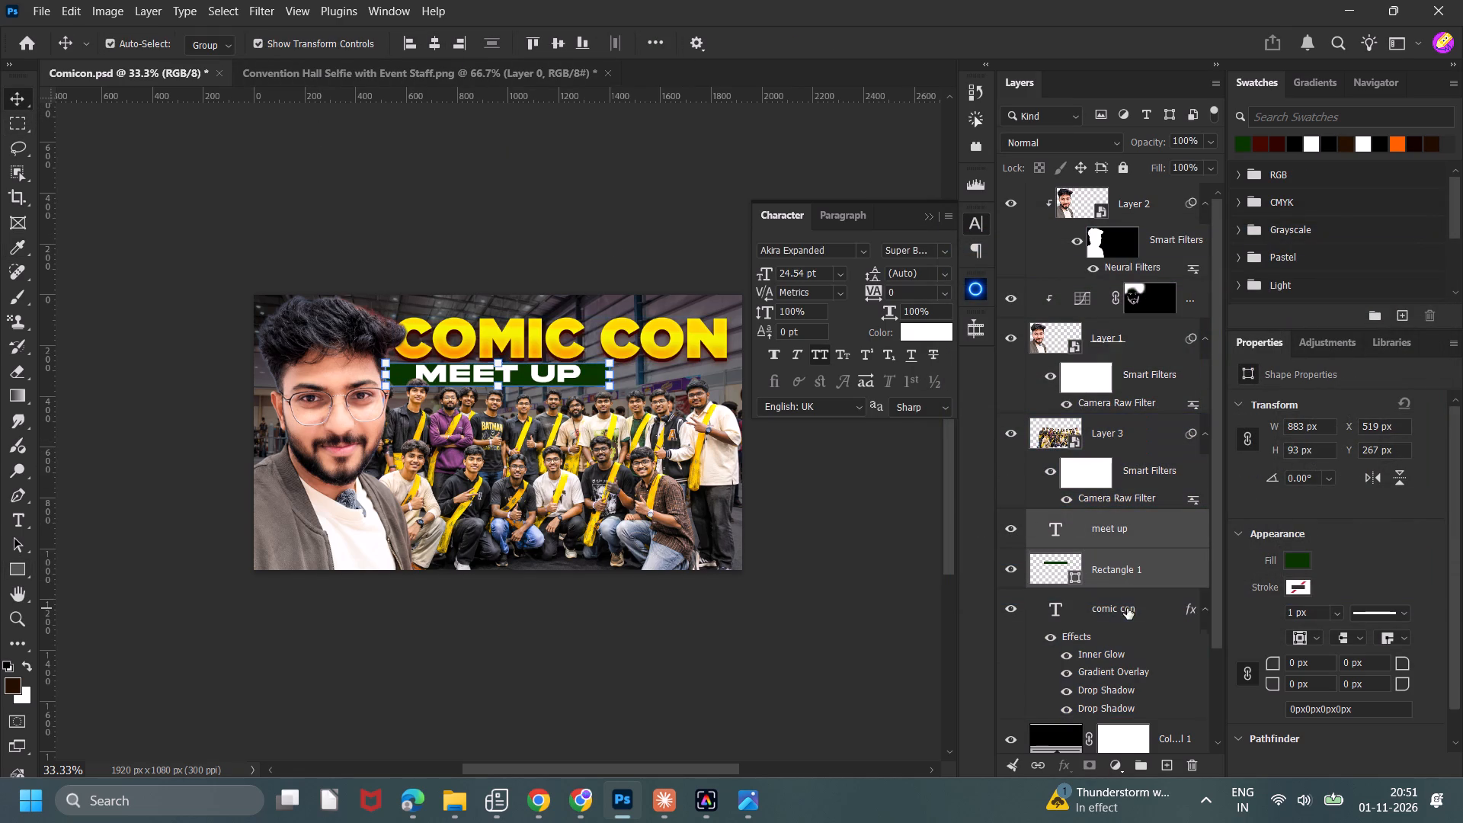
pyautogui.click(439, 50)
pyautogui.moveTo(536, 204); pyautogui.dragTo(597, 196)
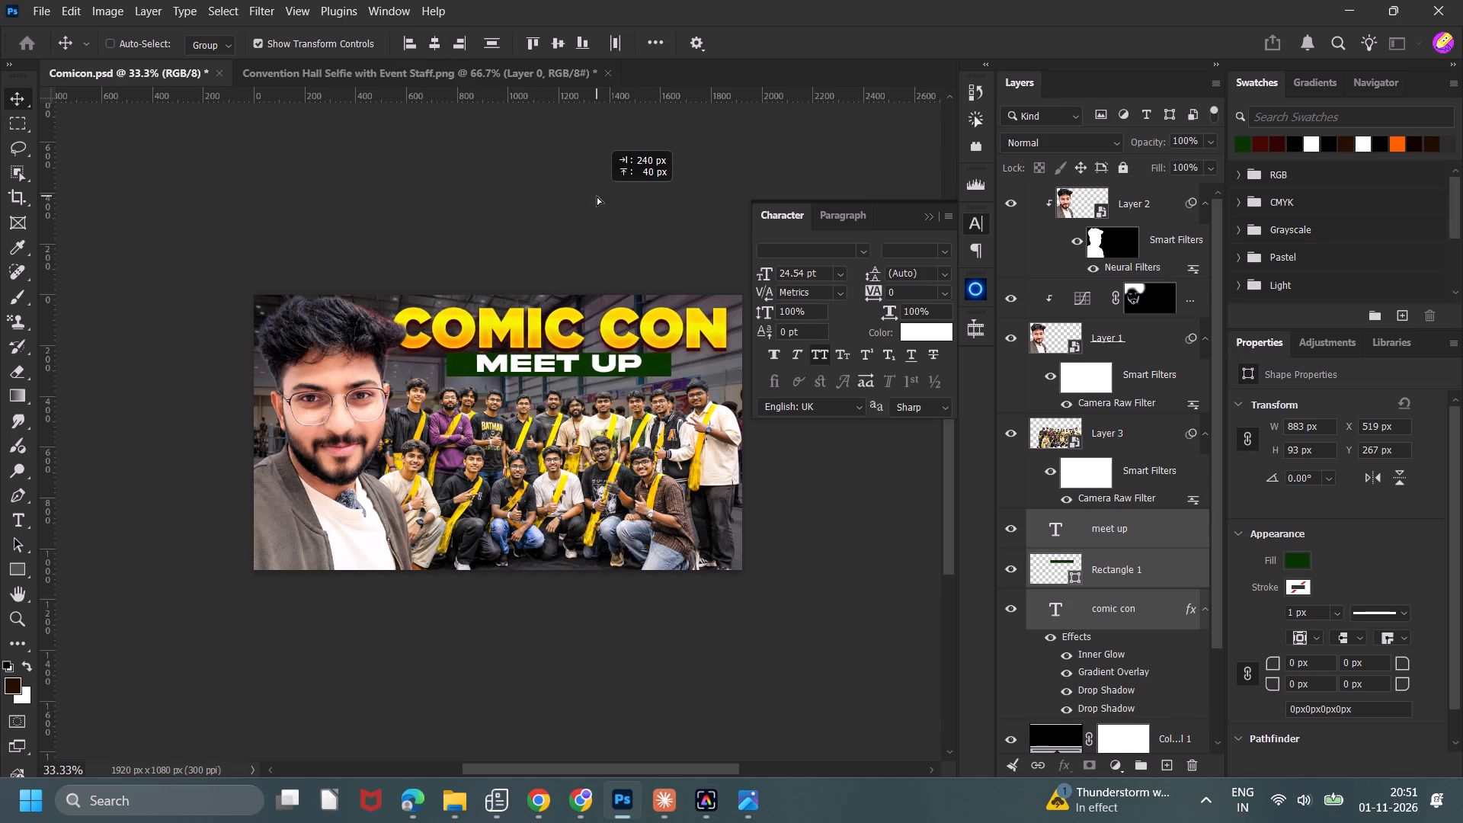
pyautogui.moveTo(597, 196); pyautogui.dragTo(599, 200)
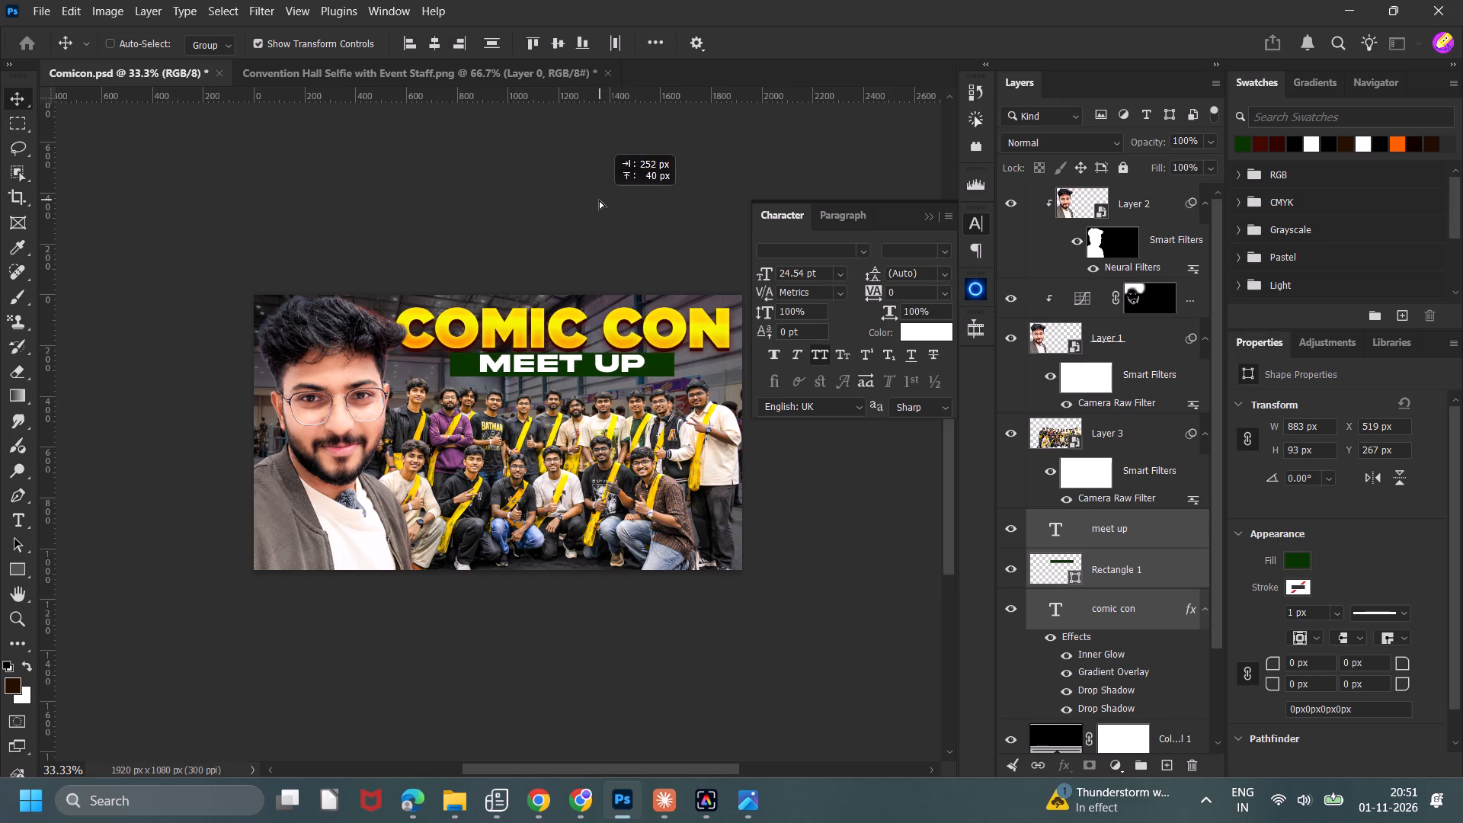
pyautogui.moveTo(599, 200); pyautogui.dragTo(601, 200)
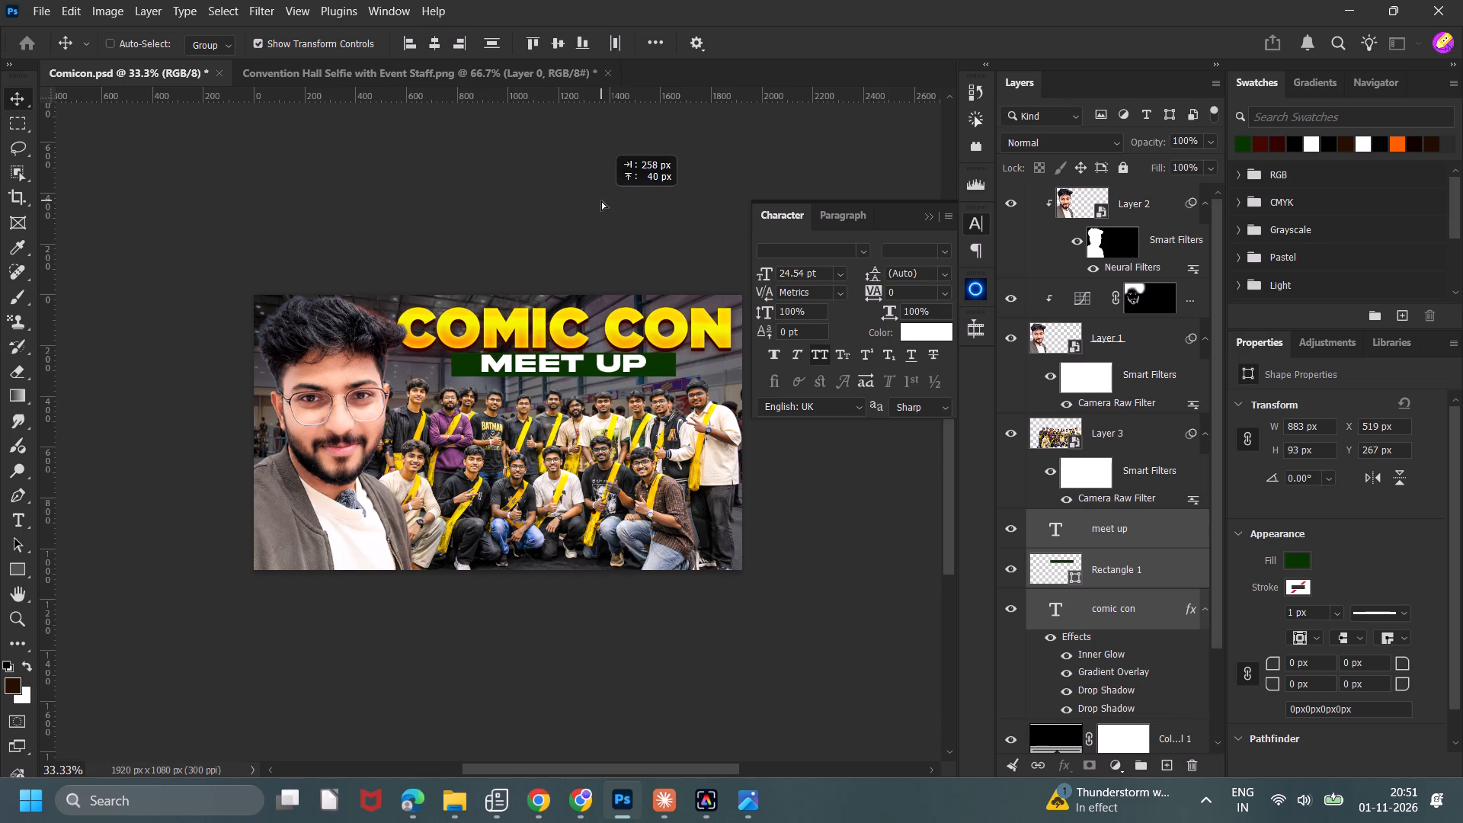
pyautogui.moveTo(601, 200); pyautogui.dragTo(602, 200)
pyautogui.click(602, 200)
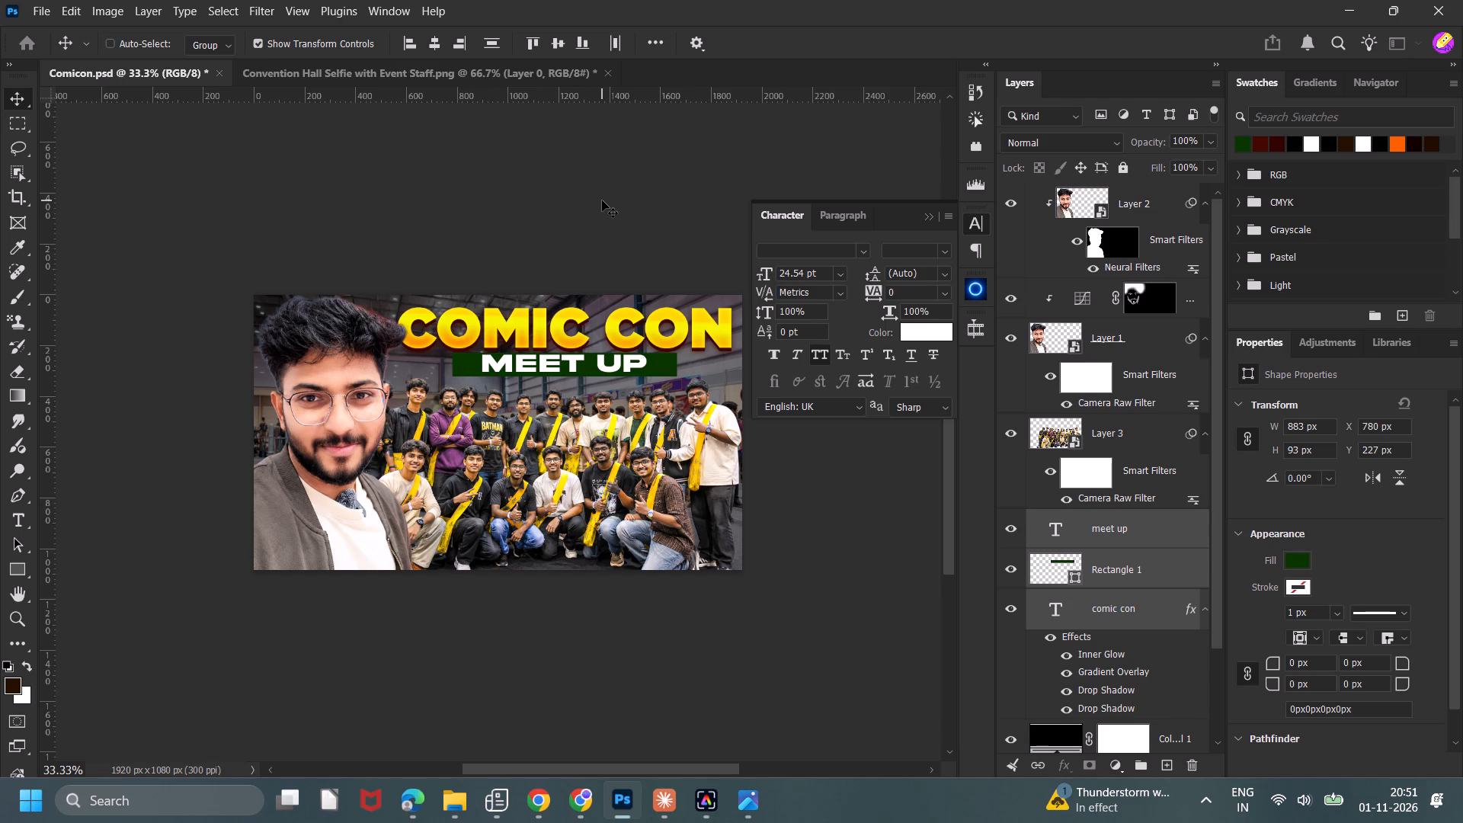
pyautogui.click(602, 200)
# Duplicate the green rectangle, convert the copy to a smart object and apply a 25 px Gaussian Blur.
pyautogui.click(1095, 568)
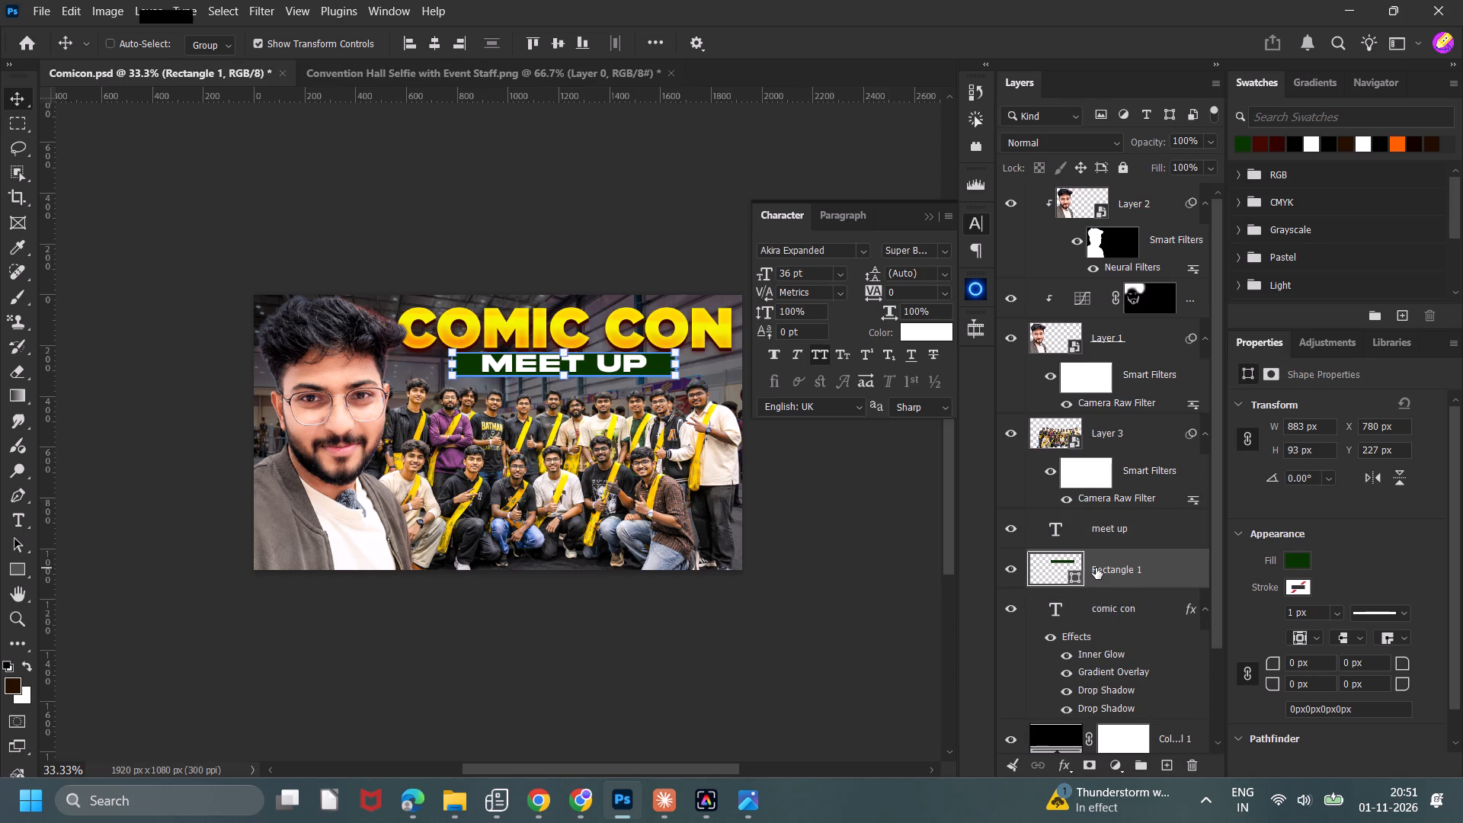
pyautogui.hotkey('ctrl', 'j')
pyautogui.click(266, 11)
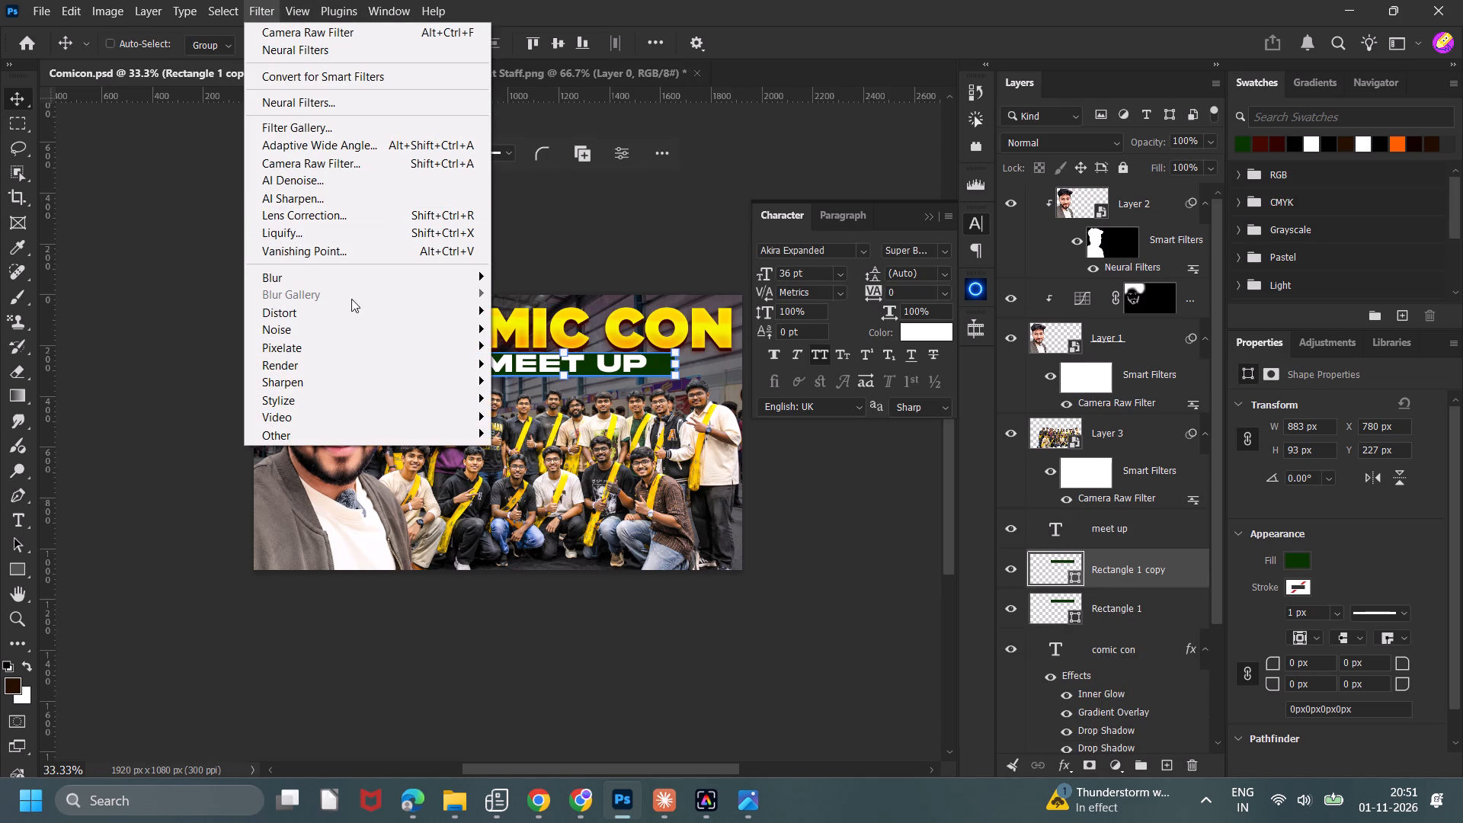
pyautogui.click(548, 358)
pyautogui.click(725, 317)
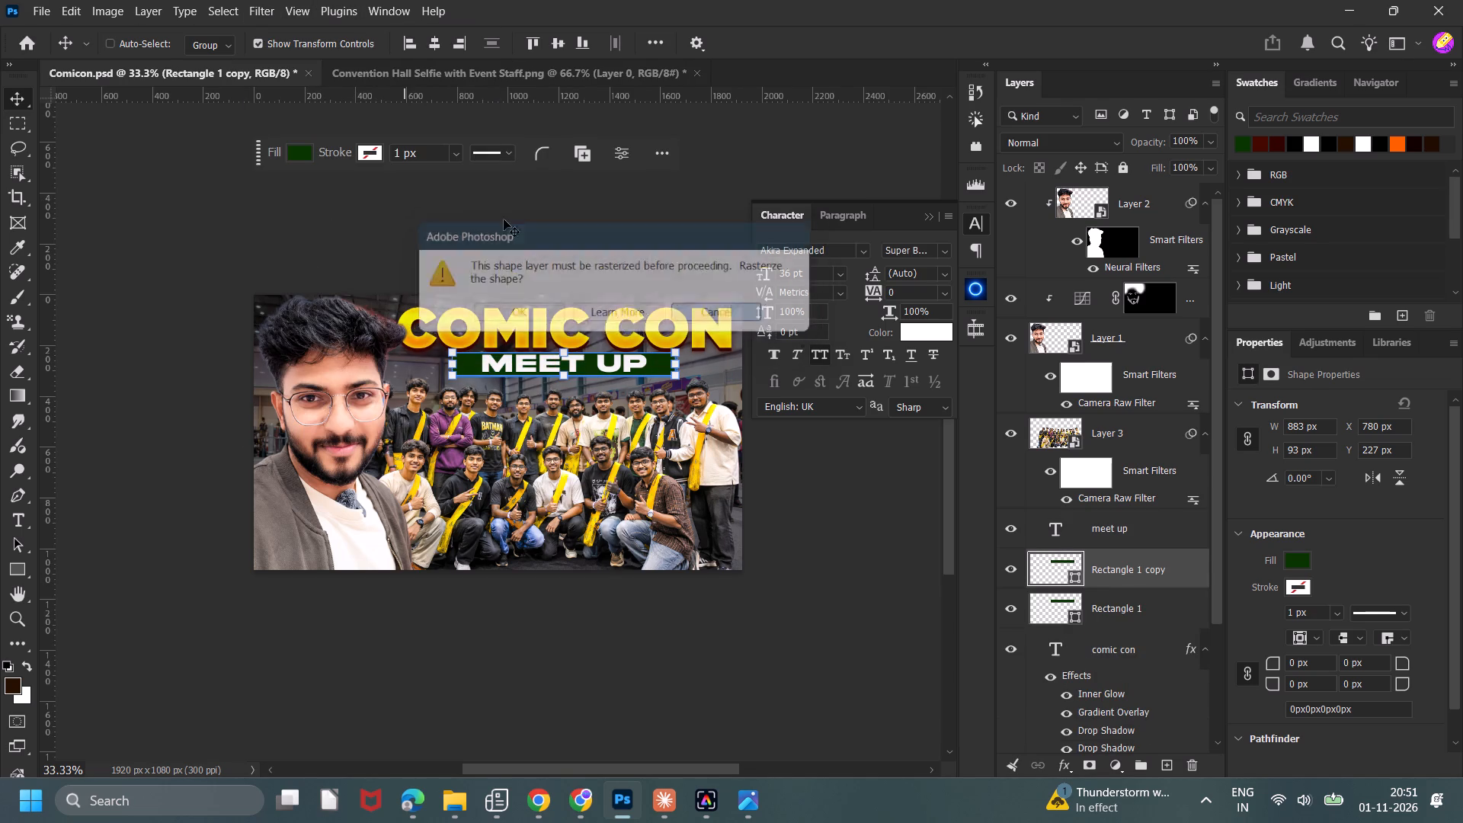
pyautogui.click(255, 12)
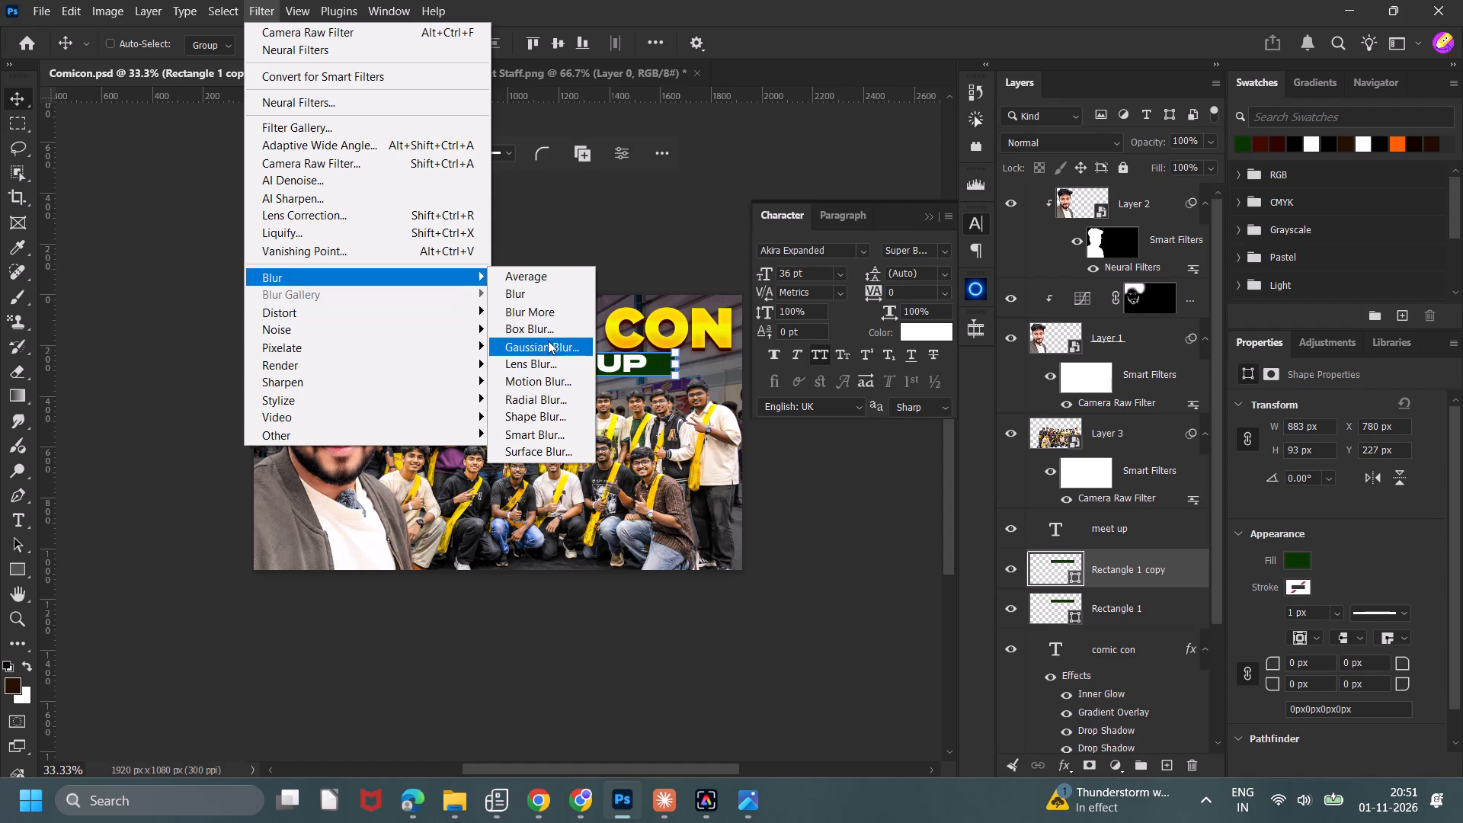
pyautogui.click(548, 341)
pyautogui.click(623, 311)
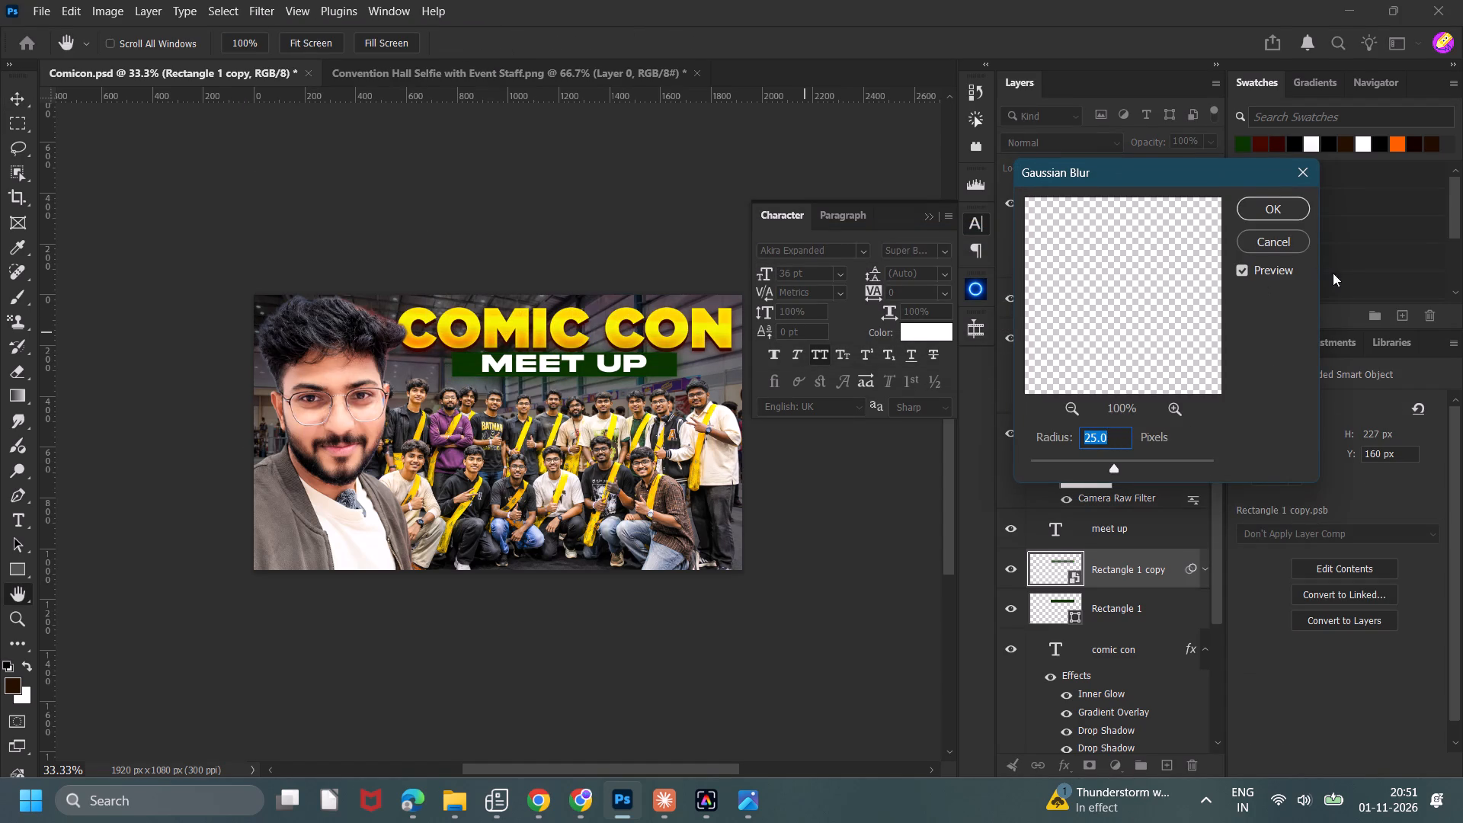
pyautogui.click(1273, 210)
# Set the blurred rectangle copy's blend mode to Linear Dodge (Add).
pyautogui.click(1052, 140)
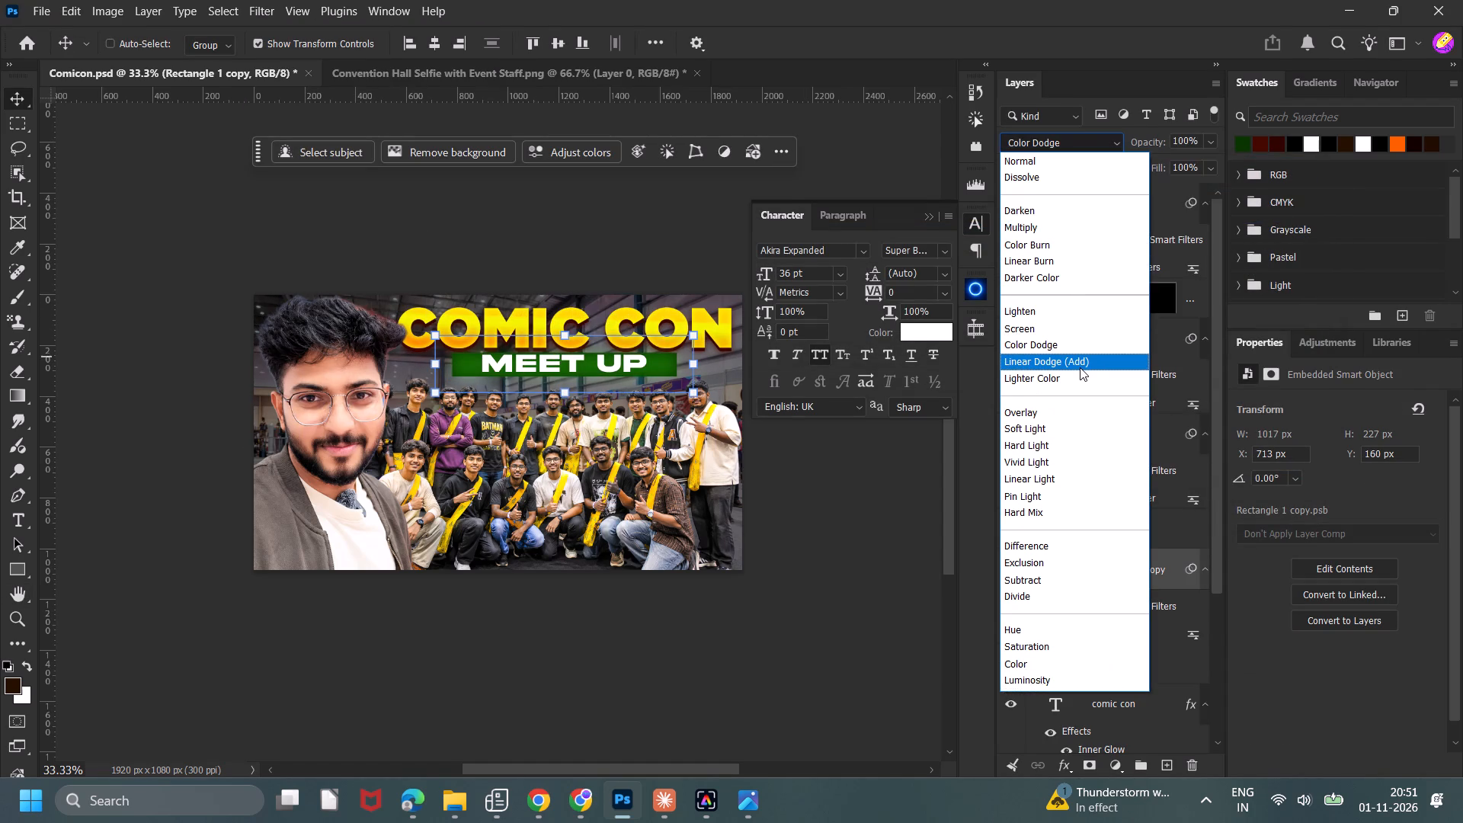
pyautogui.click(1083, 367)
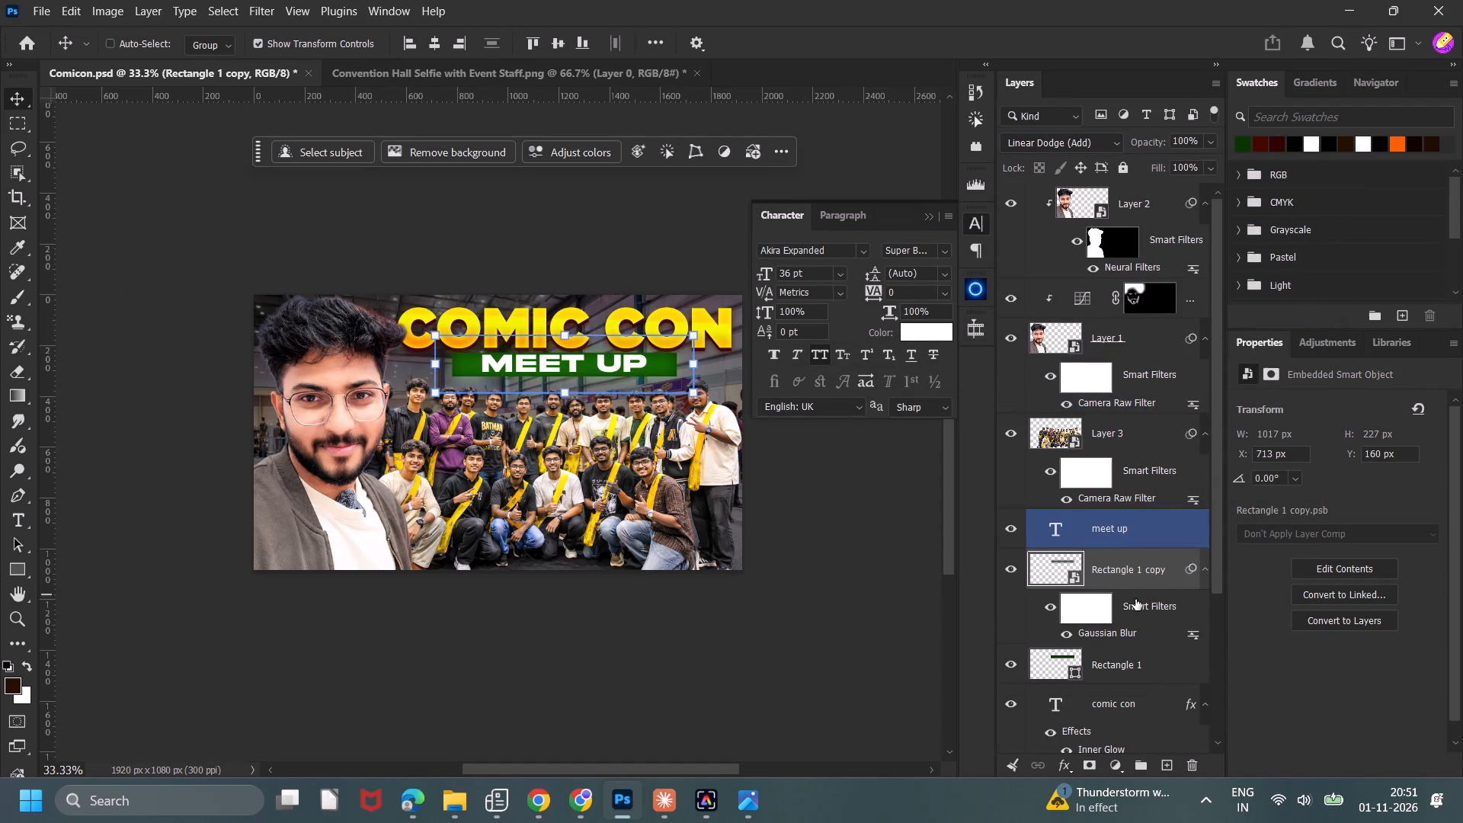
# Copy both Drop Shadow effects from the "comic con" layer onto the original green rectangle, Rectangle 1.
pyautogui.scroll(-1, 1120, 504)
pyautogui.keyDown('alt'); pyautogui.moveTo(1121, 688); pyautogui.dragTo(1128, 539); pyautogui.keyUp('alt')
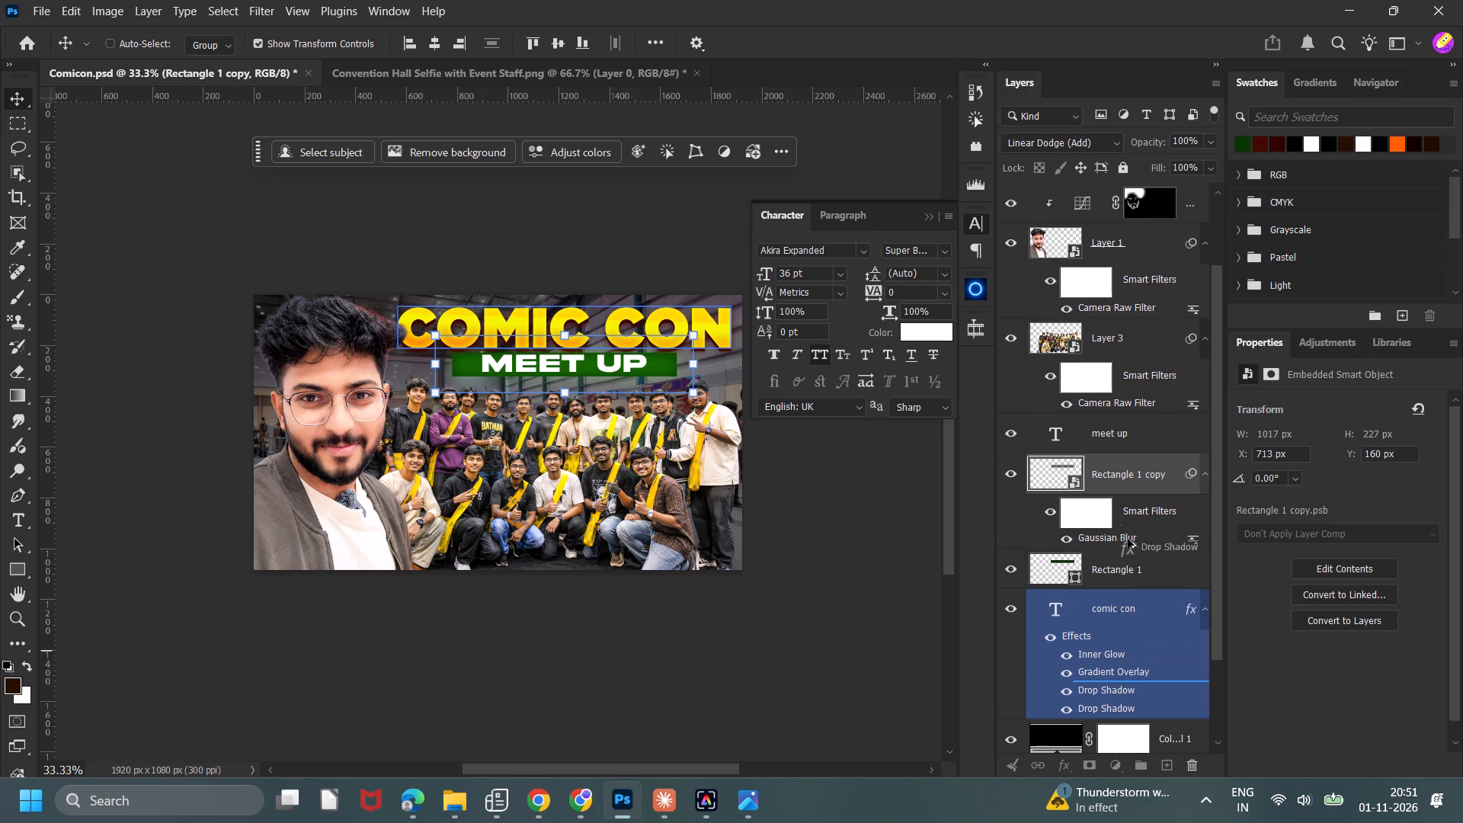
pyautogui.keyDown('alt'); pyautogui.moveTo(1128, 539); pyautogui.dragTo(1132, 562); pyautogui.keyUp('alt')
pyautogui.keyDown('alt'); pyautogui.moveTo(1115, 743); pyautogui.dragTo(1138, 575); pyautogui.keyUp('alt')
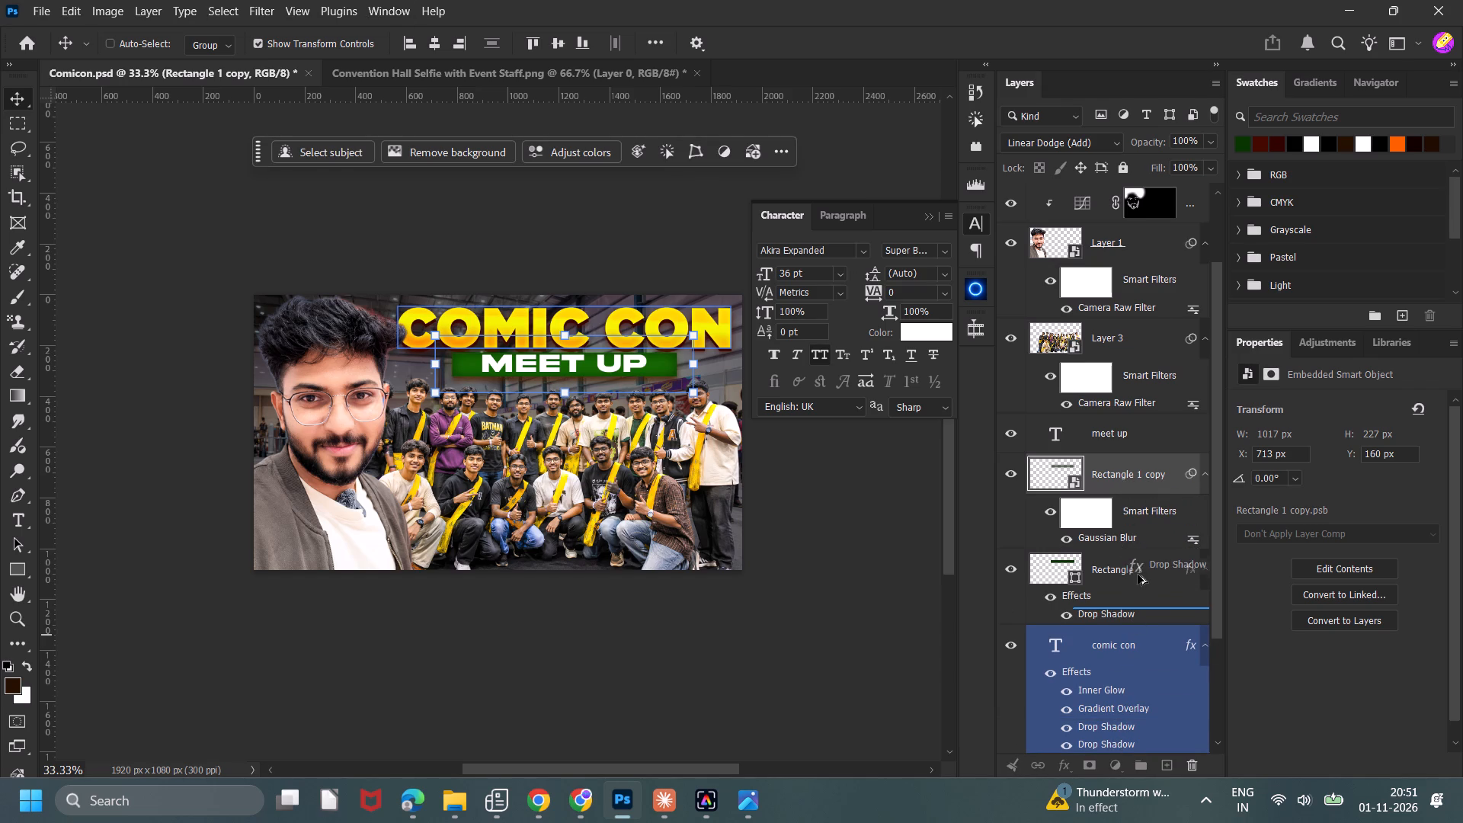
pyautogui.keyDown('alt'); pyautogui.moveTo(1138, 575); pyautogui.dragTo(1138, 566); pyautogui.keyUp('alt')
pyautogui.click(914, 581)
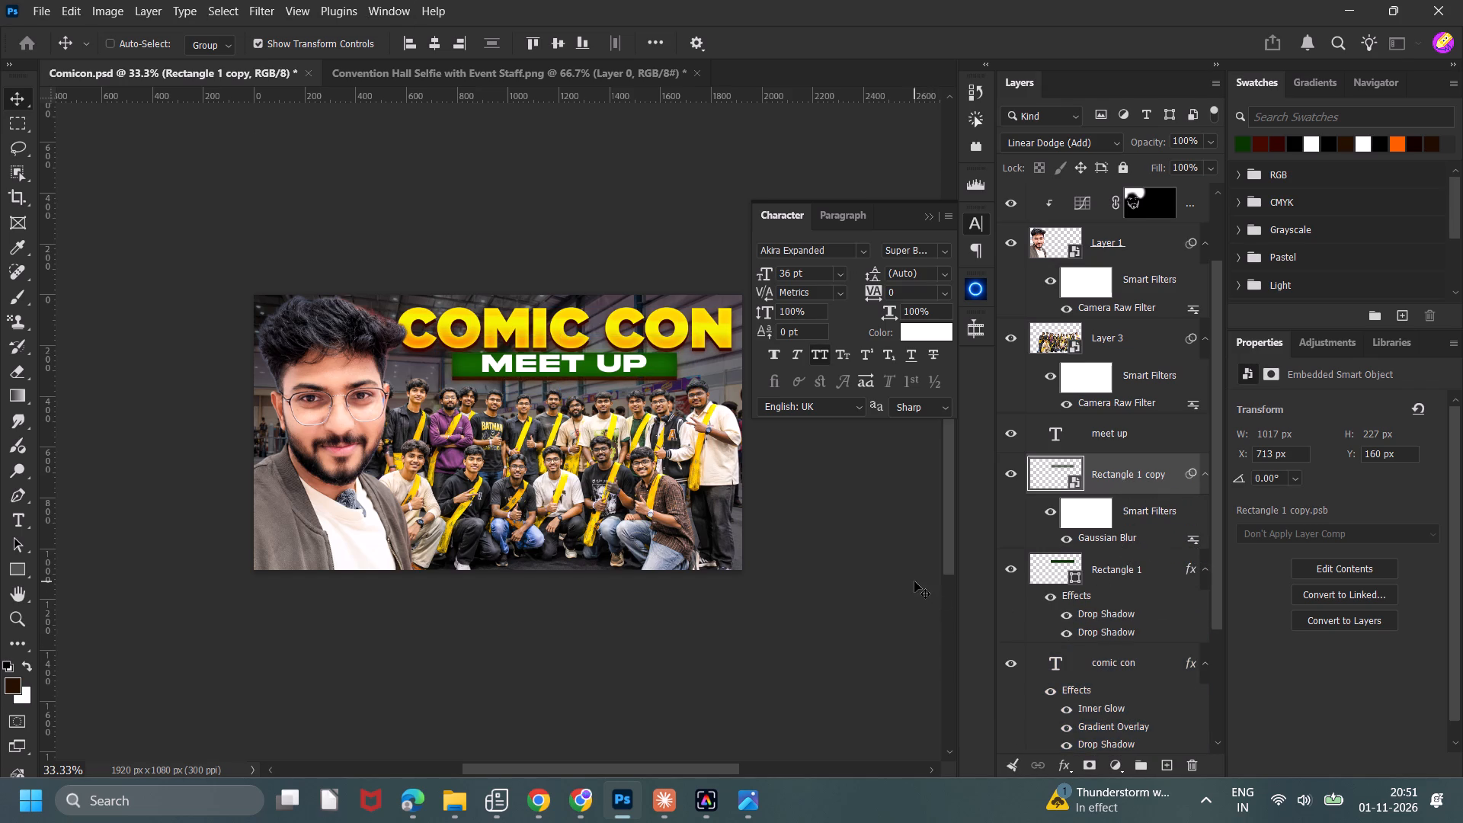
pyautogui.click(914, 581)
# Nudge the "meet up" text slightly down within the green rectangle and collapse the character settings.
pyautogui.click(1112, 439)
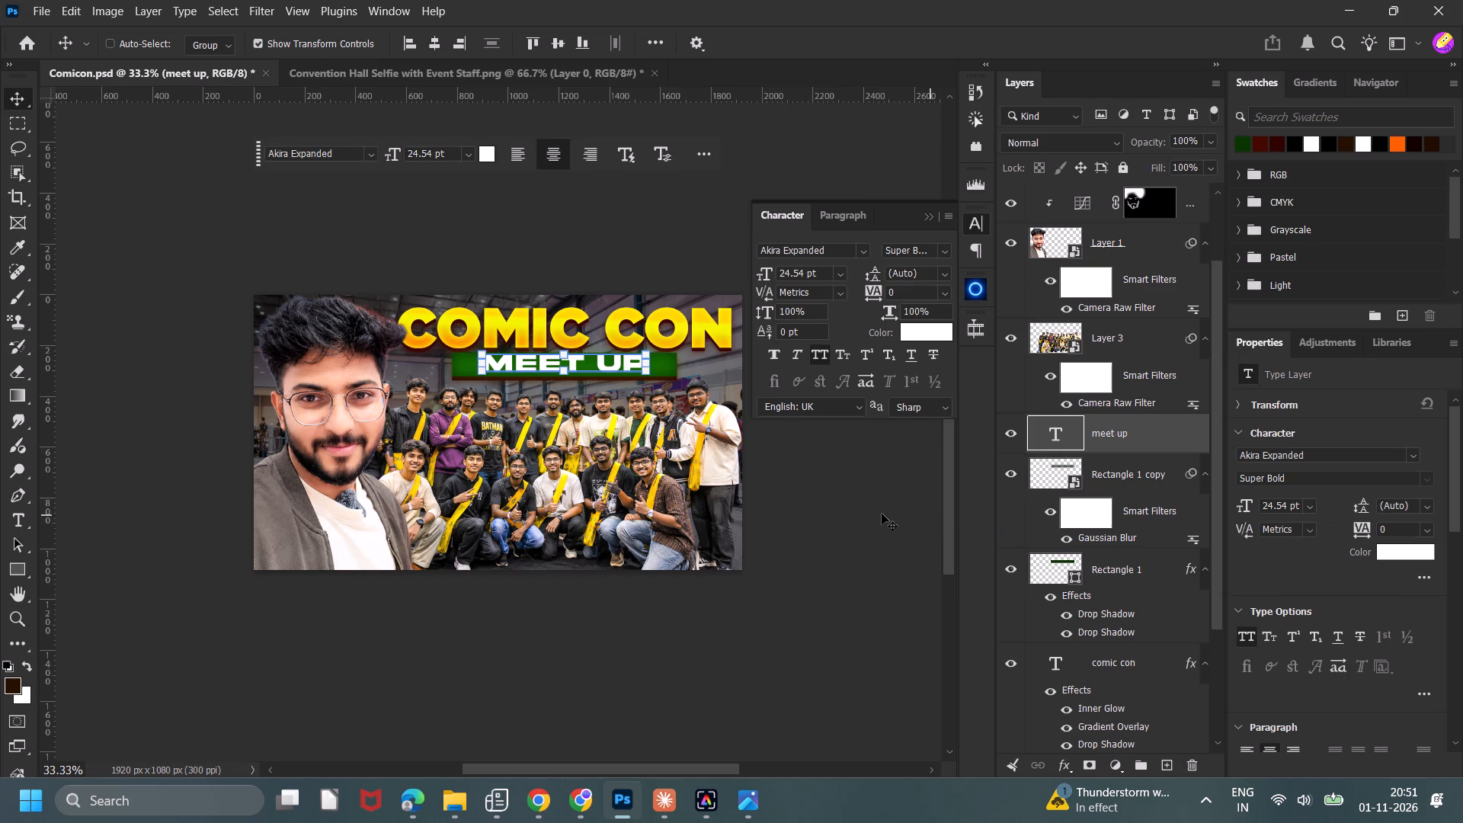
pyautogui.press('Down')
pyautogui.click(840, 510)
pyautogui.click(840, 510)
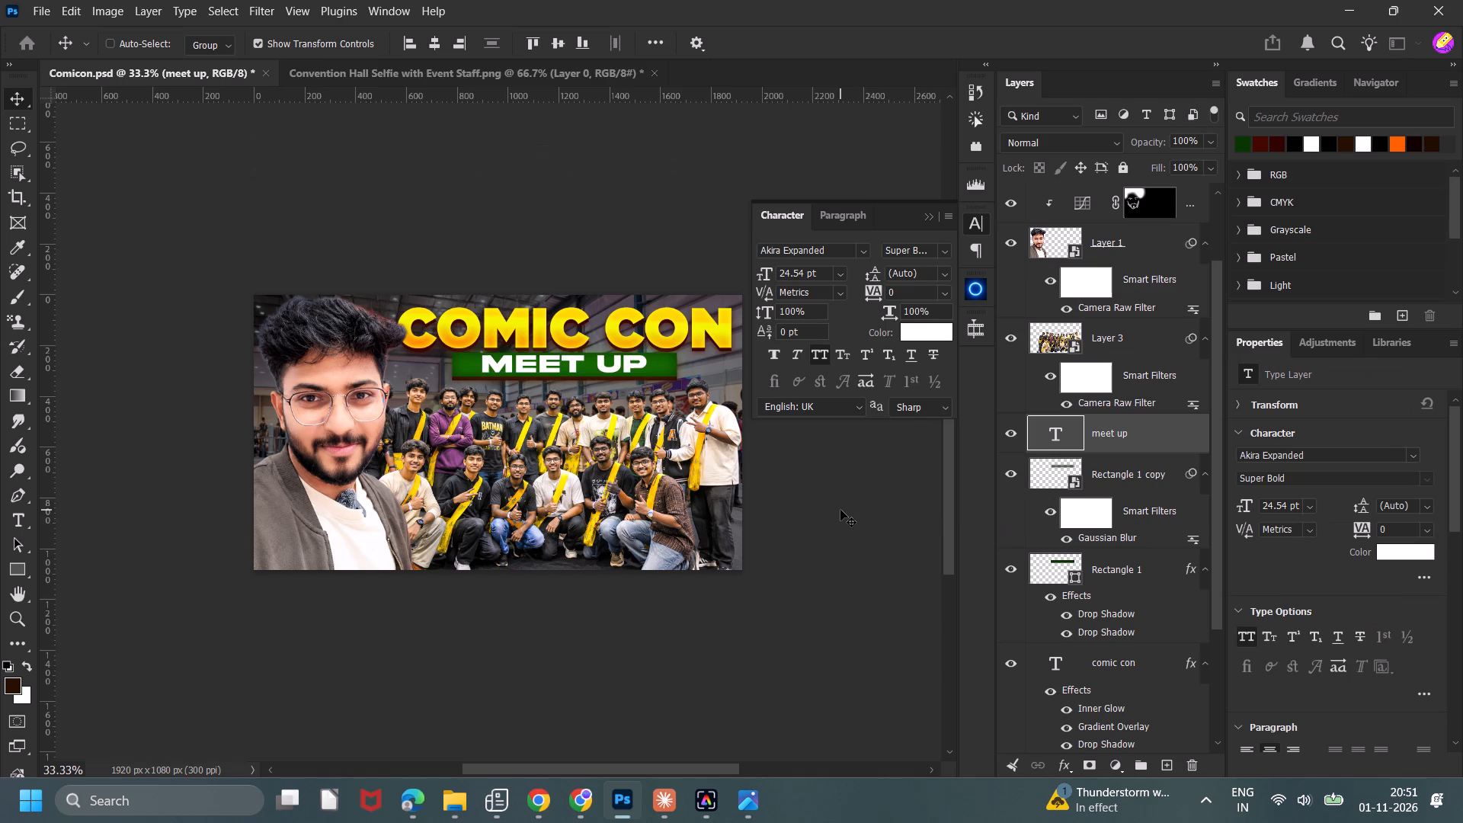
pyautogui.press('Down')
pyautogui.click(840, 510)
pyautogui.click(930, 219)
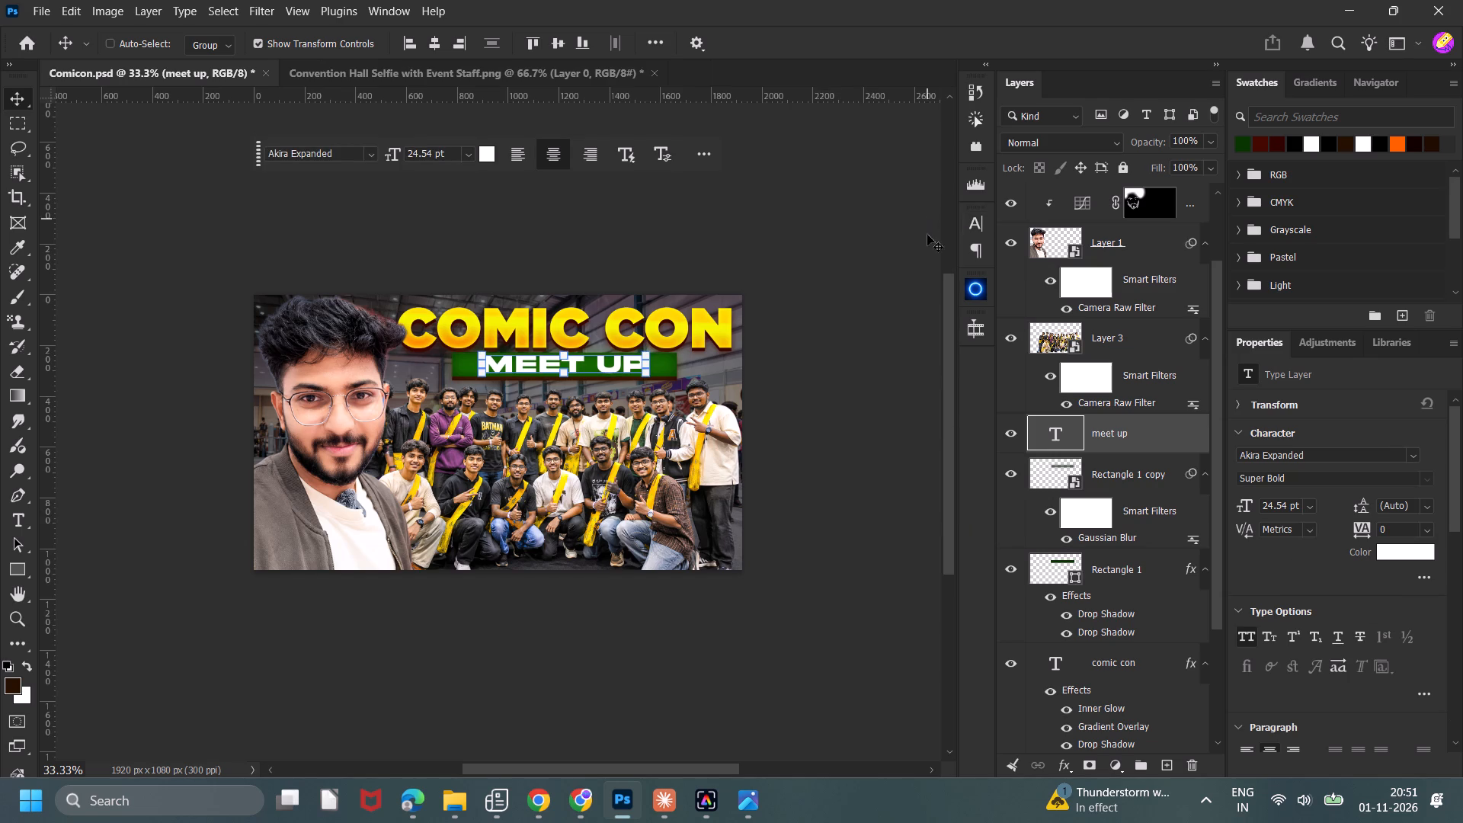
# Add a new empty layer directly above the black colour fill layer, beneath the "comic con" text.
pyautogui.scroll(-2, 1112, 604)
pyautogui.click(1158, 639)
pyautogui.click(1167, 772)
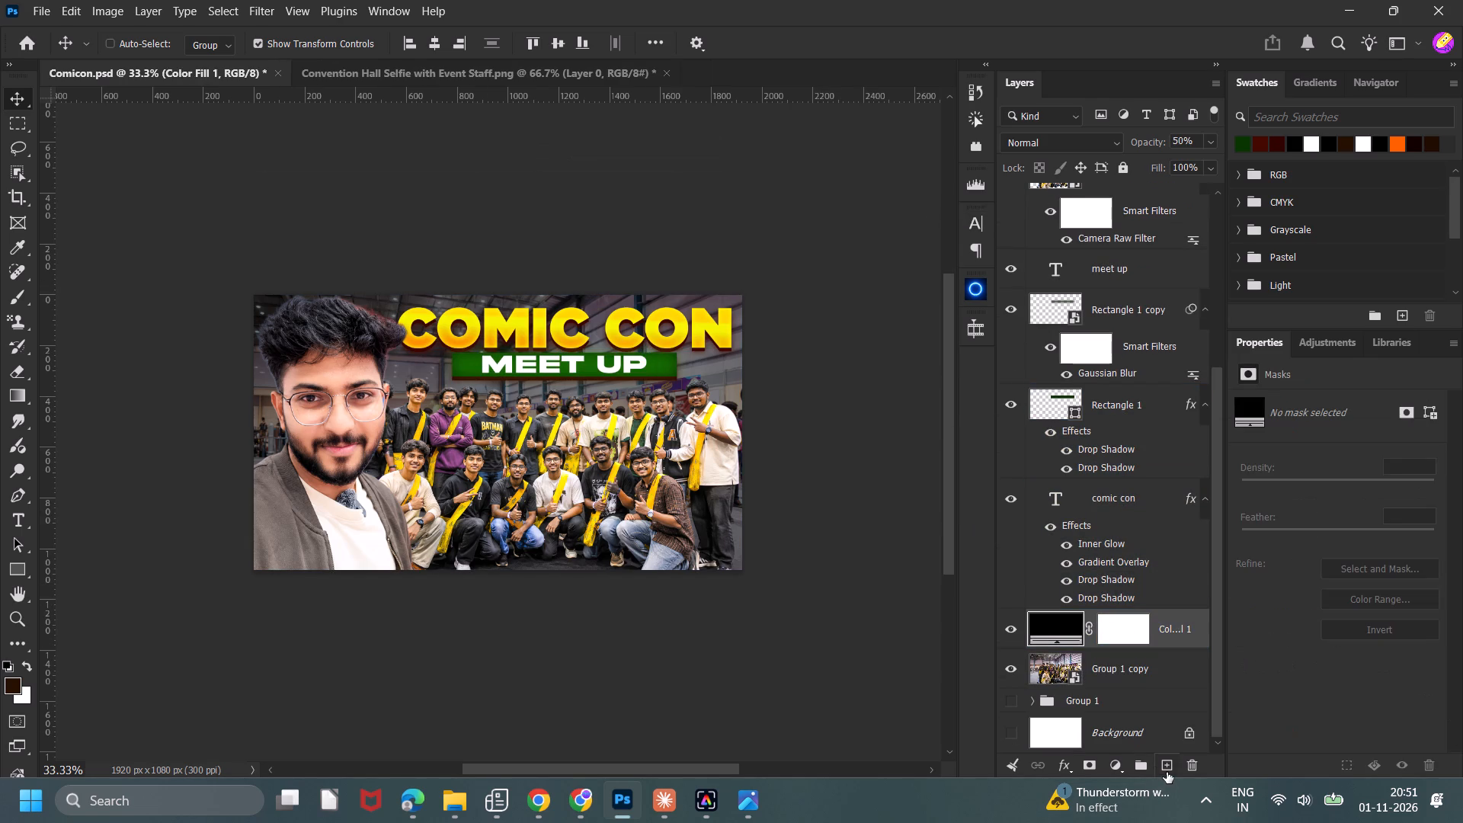
# Set up the Brush tool with a hard round tip, 100% opacity and a dark red foreground colour.
pyautogui.press('b')
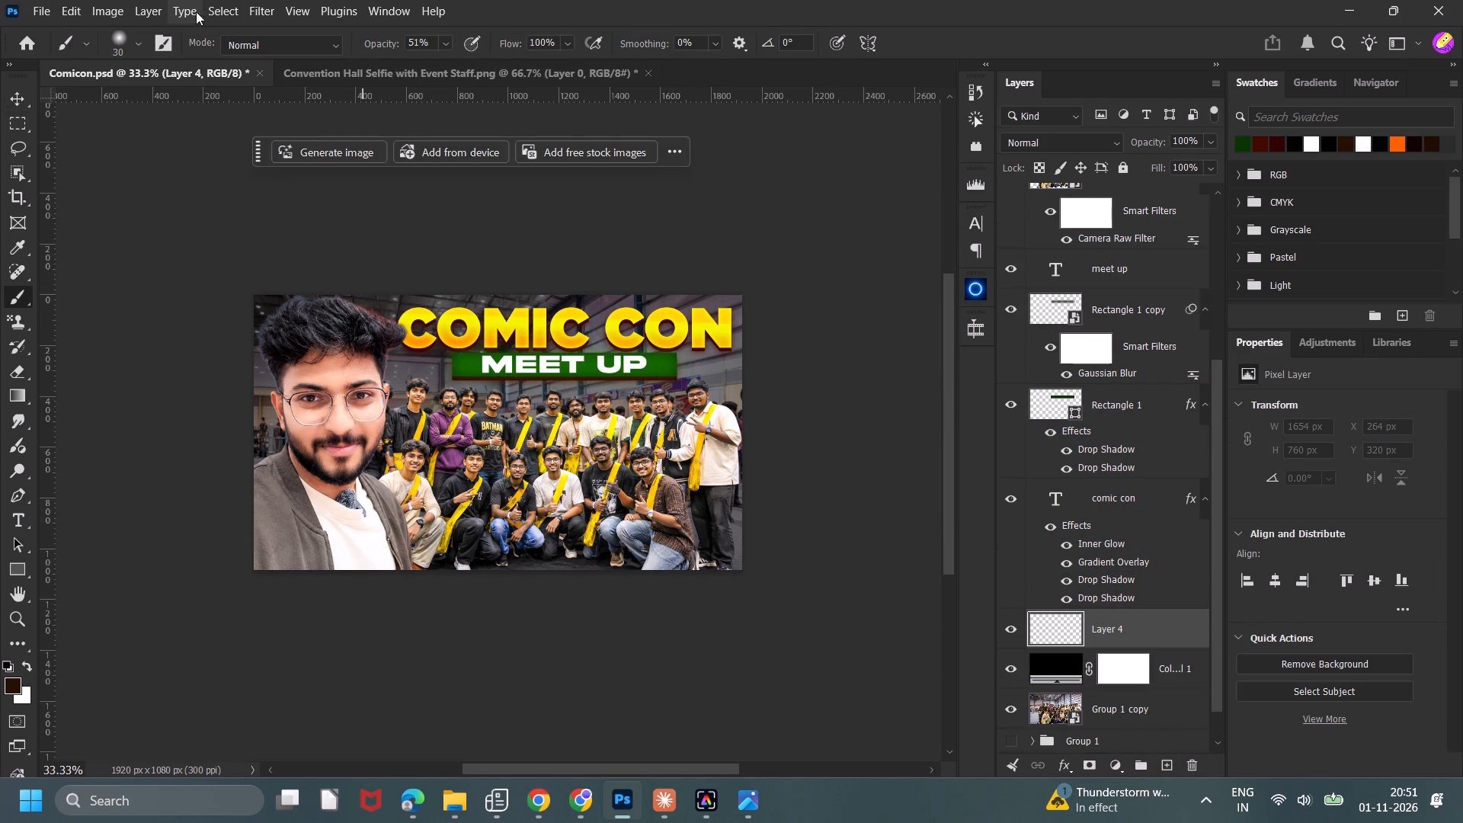
pyautogui.click(115, 34)
pyautogui.click(304, 287)
pyautogui.click(521, 15)
pyautogui.moveTo(363, 49); pyautogui.dragTo(439, 43)
pyautogui.moveTo(389, 41); pyautogui.dragTo(505, 44)
pyautogui.click(1279, 143)
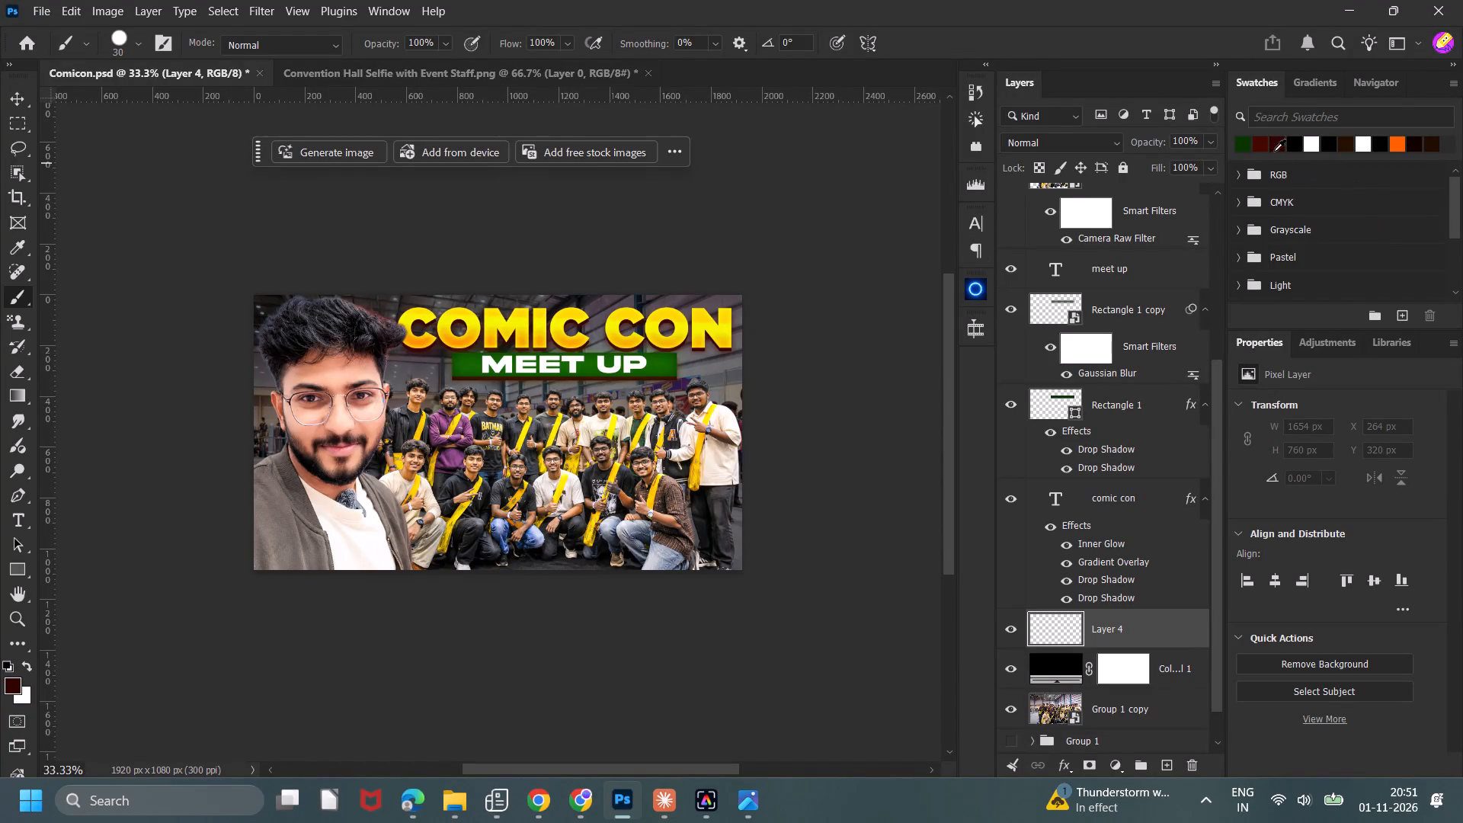
# Enlarge the brush to 100 px and paint a dark red patch behind the "CON" part of the title on Layer 4.
pyautogui.press('\\')
pyautogui.press(']')
pyautogui.press(']')
pyautogui.press(']')
pyautogui.press(']')
pyautogui.press(']')
pyautogui.press(']')
pyautogui.press(']')
pyautogui.press(']')
pyautogui.press(']')
pyautogui.press(']')
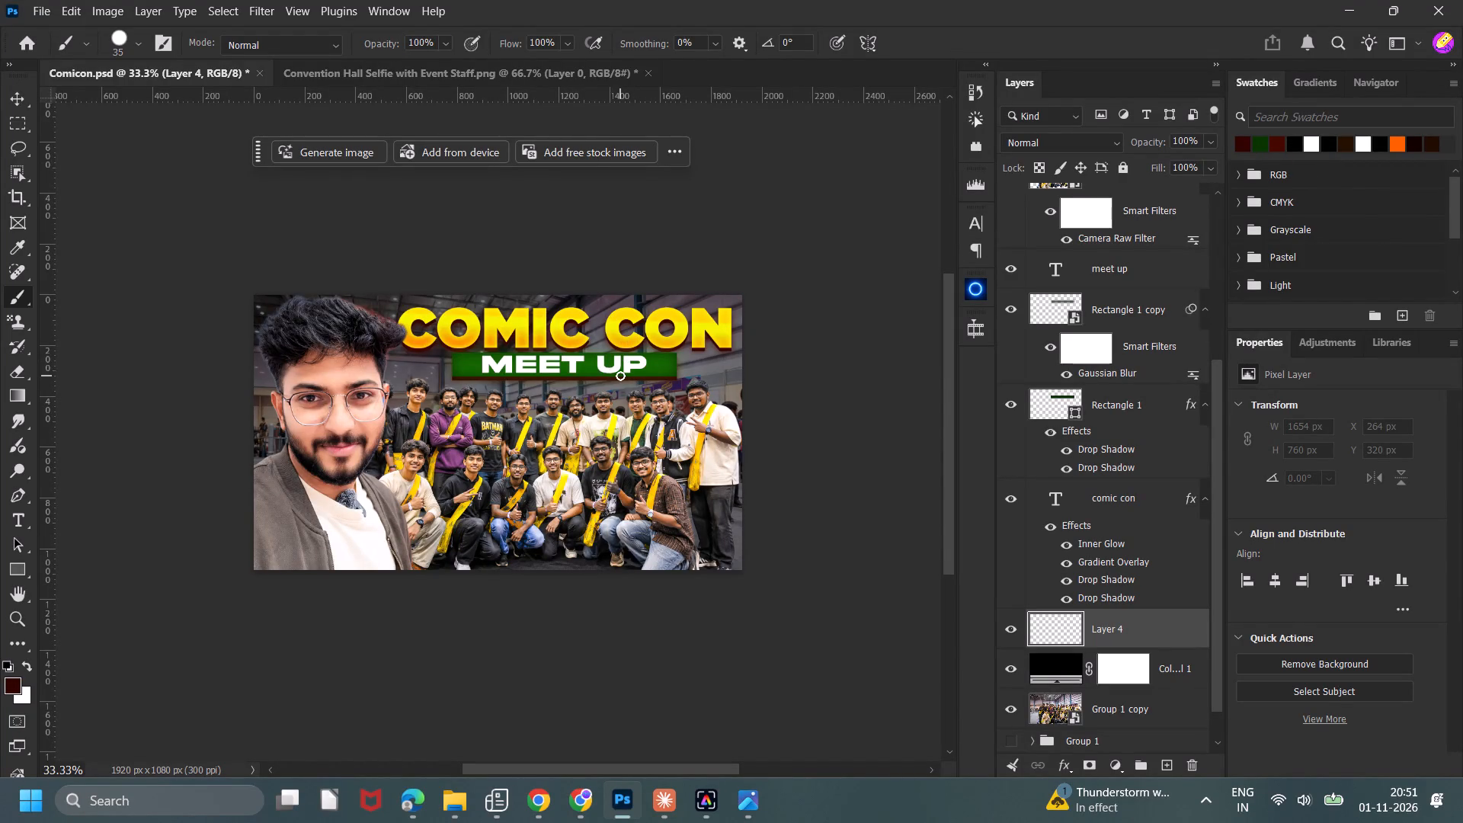
pyautogui.moveTo(607, 351); pyautogui.dragTo(598, 333)
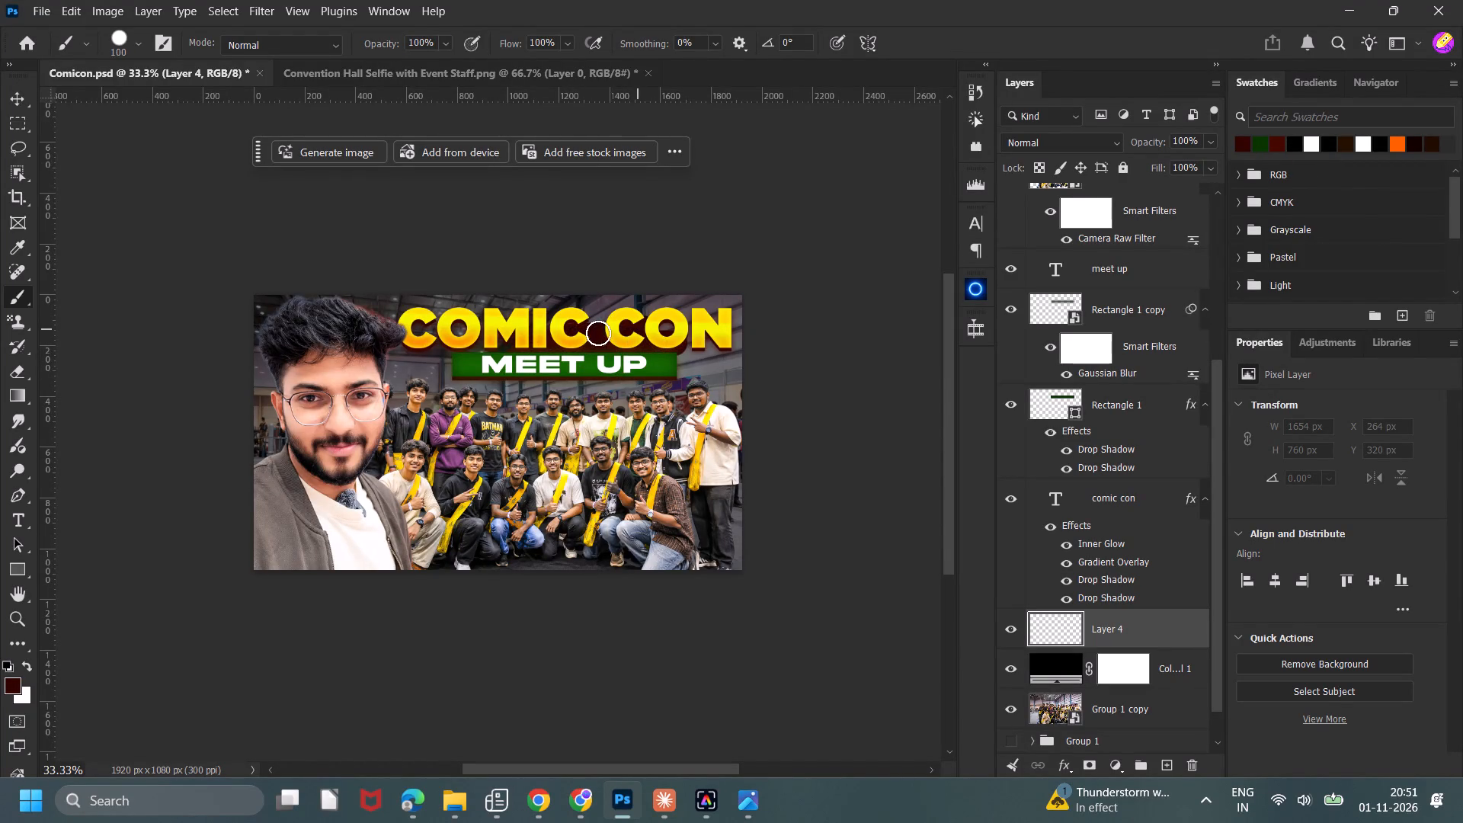
pyautogui.moveTo(598, 333); pyautogui.dragTo(675, 333)
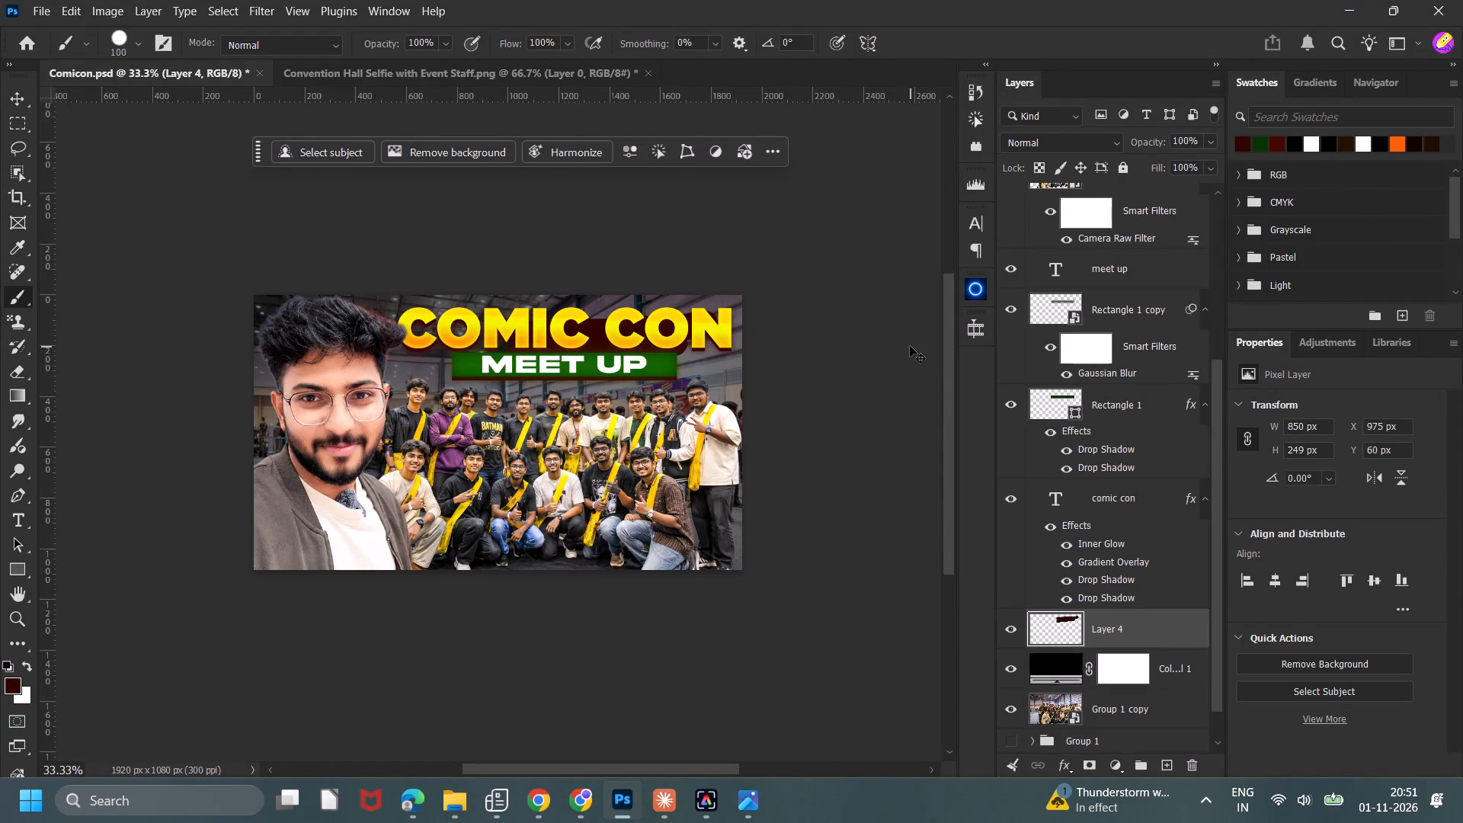
# Undo the dark red brush patch painted behind the title on Layer 4.
pyautogui.hotkey('ctrl', 'z')
# Outline the area behind "COMIC CON" and the green "MEET UP" rectangle with the Polygonal Lasso, fill it dark red on Layer 4, and deselect.
pyautogui.rightClick(18, 149)
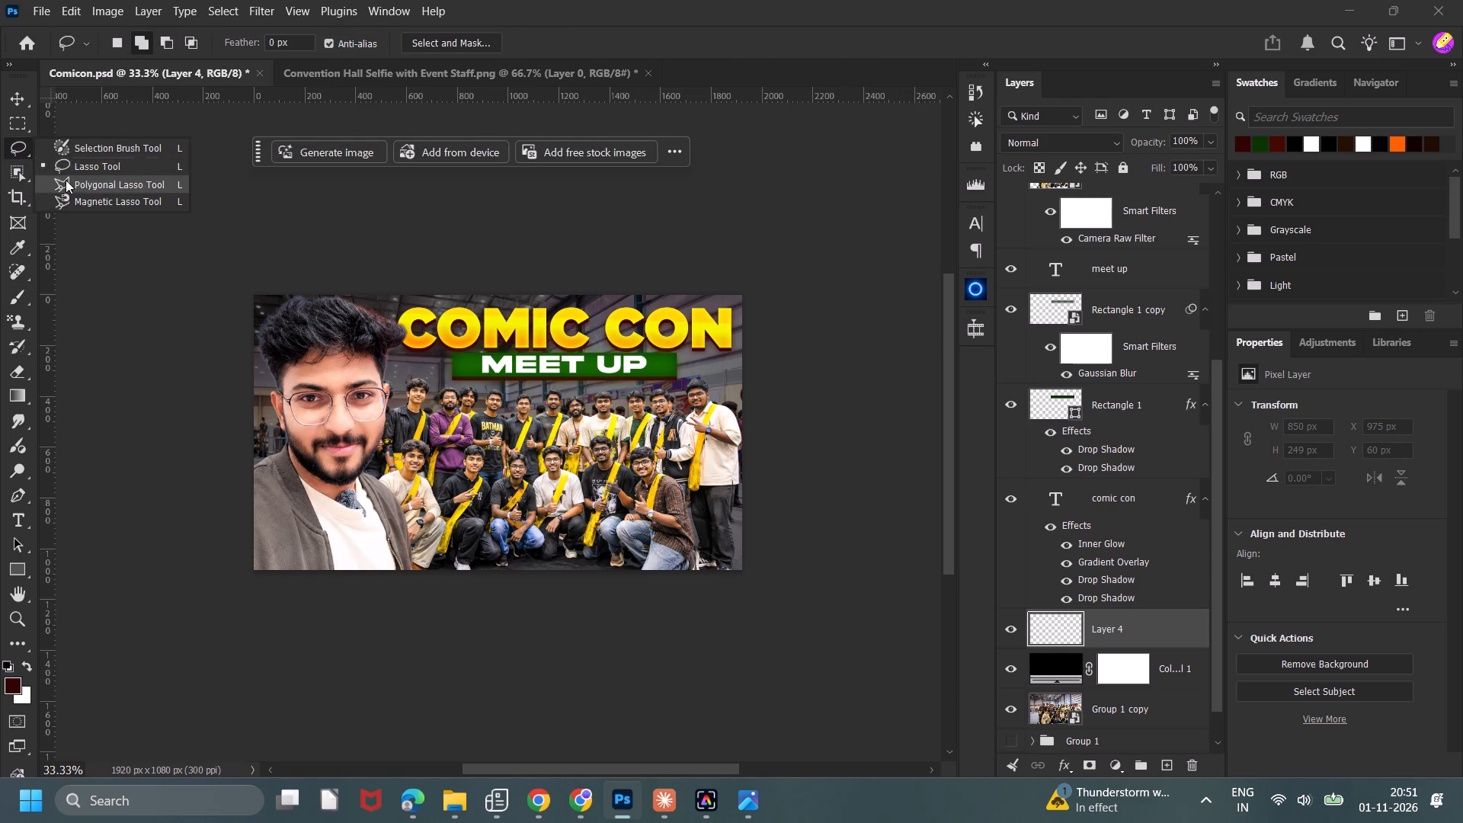
pyautogui.click(67, 184)
pyautogui.click(411, 312)
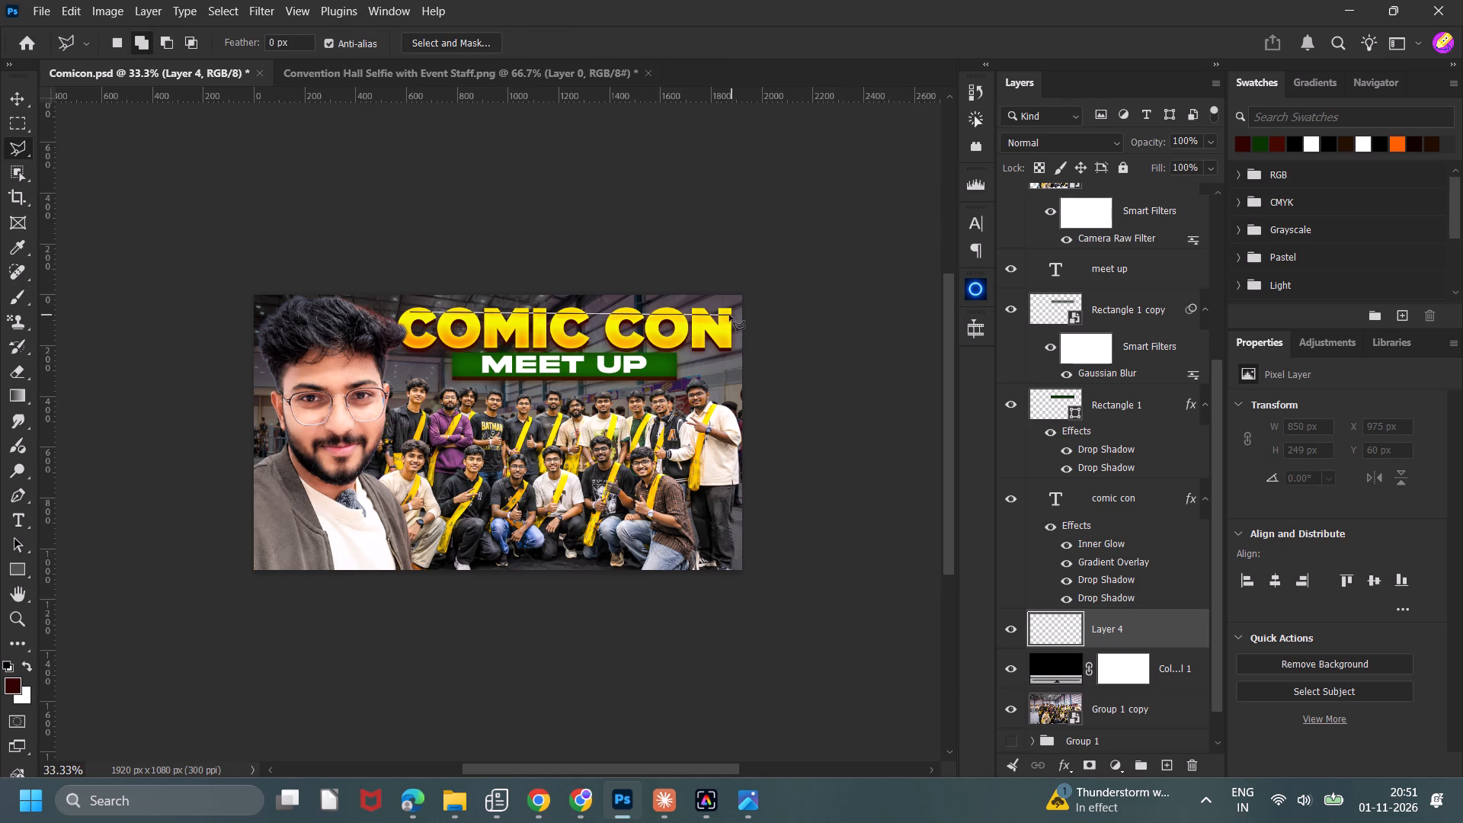
pyautogui.click(728, 313)
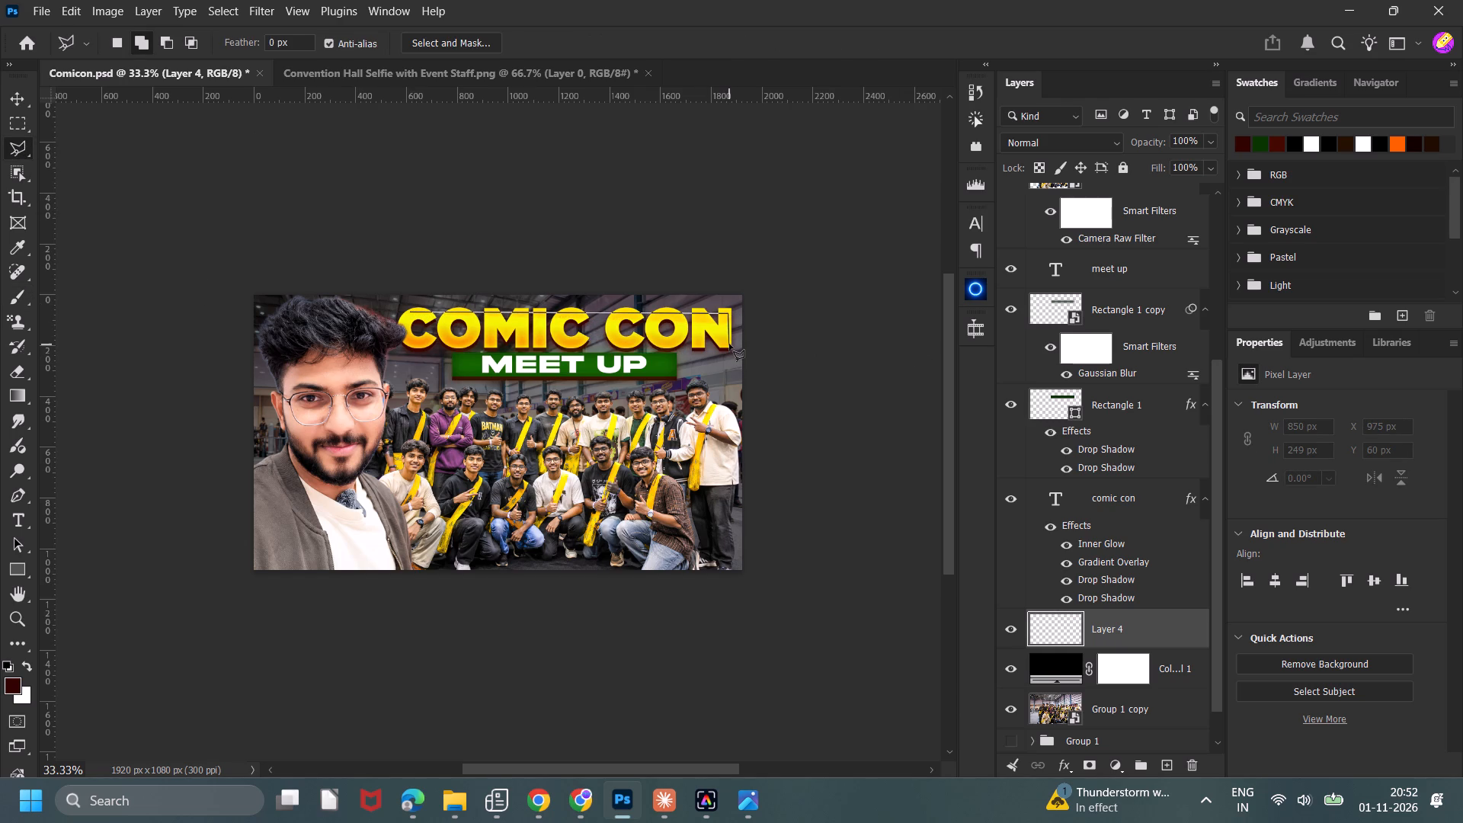
pyautogui.click(728, 344)
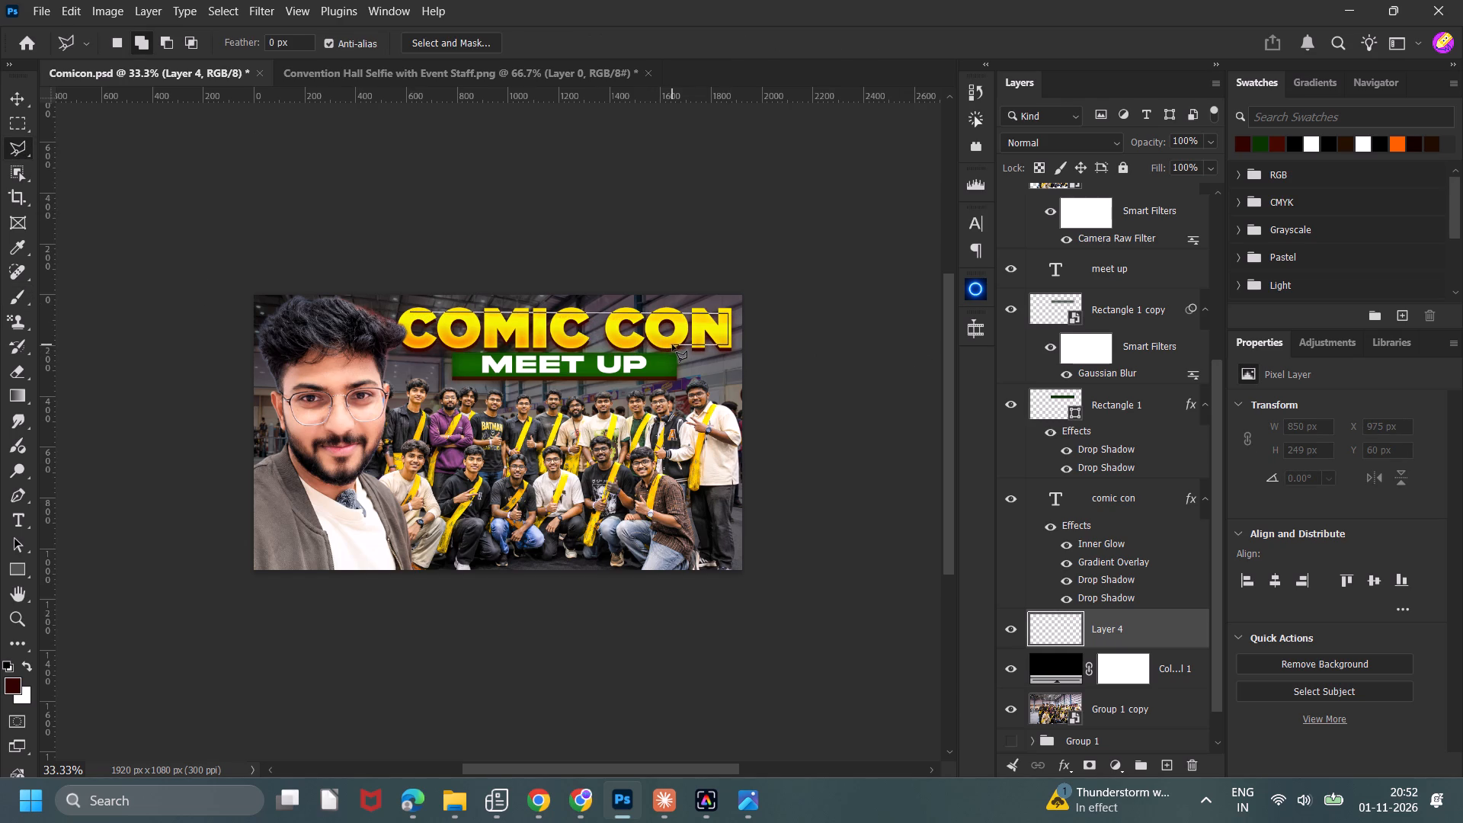
pyautogui.click(672, 344)
pyautogui.click(671, 375)
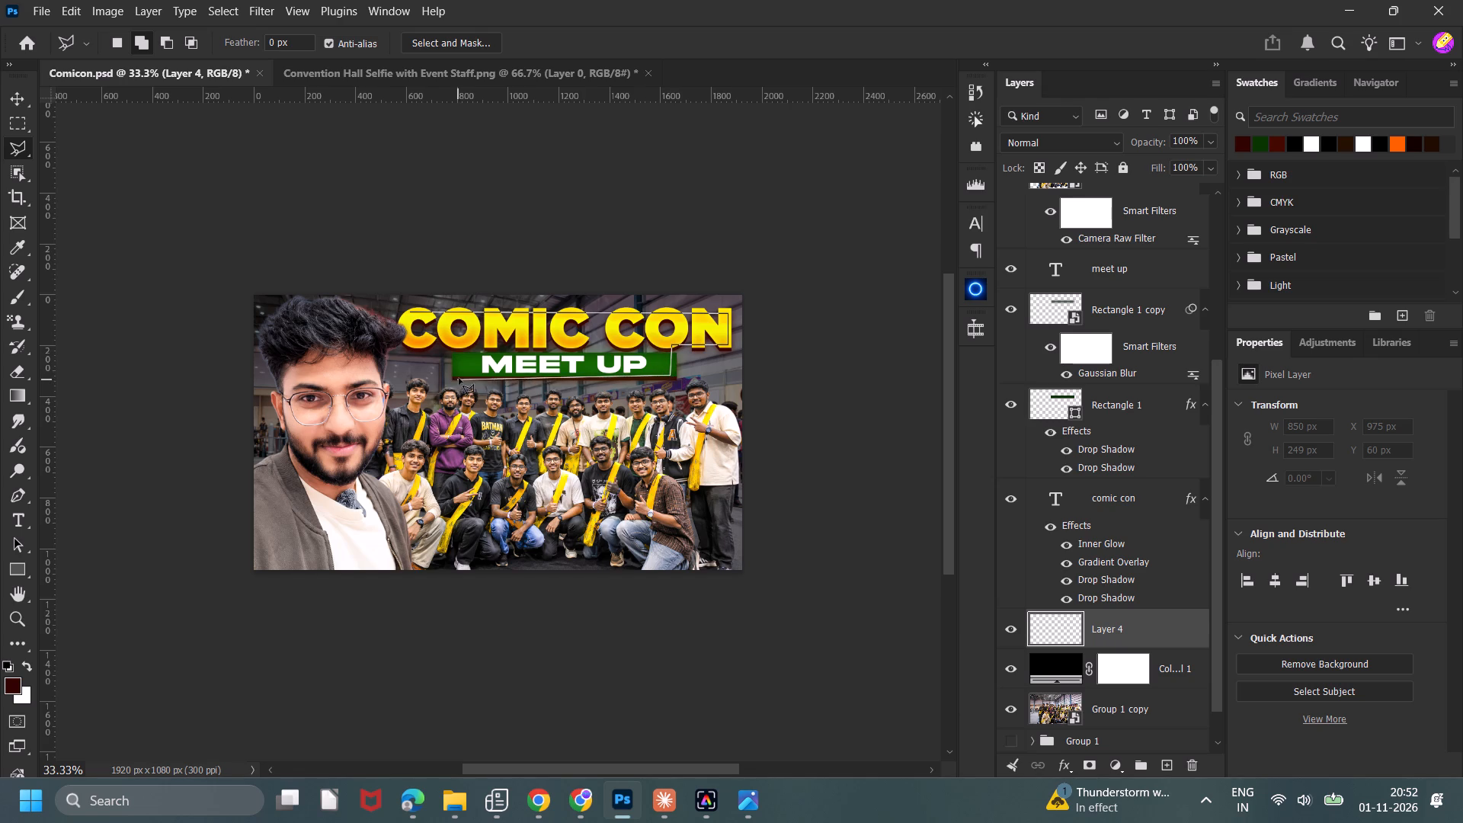
pyautogui.click(453, 378)
pyautogui.click(456, 341)
pyautogui.doubleClick(407, 344)
pyautogui.hotkey('alt', 'BackSpace')
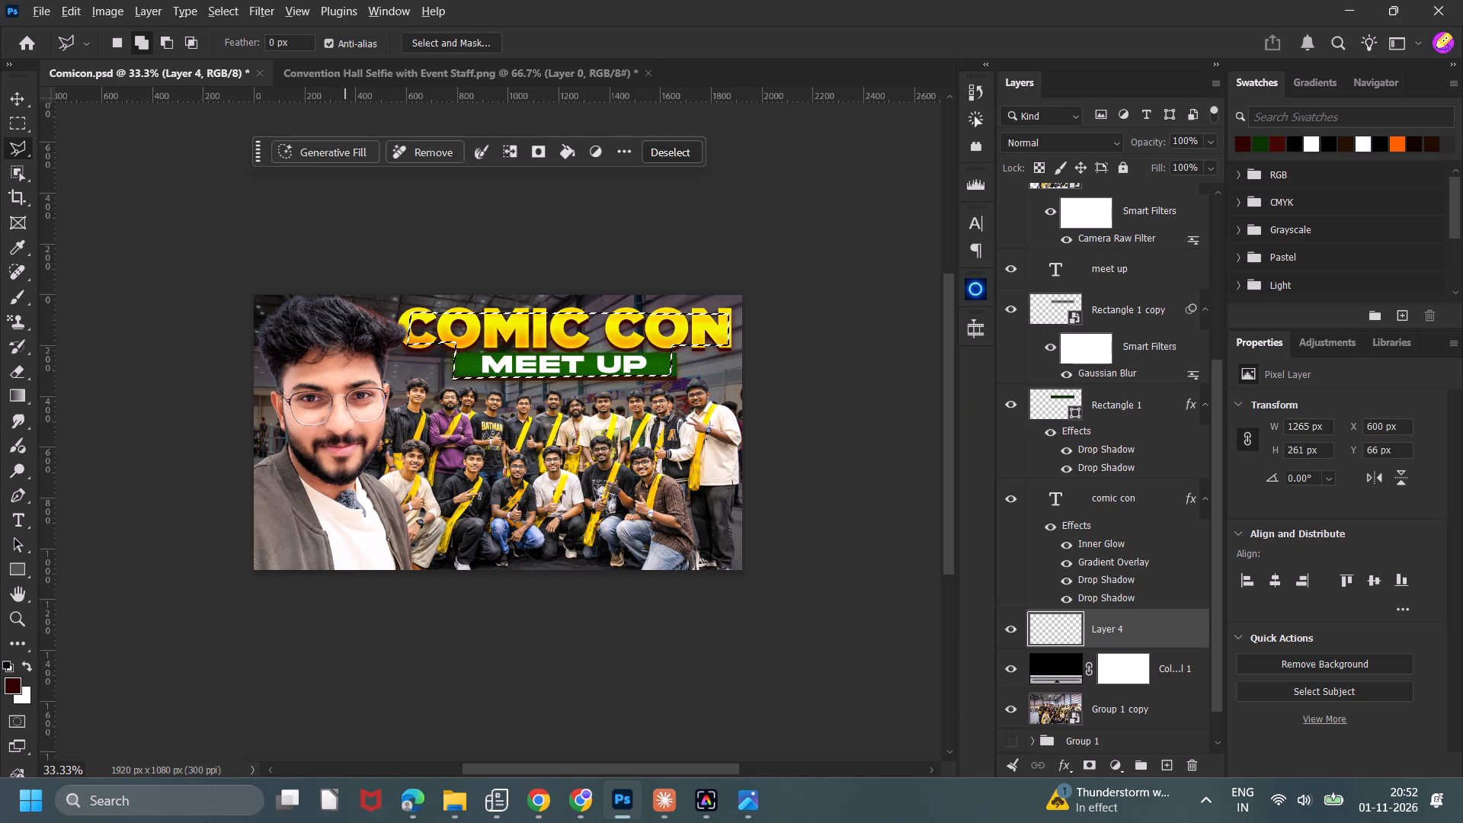
pyautogui.hotkey('ctrl', 'd')
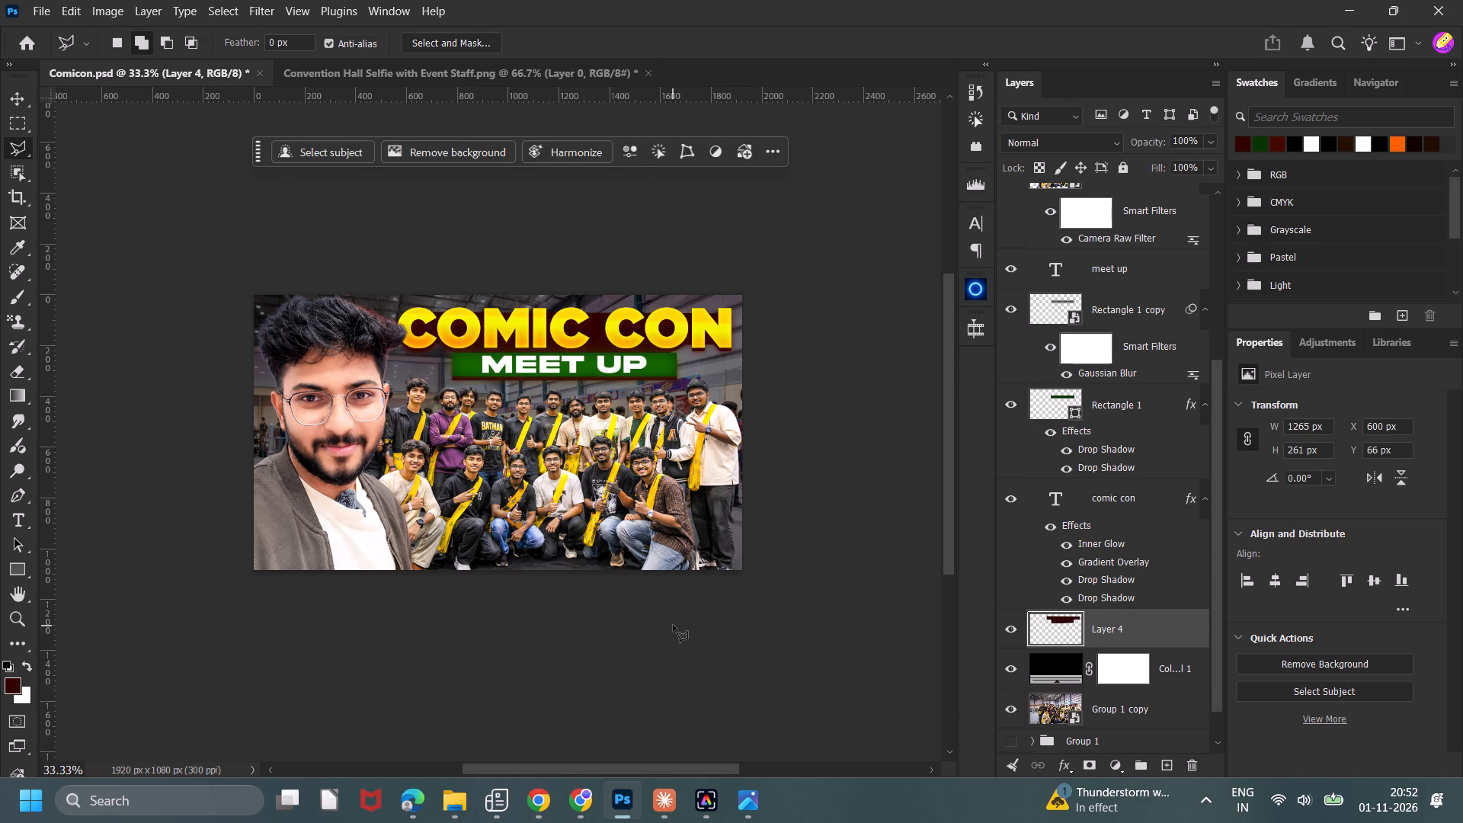
pyautogui.scroll(-1, 674, 631)
pyautogui.click(24, 101)
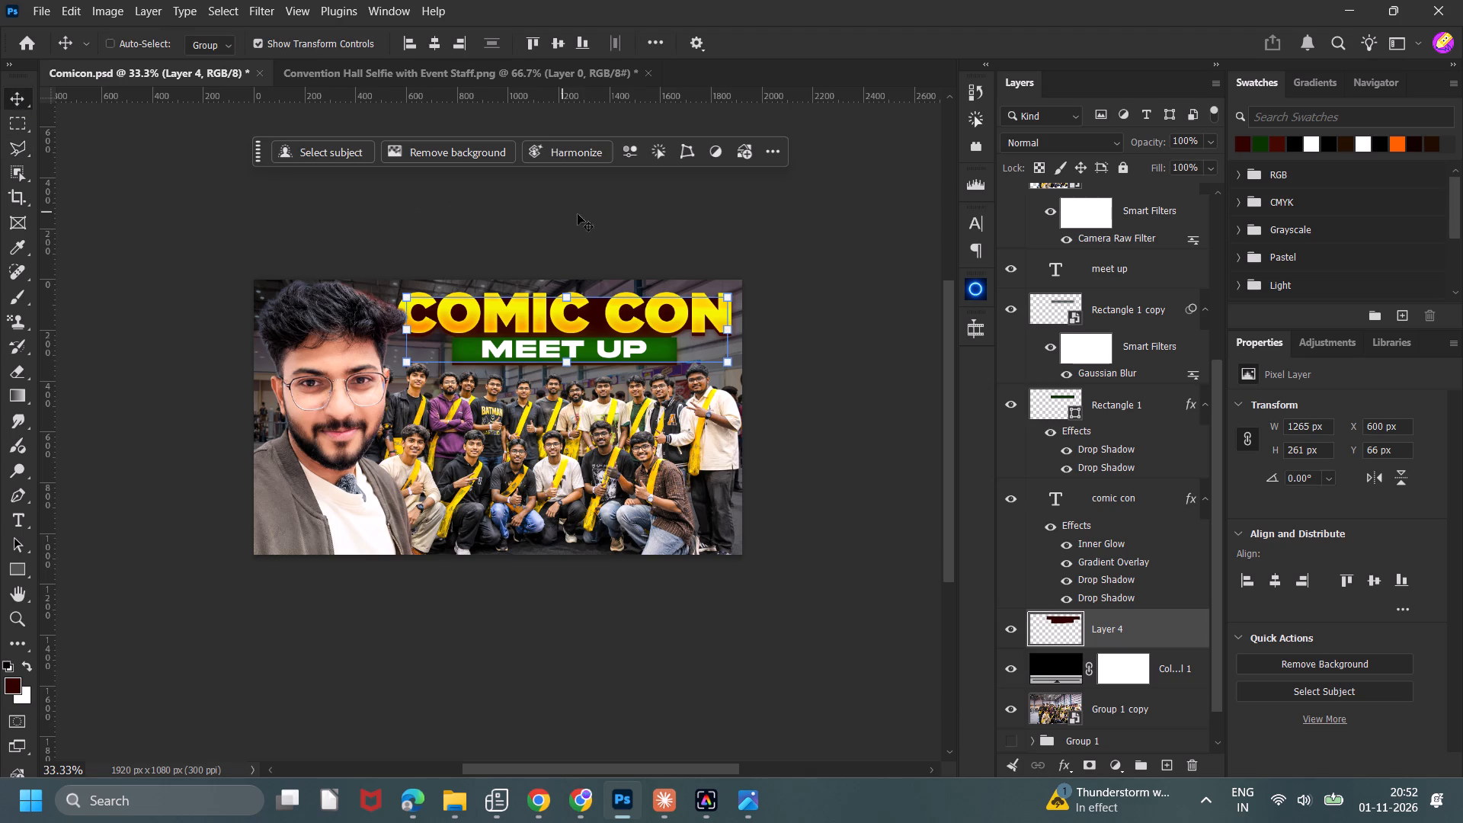
pyautogui.click(609, 232)
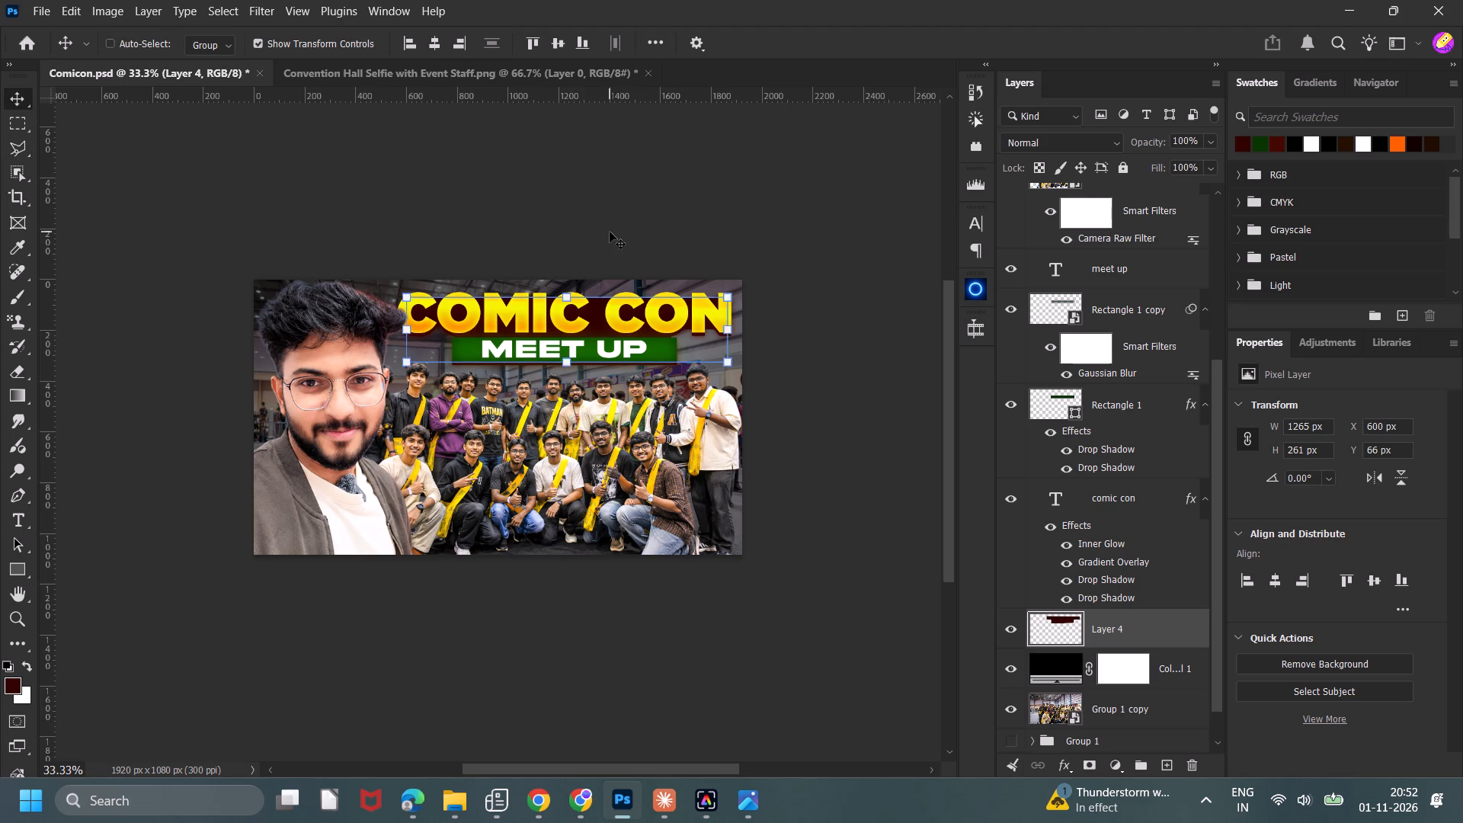
pyautogui.click(610, 232)
pyautogui.click(610, 232)
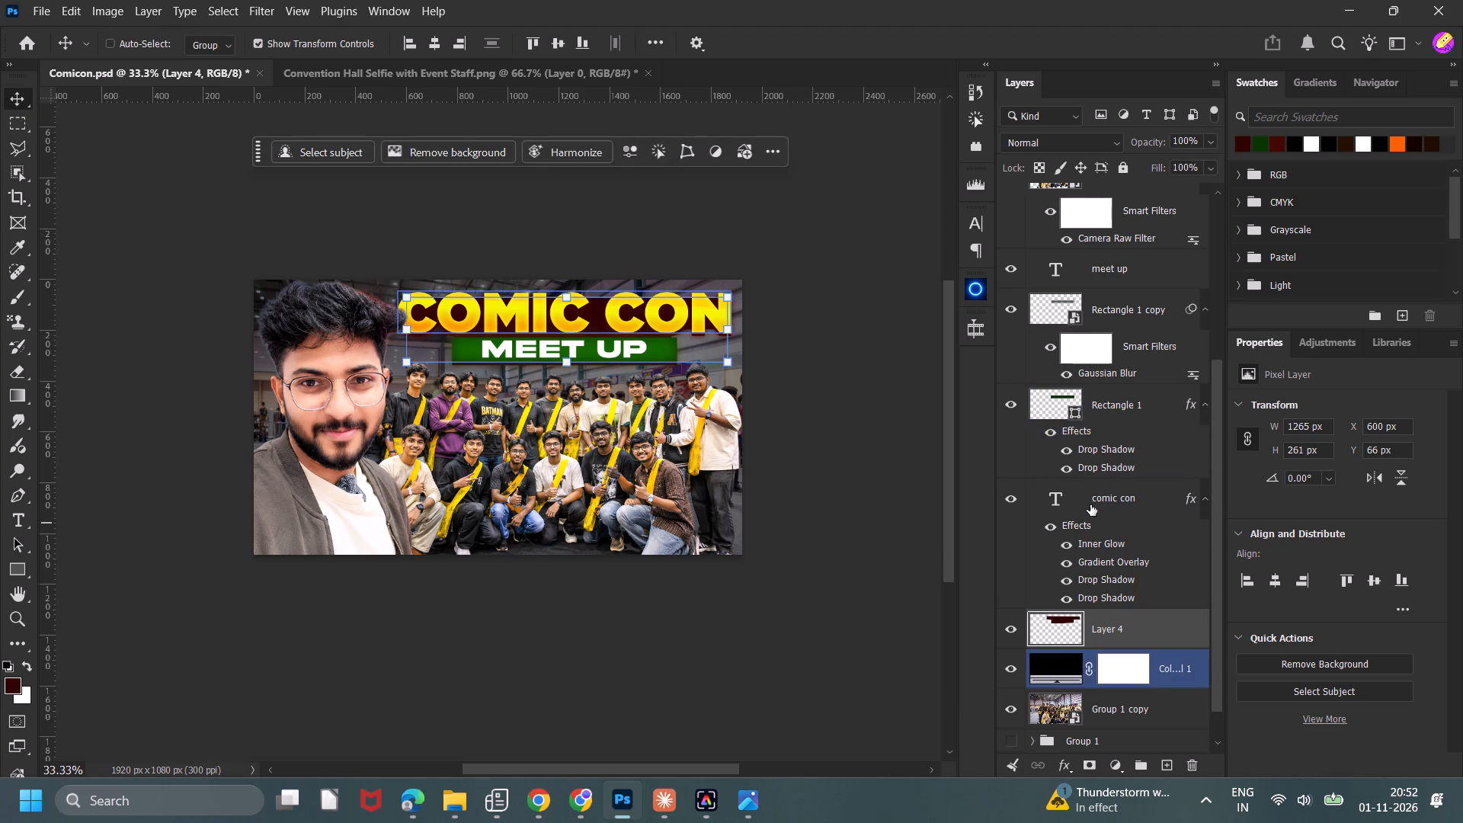
# Load the "comic con" text outline as a selection and add a new layer placed directly above the "meet up" text layer.
pyautogui.scroll(1, 1094, 511)
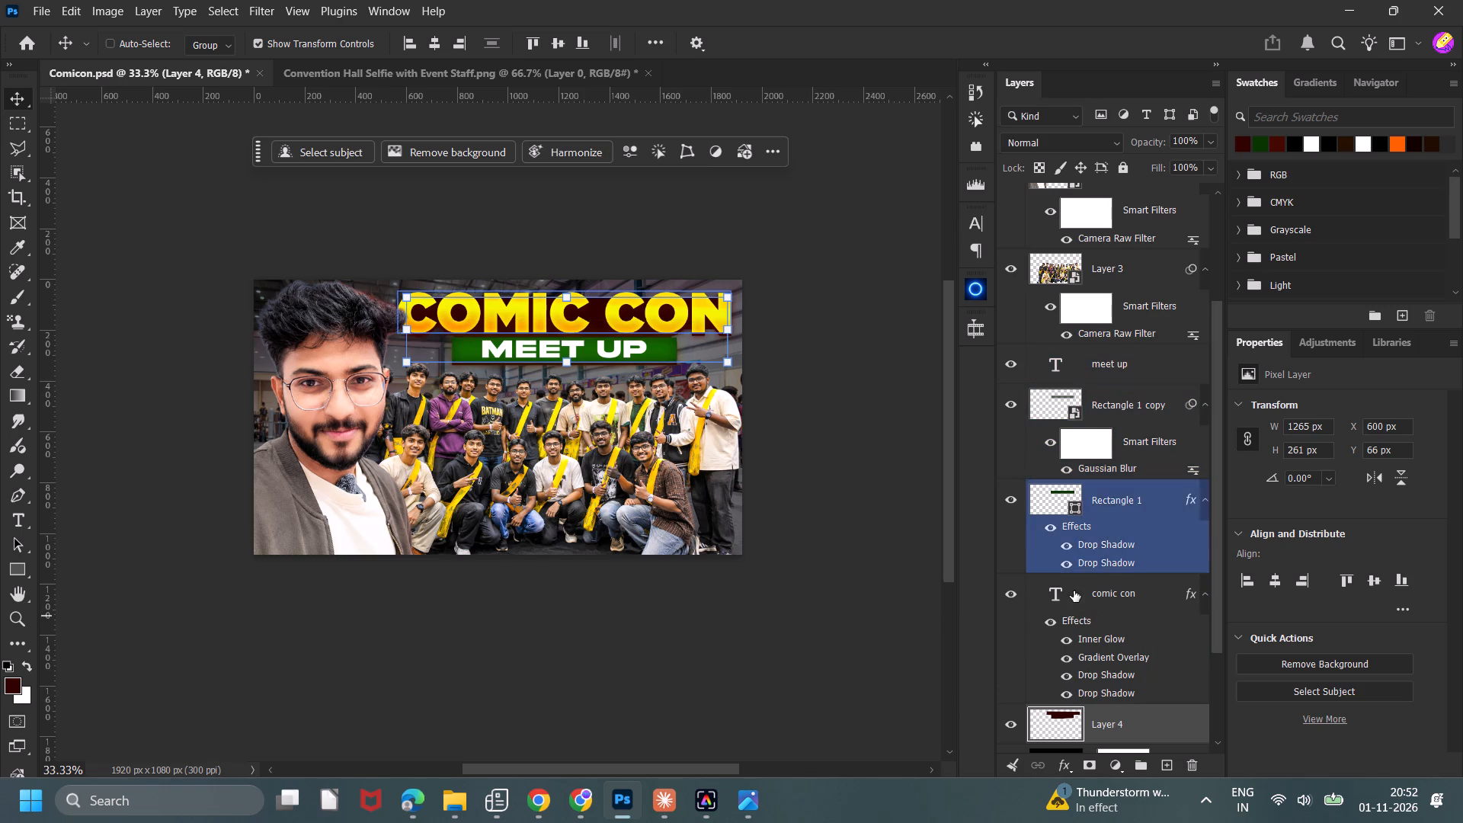
pyautogui.click(1068, 589)
pyautogui.keyDown('ctrl'); pyautogui.click(1069, 594); pyautogui.keyUp('ctrl')
pyautogui.click(1170, 769)
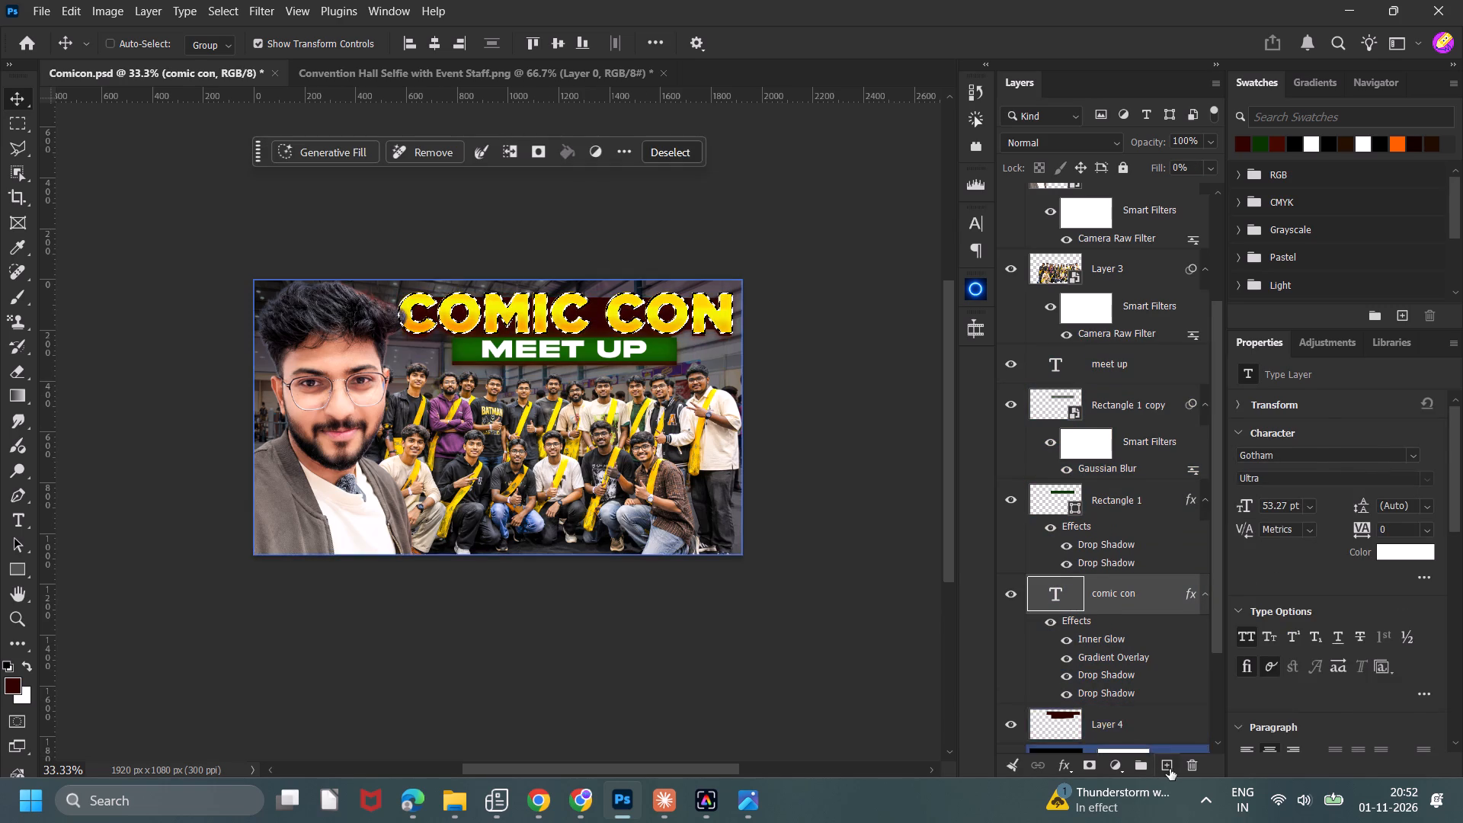
pyautogui.moveTo(1107, 598); pyautogui.dragTo(1101, 373)
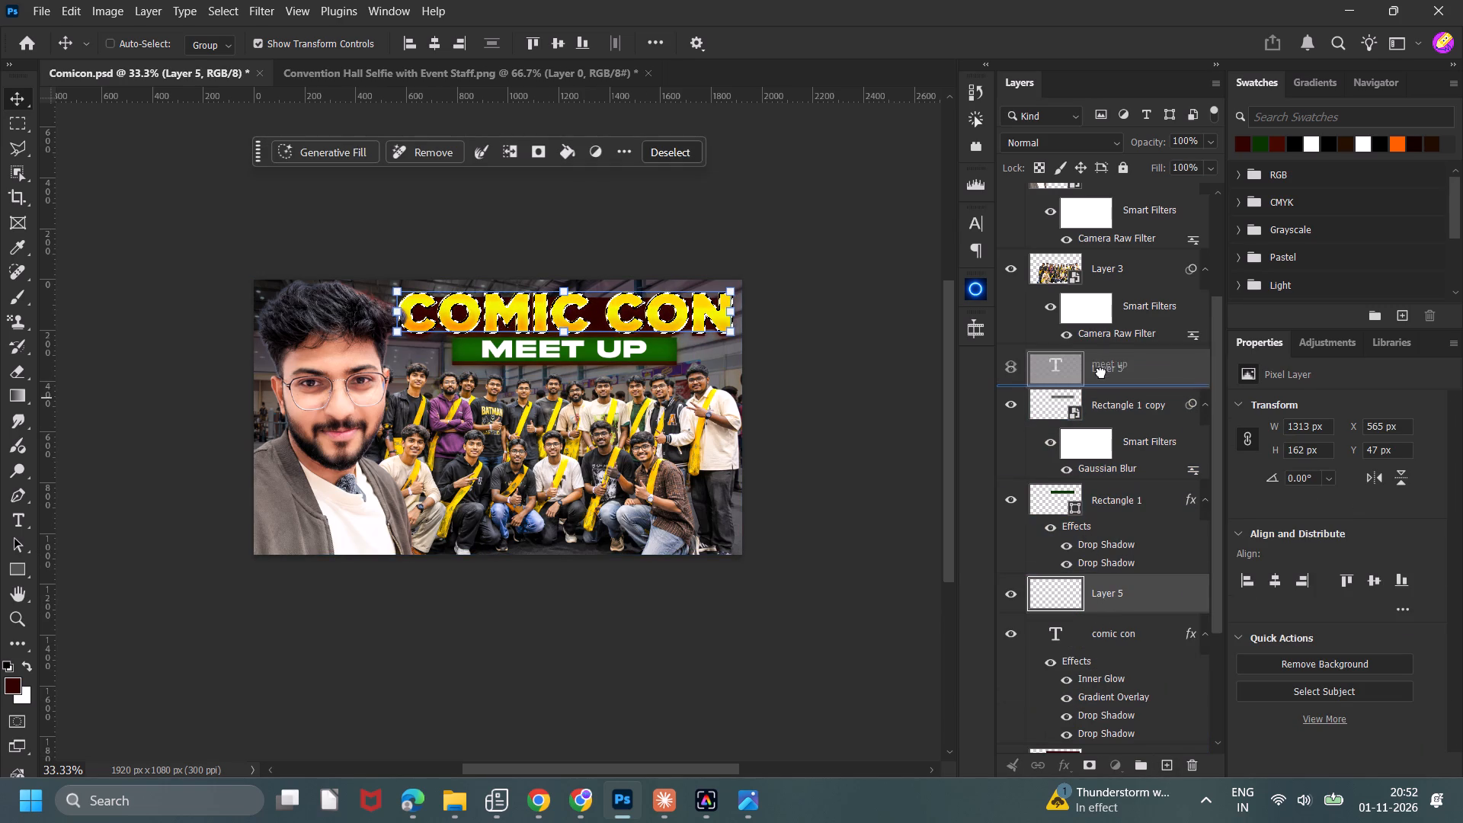
pyautogui.moveTo(1101, 373); pyautogui.dragTo(1104, 347)
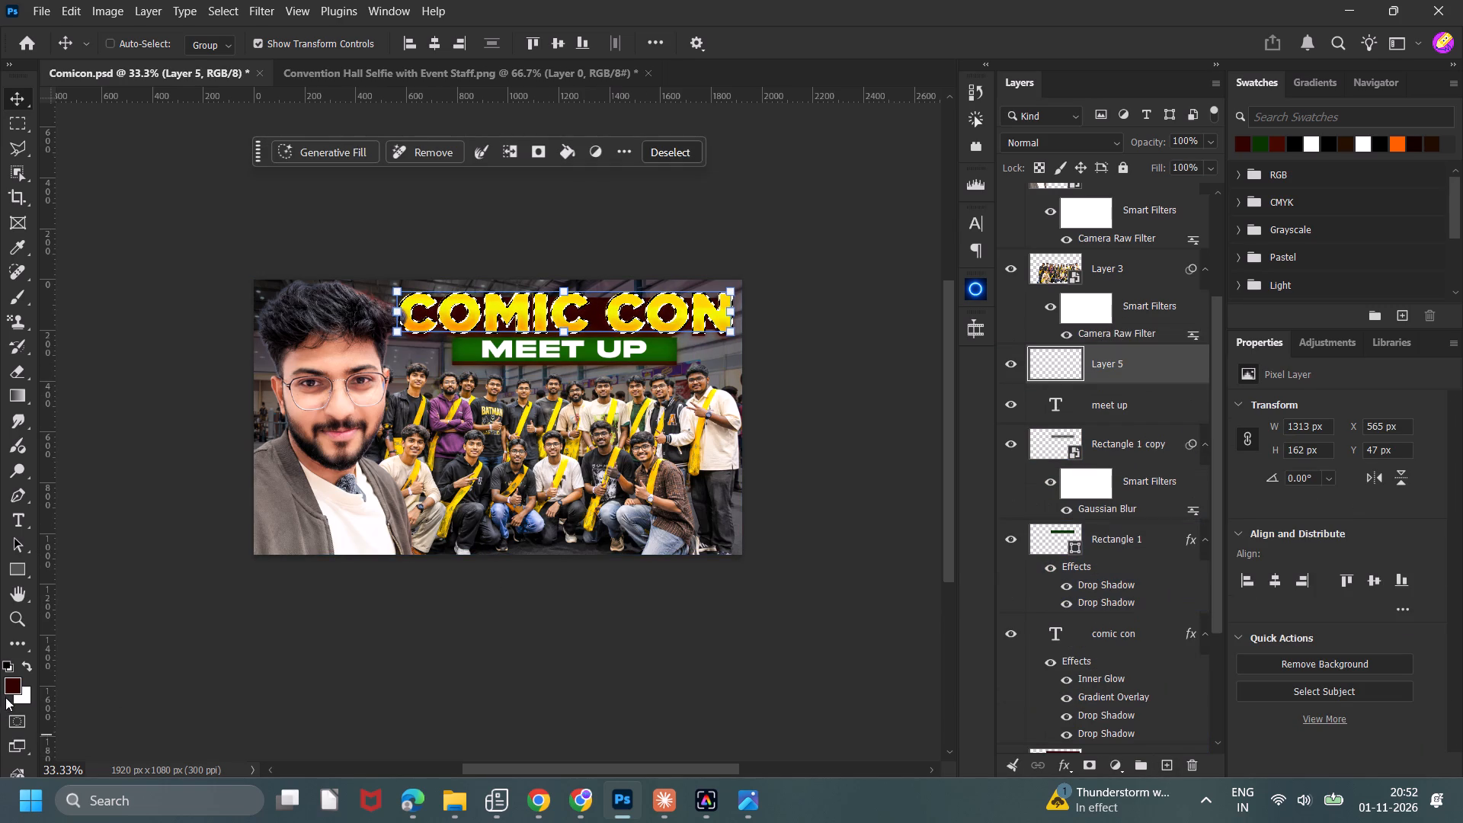
# Set the foreground colour to dark brown 301b00, fill the title-shaped selection on Layer 5, and deselect.
pyautogui.click(14, 689)
pyautogui.click(1213, 510)
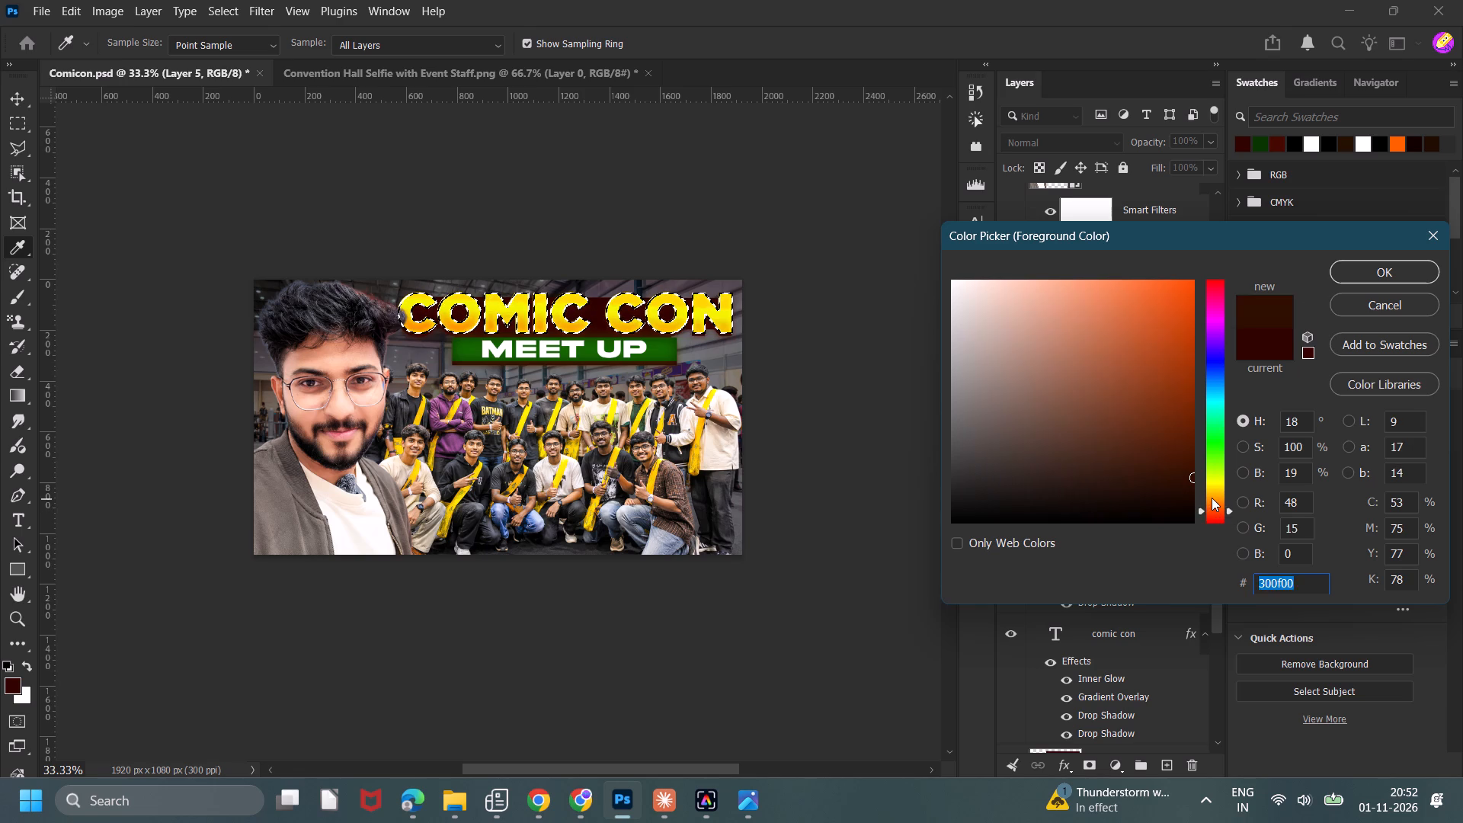
pyautogui.click(1212, 498)
pyautogui.click(1215, 500)
pyautogui.click(1339, 276)
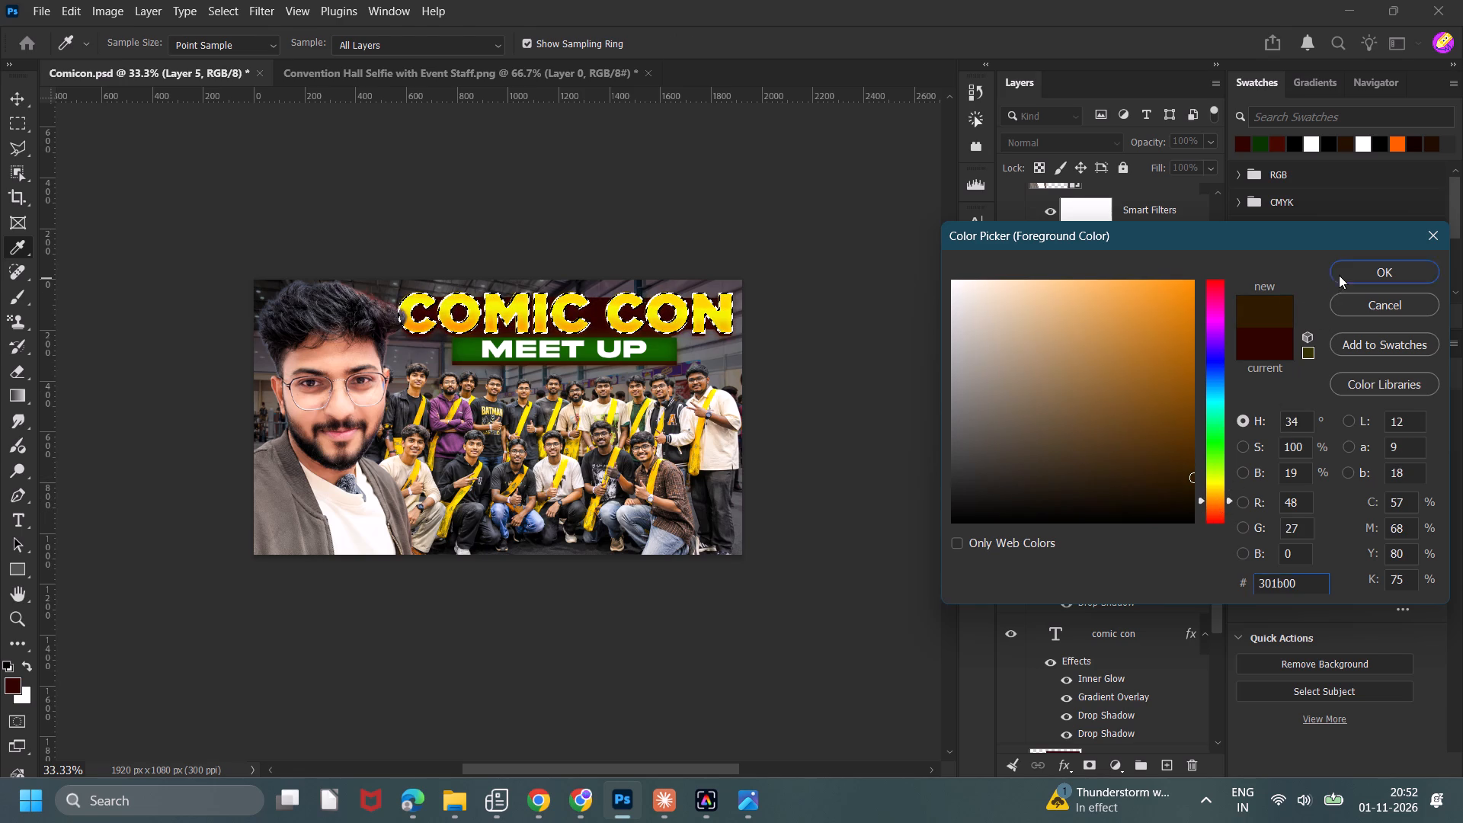
pyautogui.hotkey('alt', 'BackSpace')
pyautogui.hotkey('ctrl', 'd')
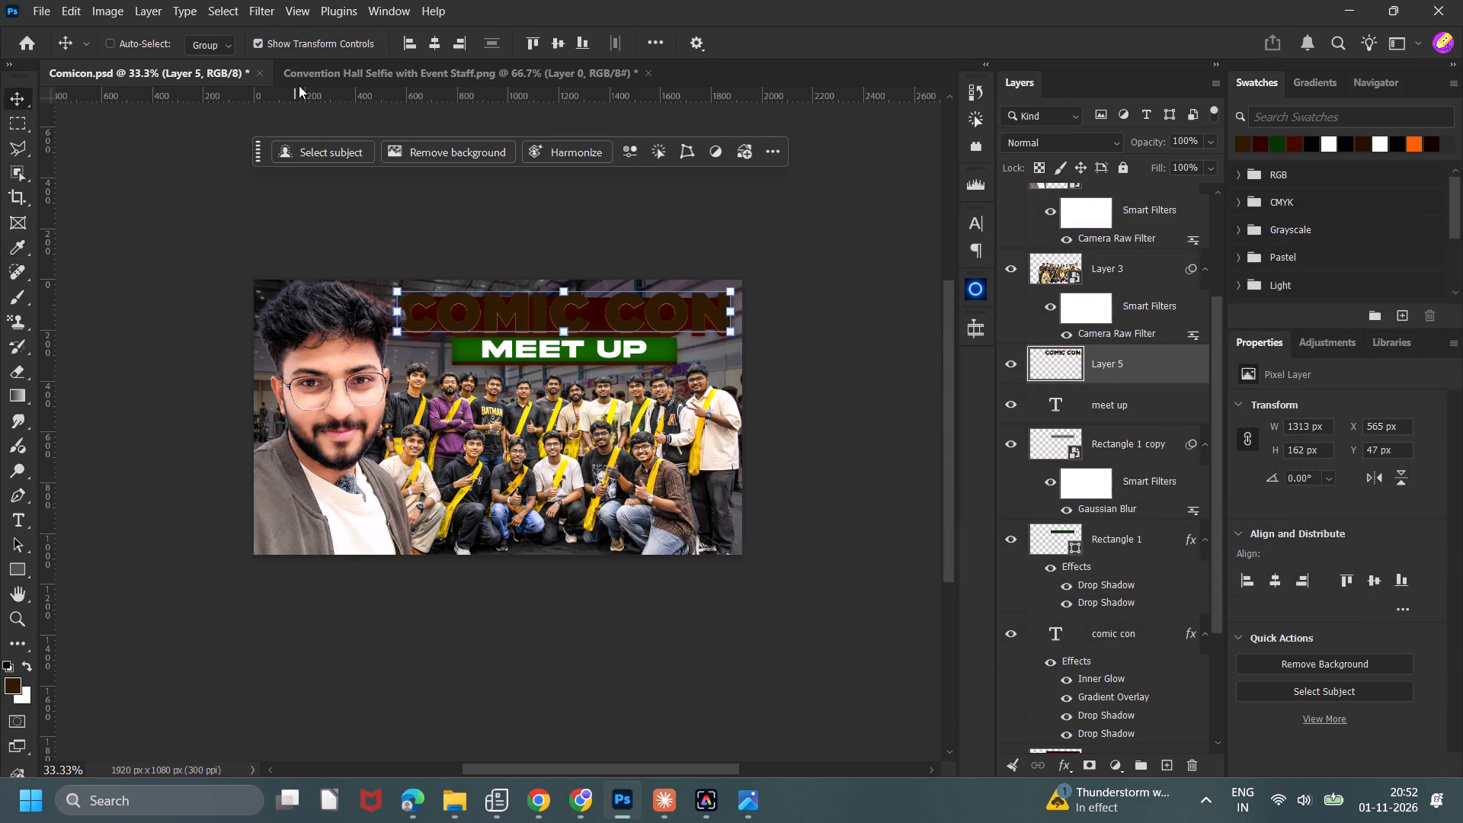
# Apply a Gaussian Blur with a 25 px radius to the brown title shape on Layer 5.
pyautogui.click(265, 14)
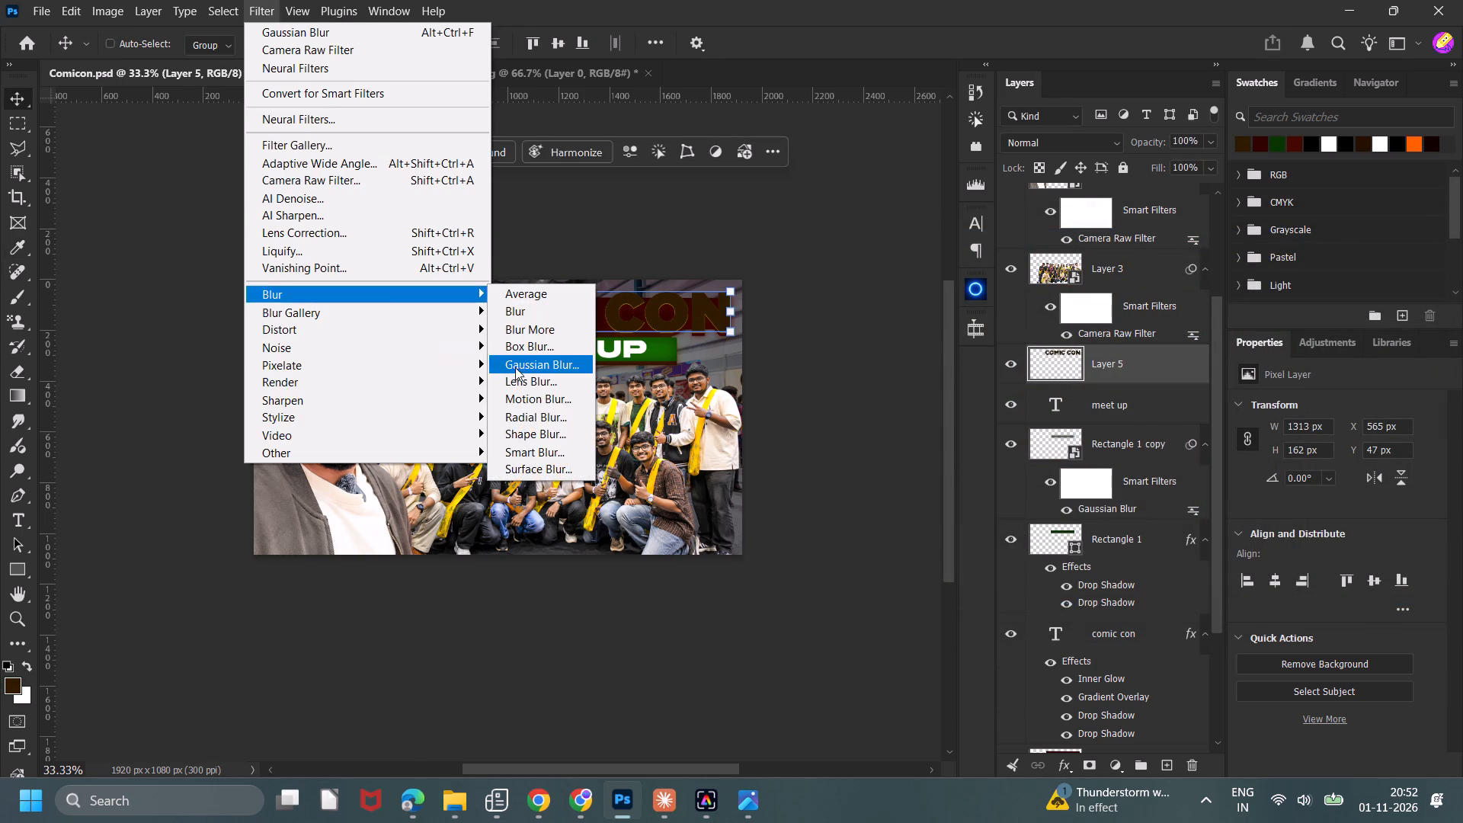
pyautogui.click(519, 371)
pyautogui.click(1257, 219)
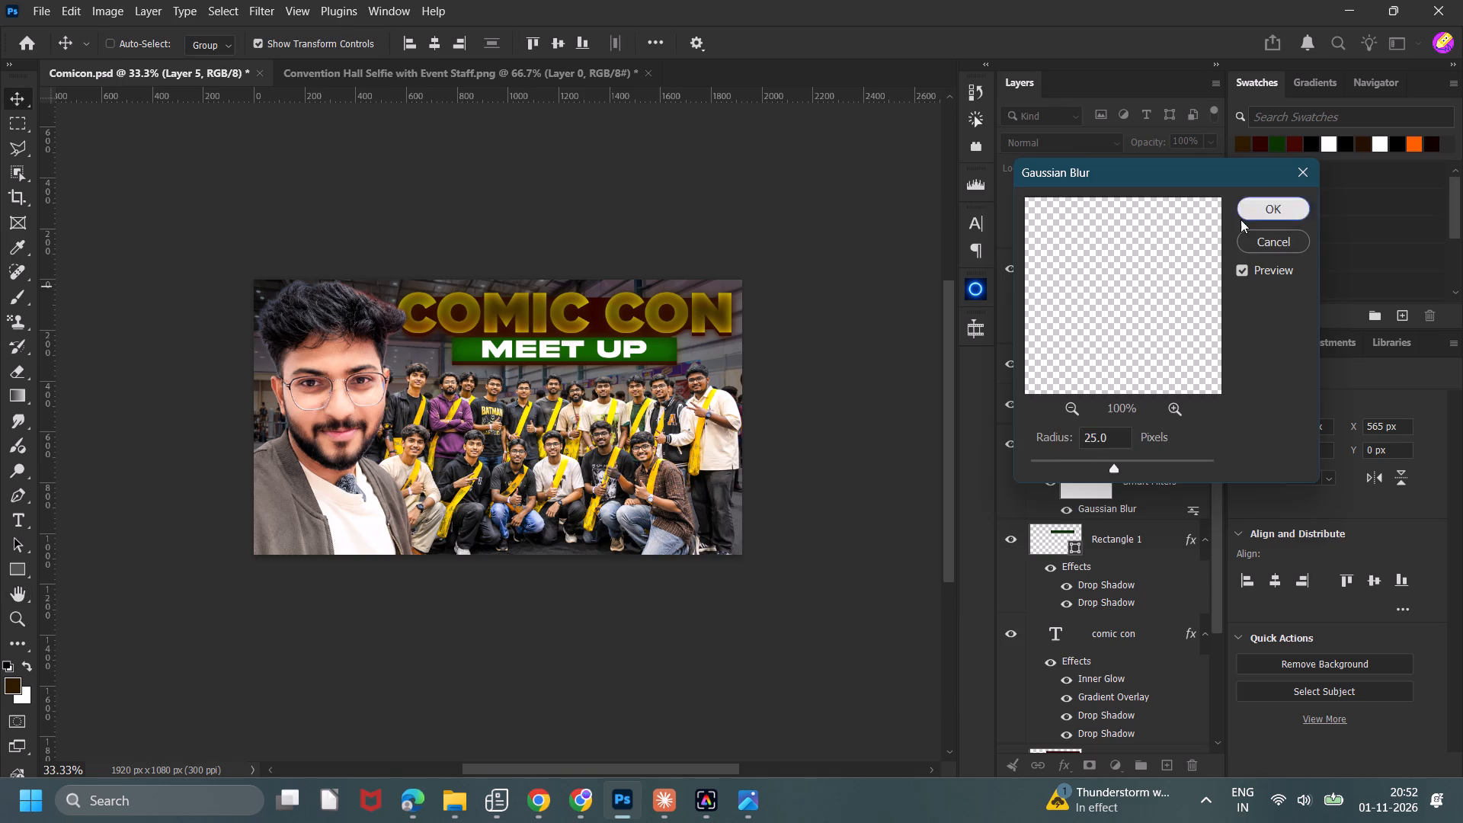
# Set Layer 5's blend mode to Linear Dodge (Add) and compare the title with and without the glow.
pyautogui.click(1081, 142)
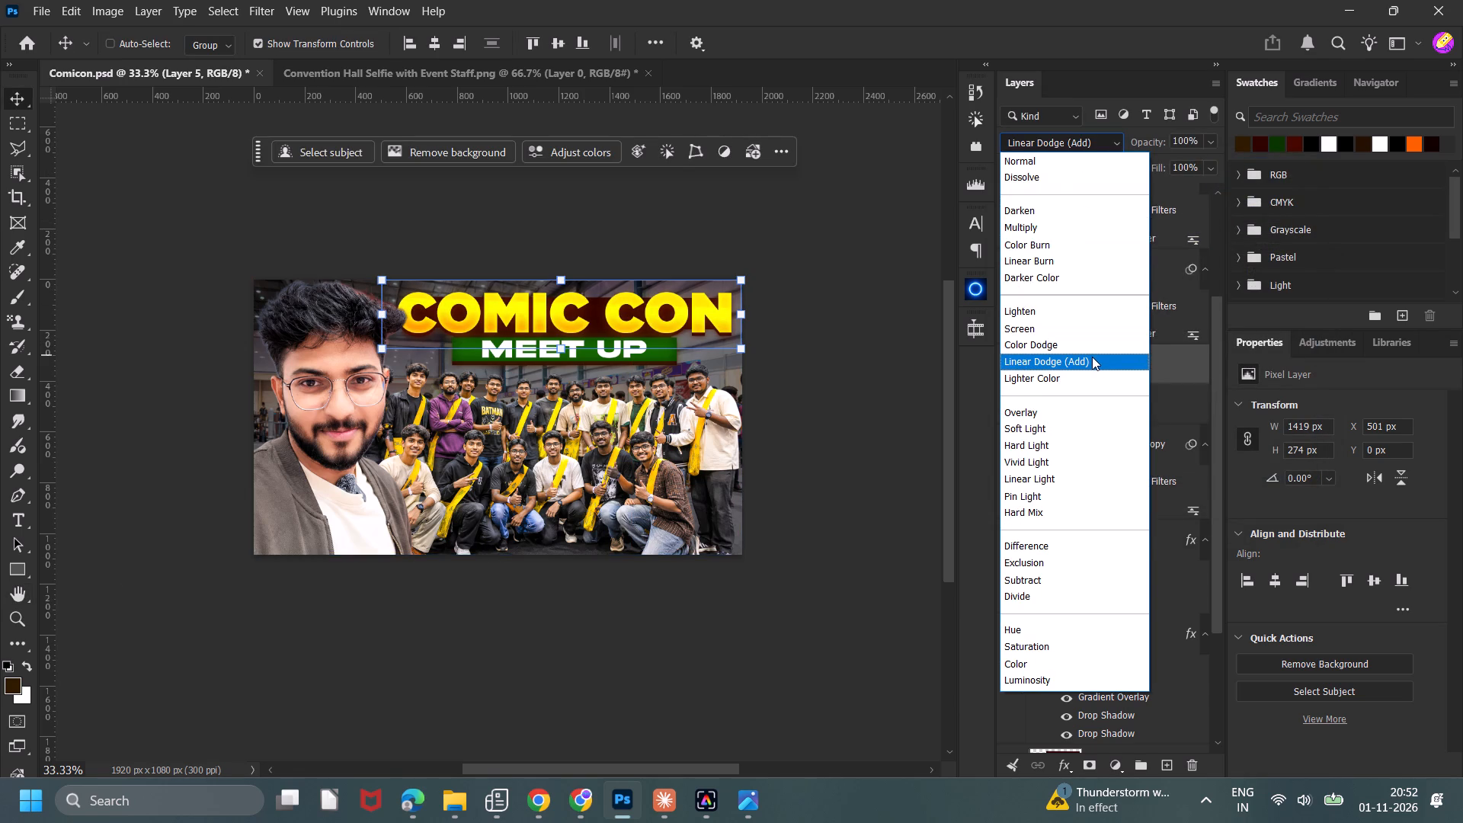
pyautogui.click(1092, 357)
pyautogui.click(860, 323)
pyautogui.click(860, 322)
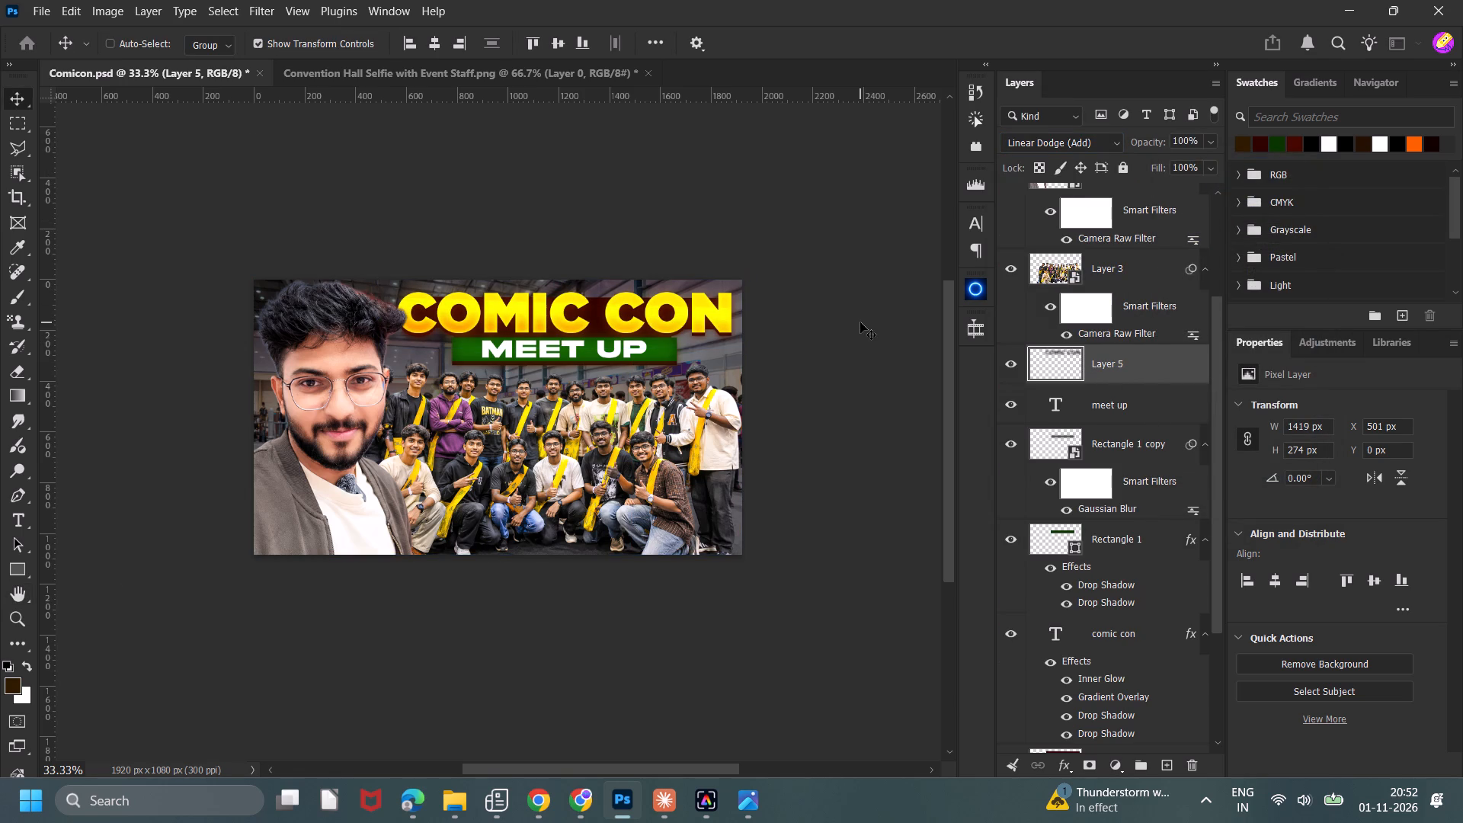
pyautogui.click(860, 322)
pyautogui.hotkey('ctrl', 'z')
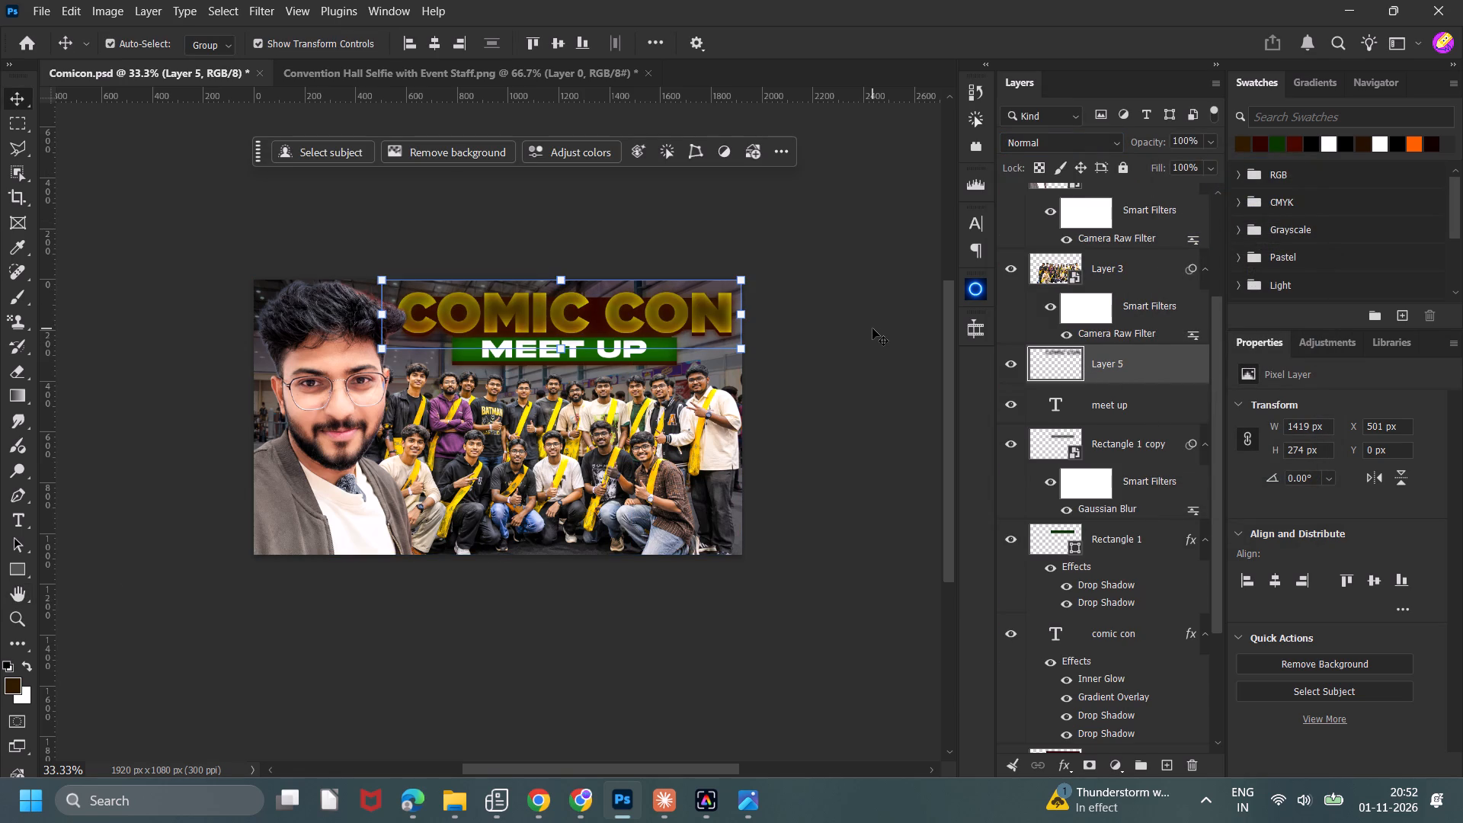
pyautogui.hotkey('ctrl', 'shift', 'z')
pyautogui.click(872, 328)
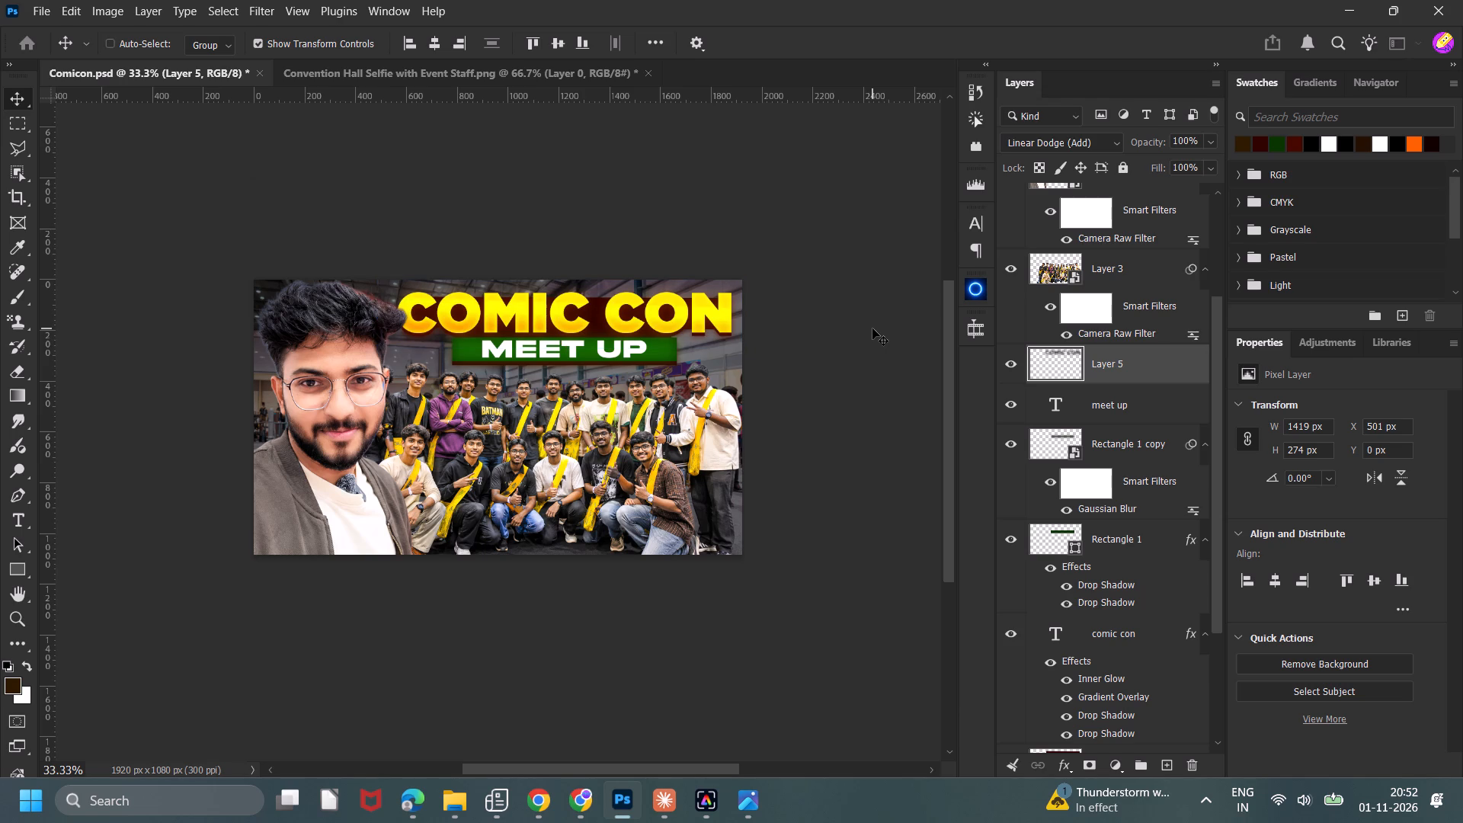
pyautogui.click(872, 328)
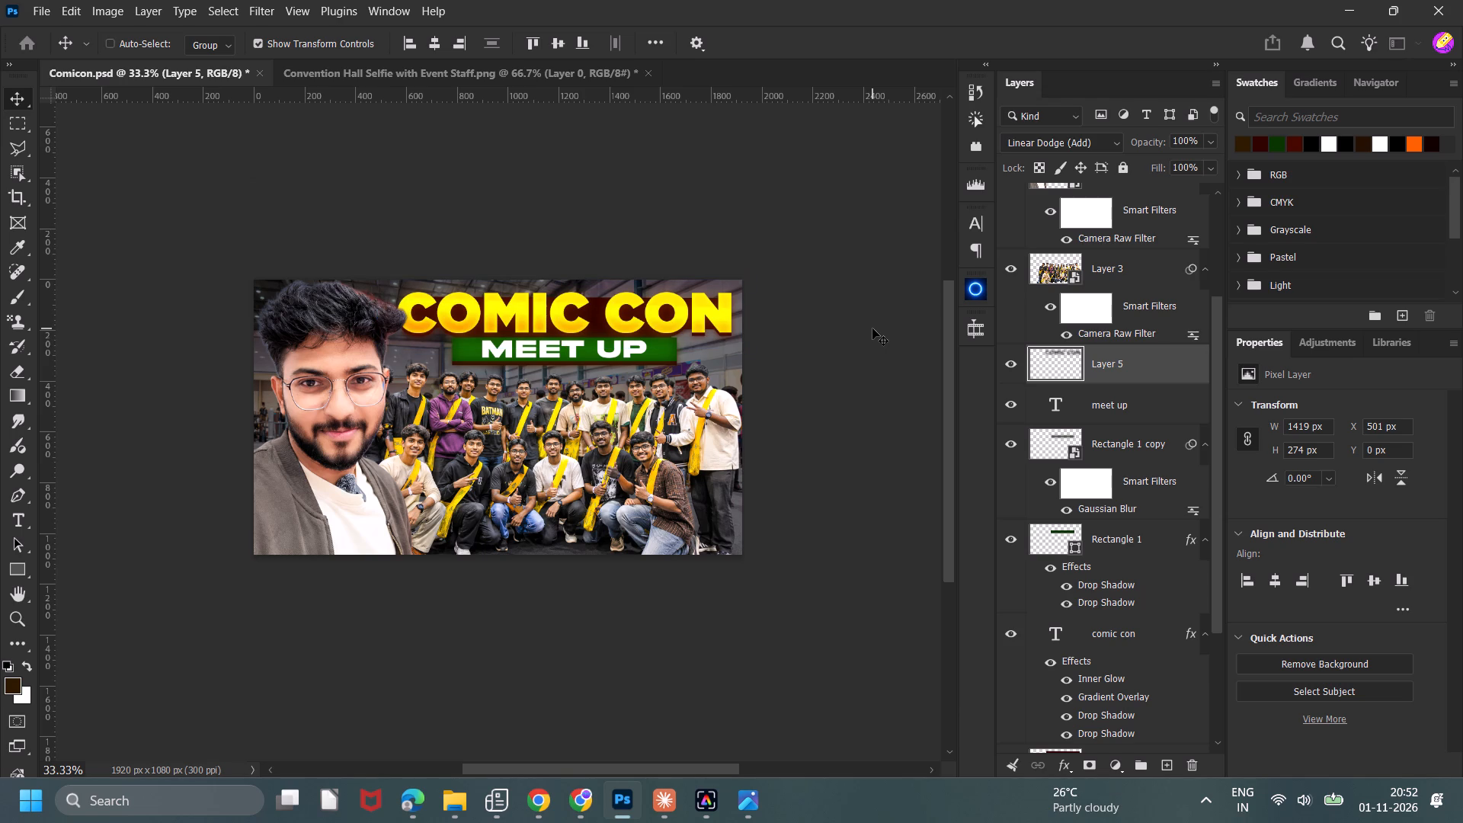
pyautogui.click(872, 328)
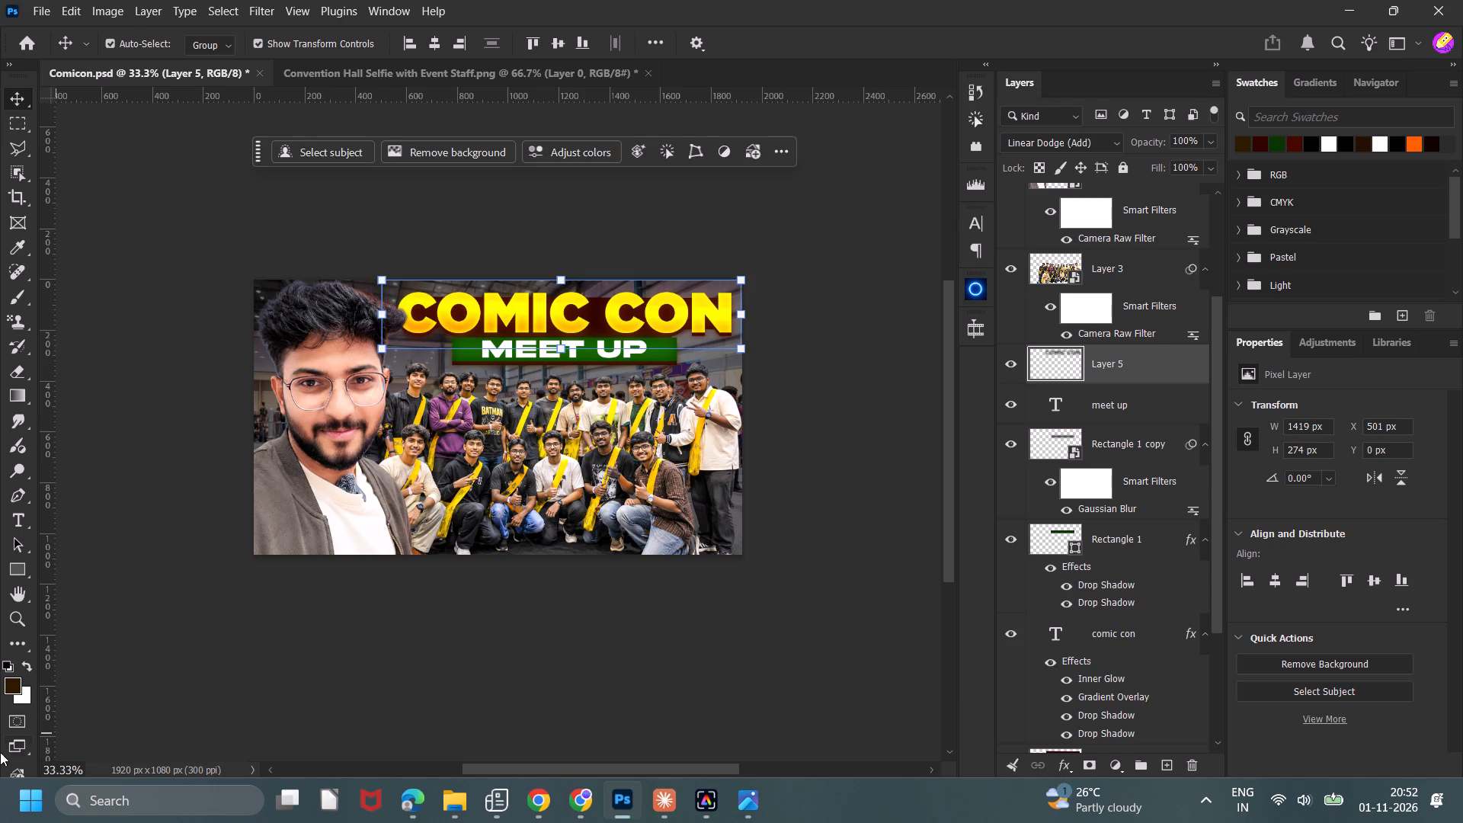
pyautogui.hotkey('ctrl', '-')
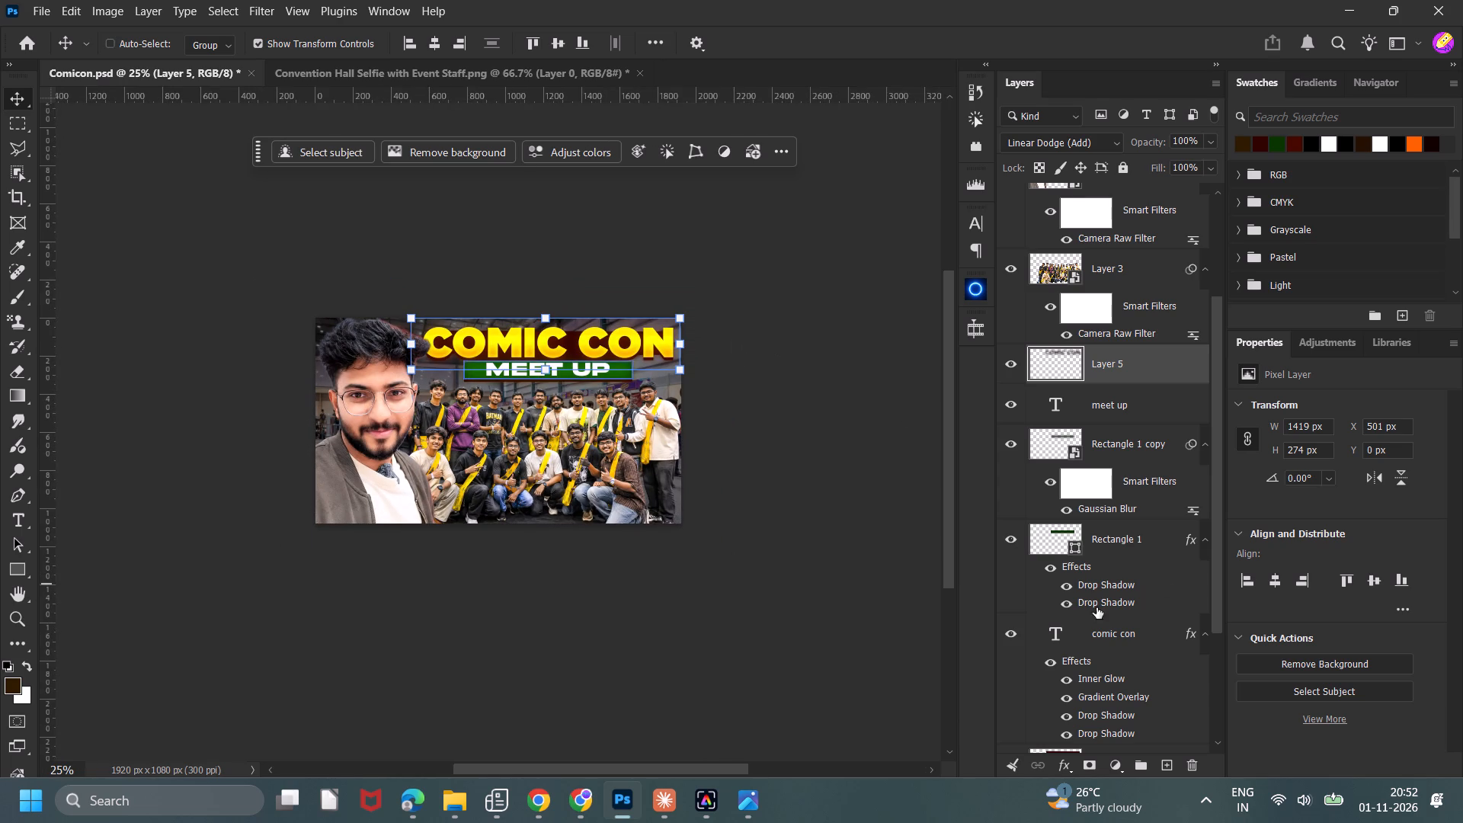
pyautogui.scroll(5, 1048, 552)
pyautogui.click(1048, 344)
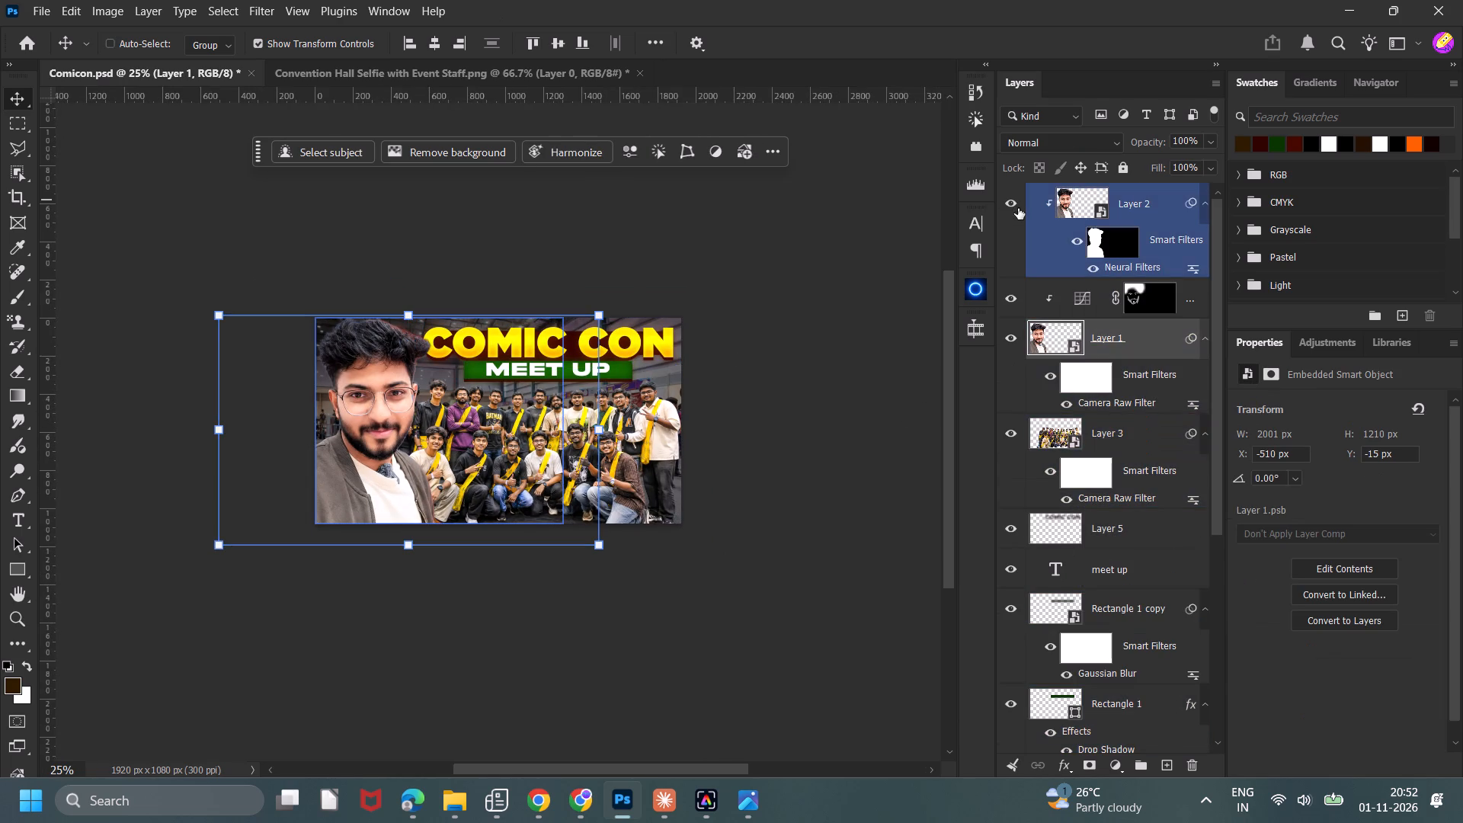
pyautogui.click(1018, 208)
pyautogui.click(1017, 208)
pyautogui.click(840, 232)
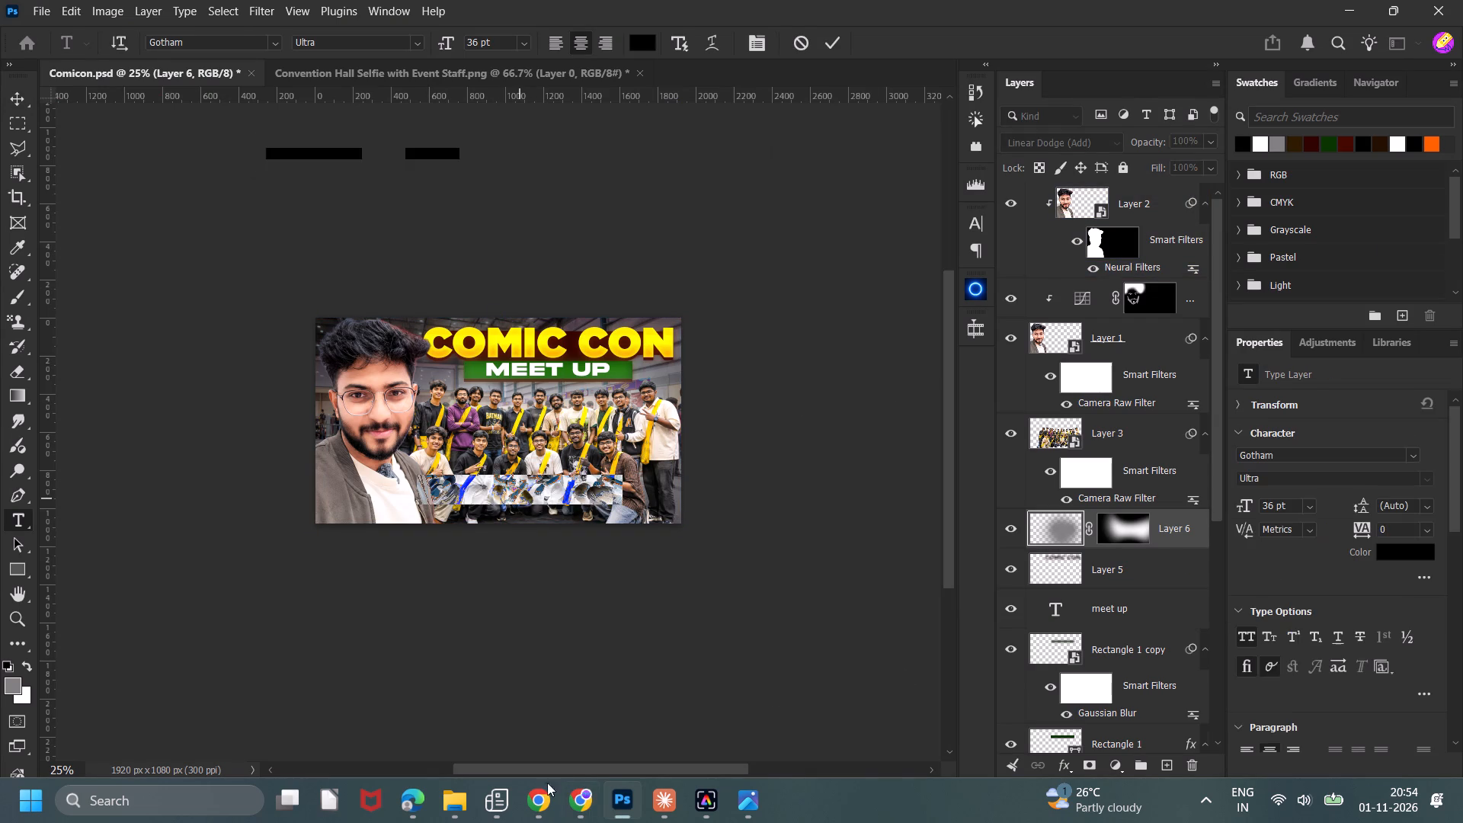
pyautogui.press('m')
pyautogui.press('e')
pyautogui.press('m')
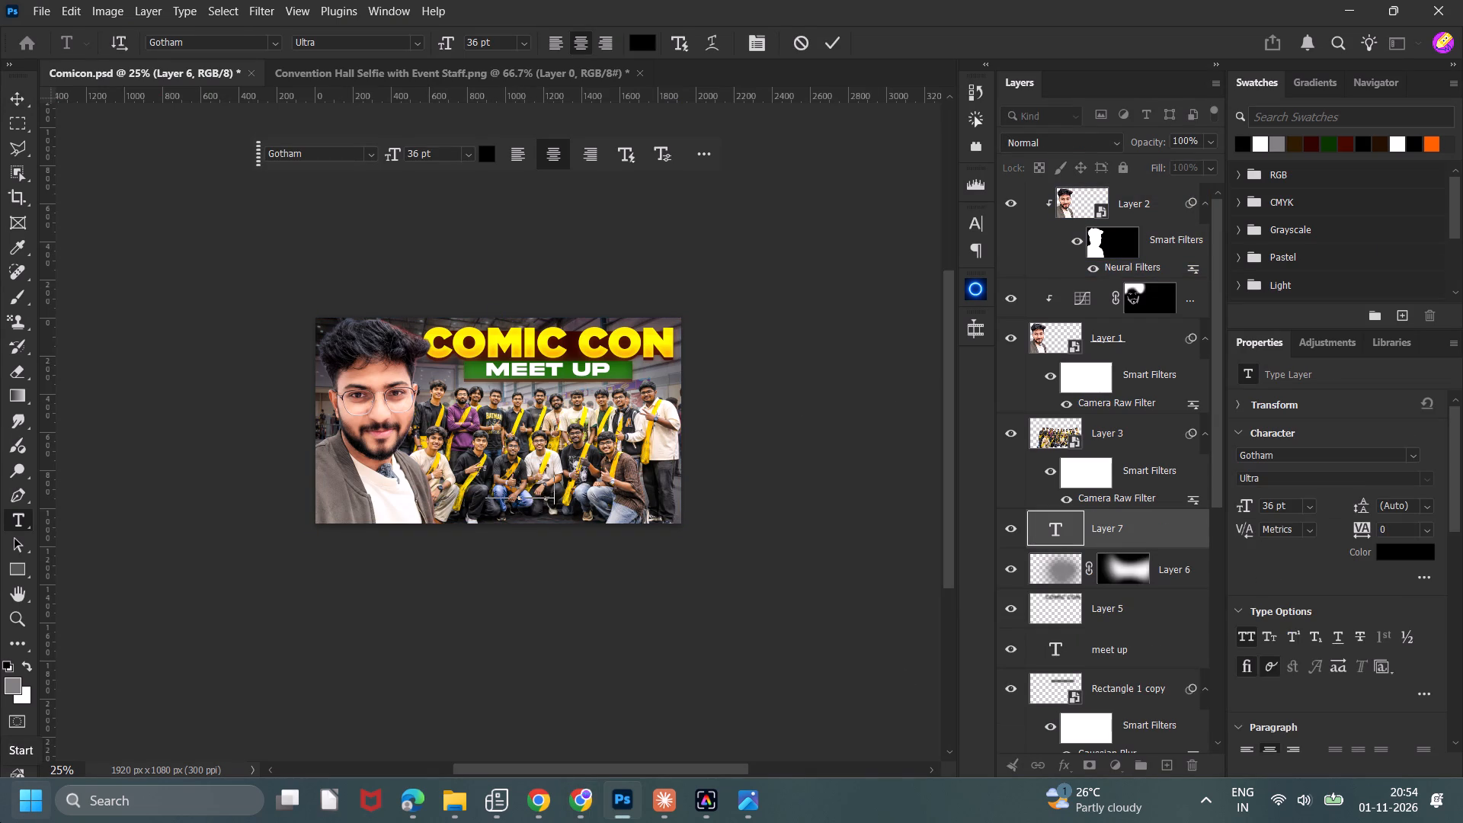
pyautogui.click(827, 43)
pyautogui.moveTo(1103, 522); pyautogui.dragTo(1100, 138)
pyautogui.click(22, 95)
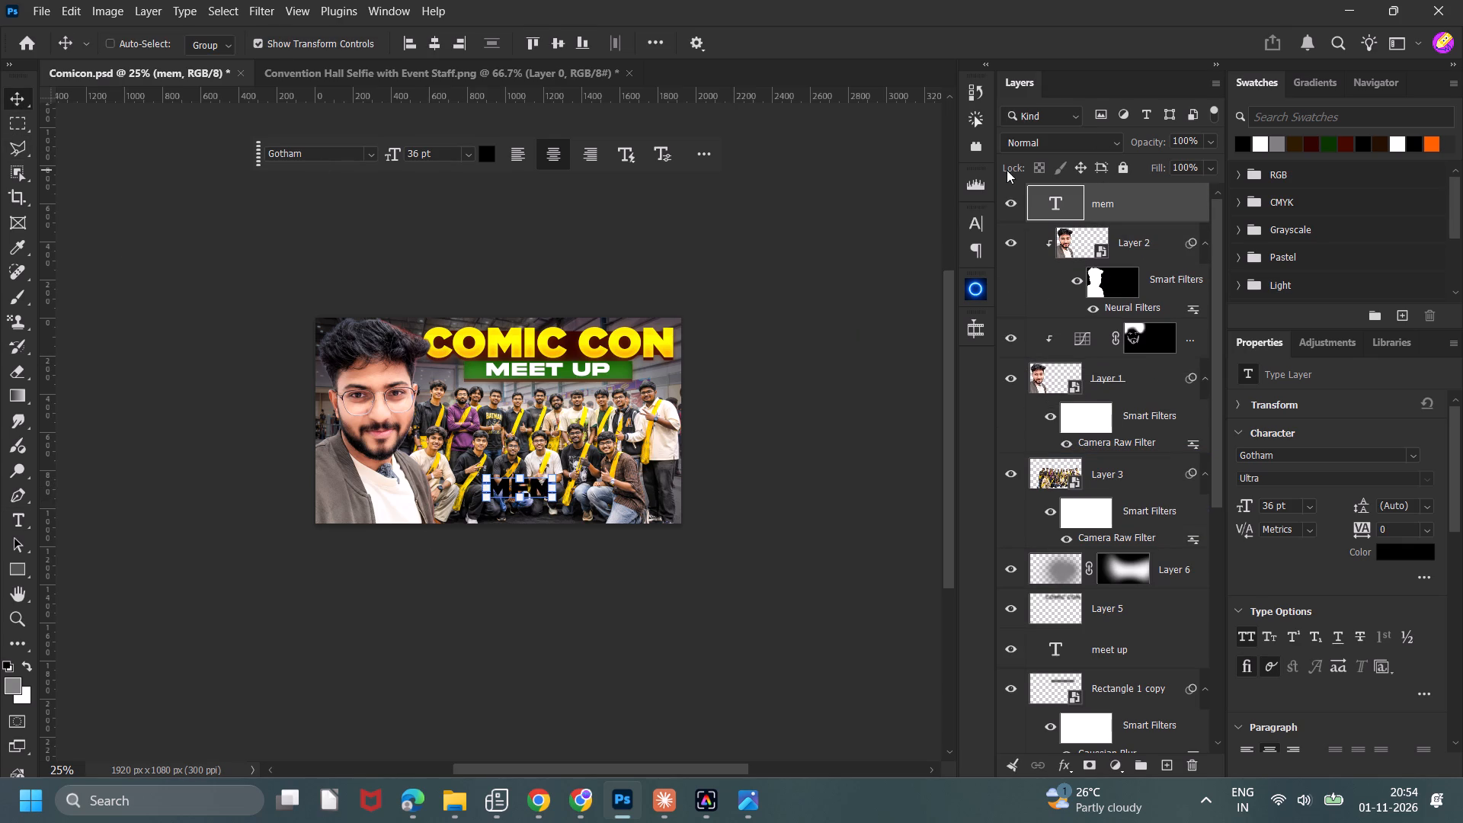
# Set the new text layer's colour to white, ffffff.
pyautogui.click(972, 219)
pyautogui.click(941, 339)
pyautogui.moveTo(998, 390); pyautogui.dragTo(875, 252)
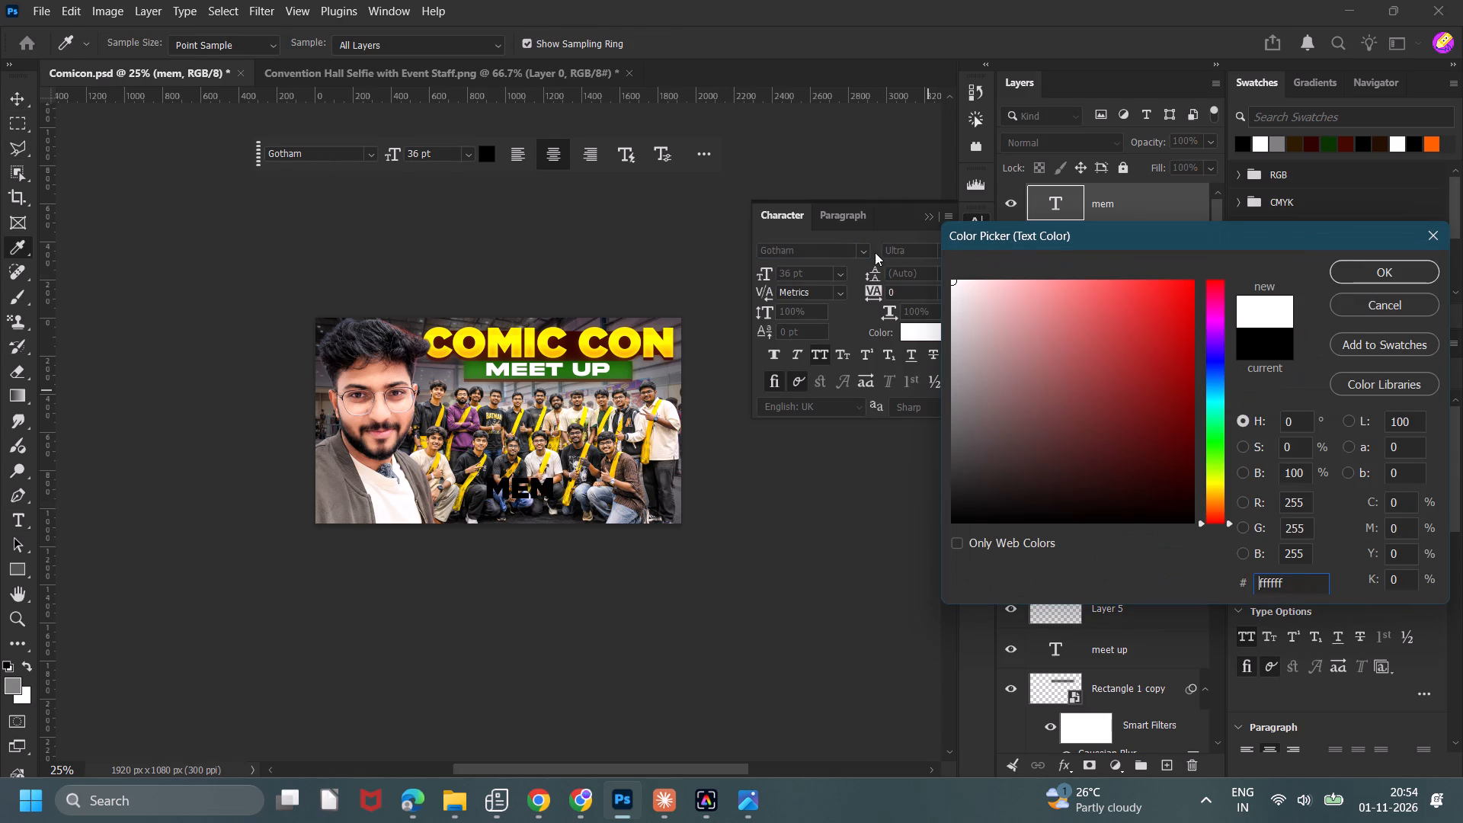
pyautogui.click(1364, 264)
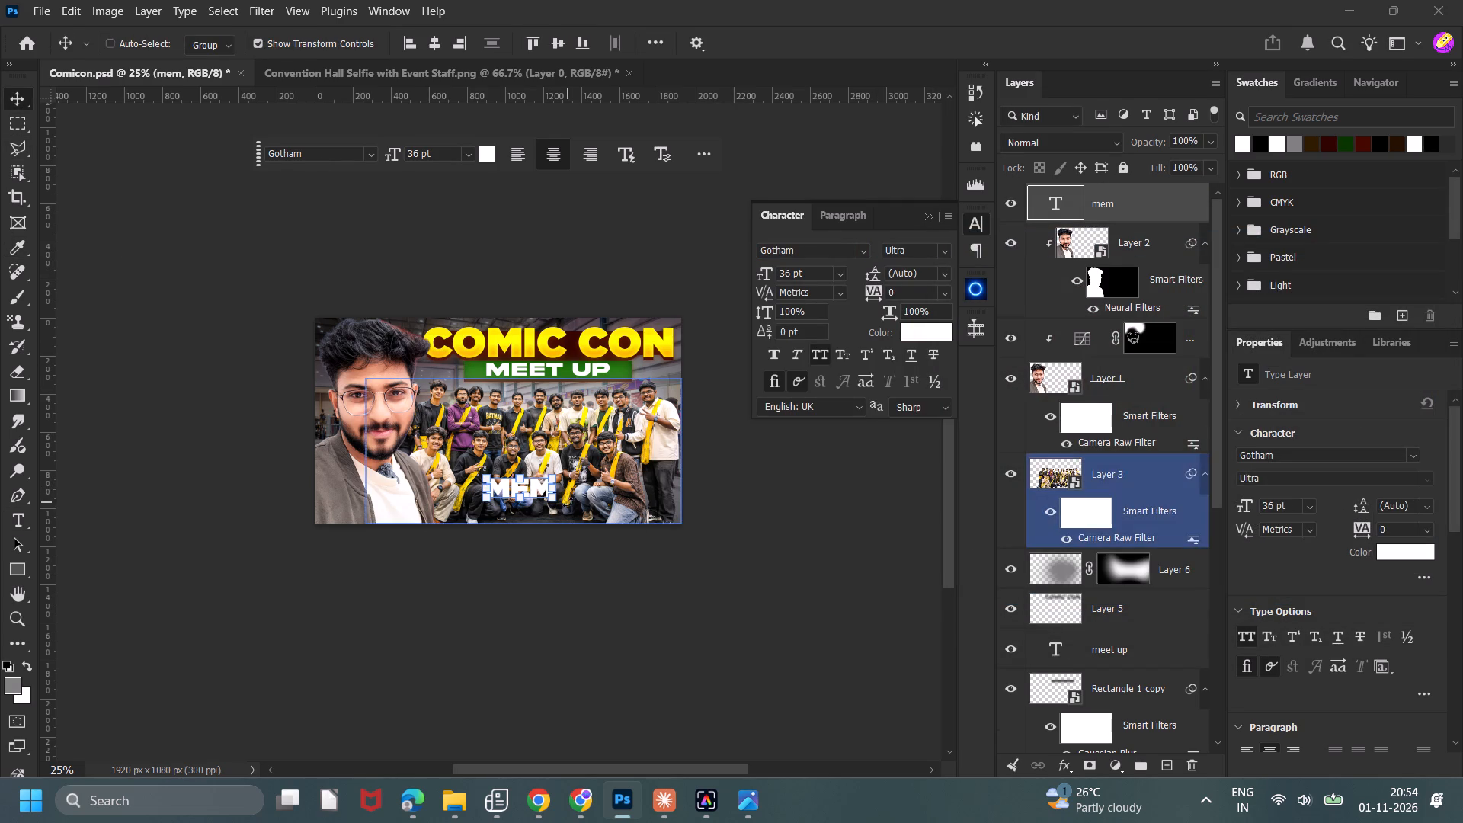
# Replace the wording of the "mem" text layer with "members exclusive".
pyautogui.doubleClick(549, 495)
pyautogui.click(944, 50)
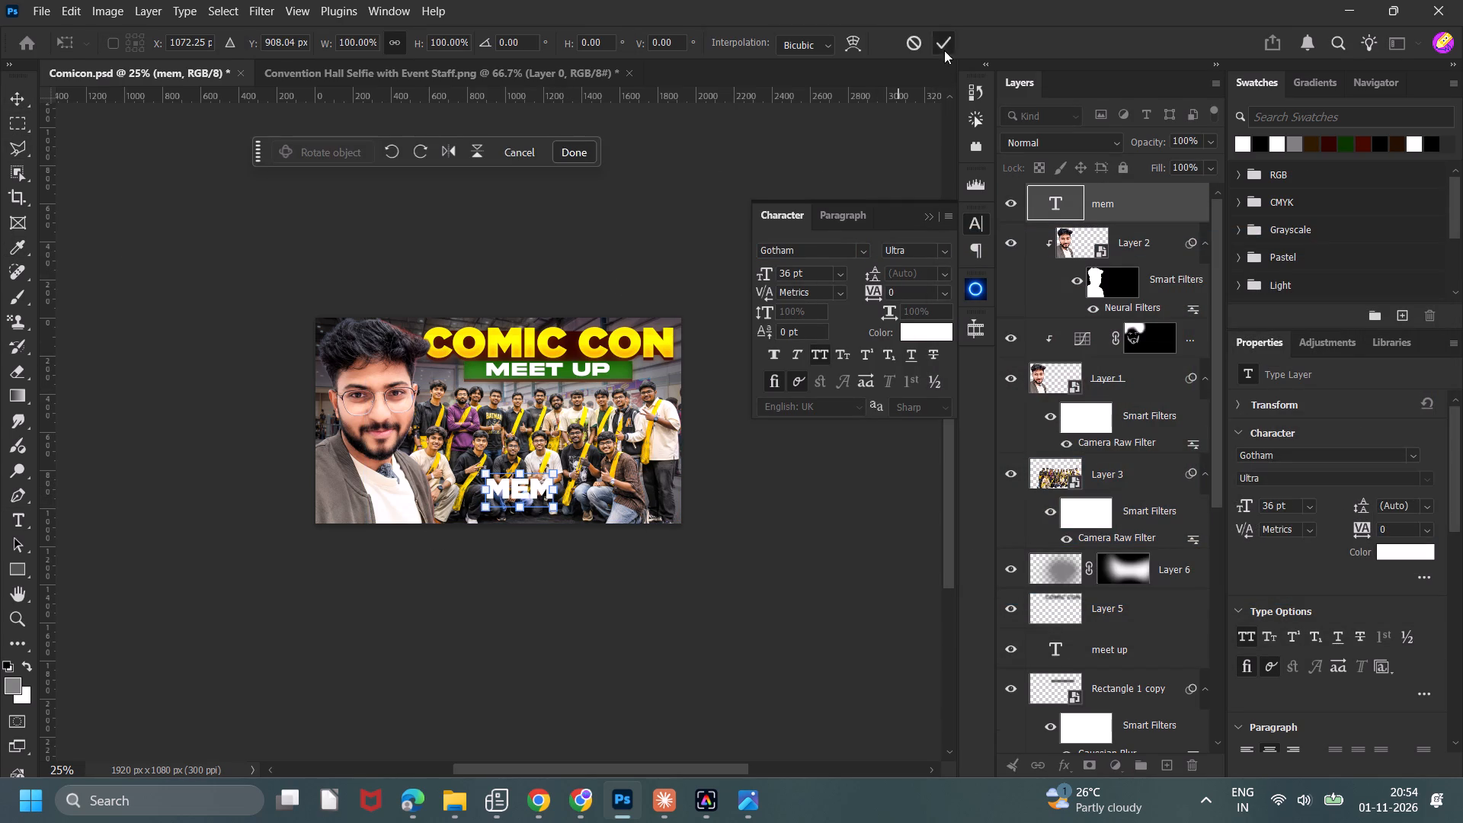
pyautogui.press('t')
pyautogui.click(555, 495)
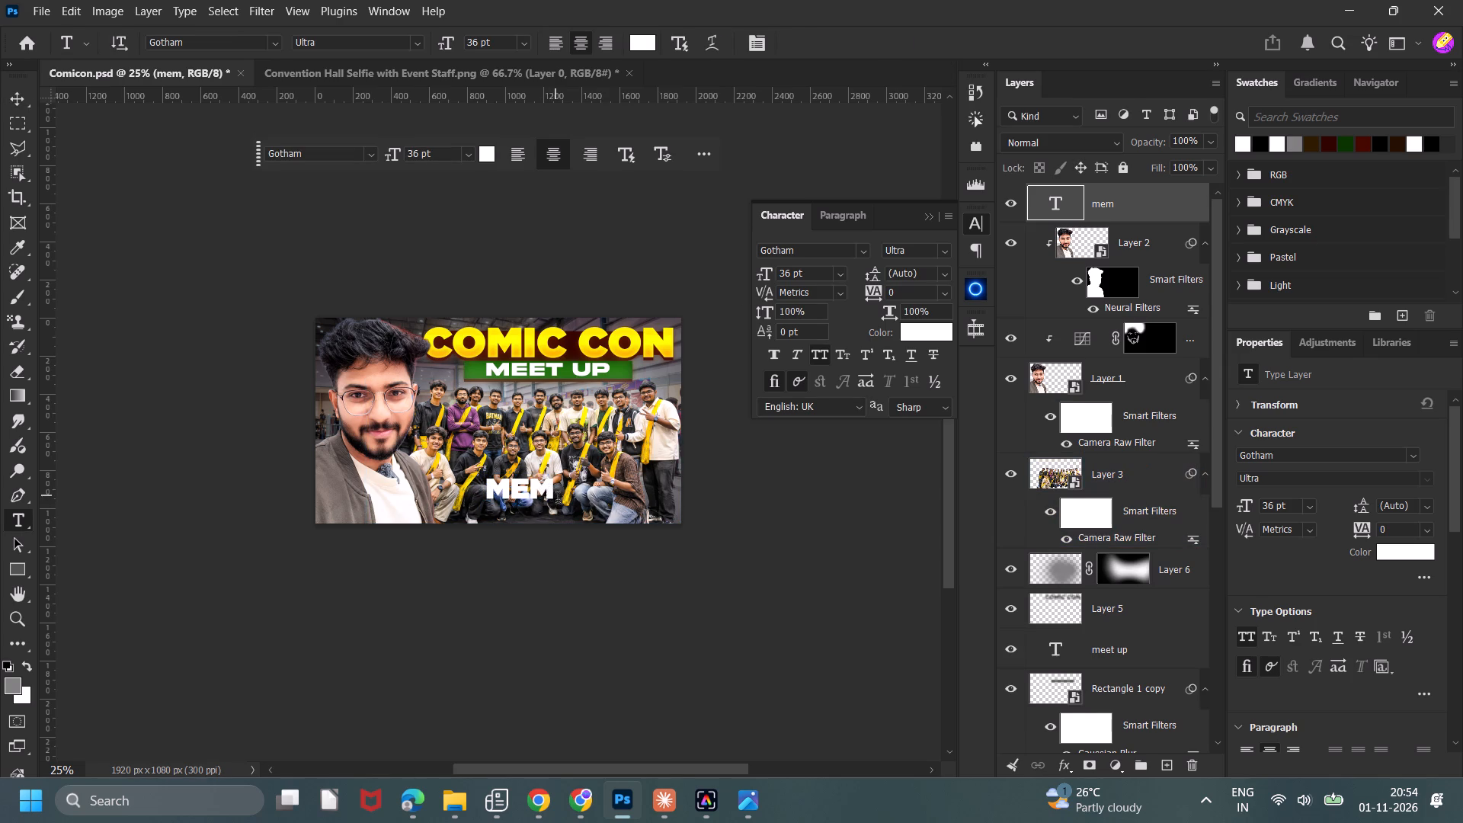
pyautogui.hotkey('ctrl', 'z')
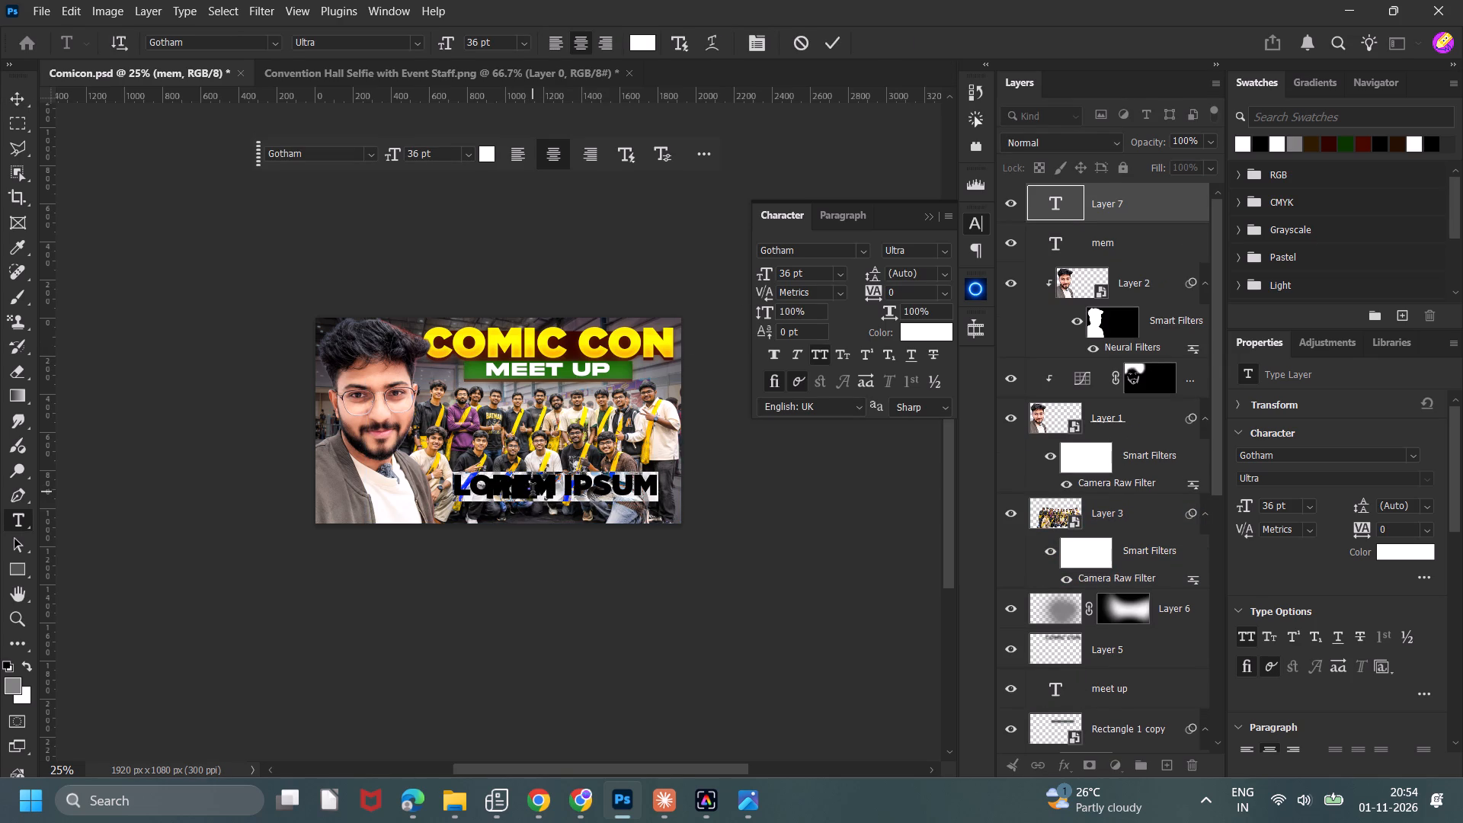
pyautogui.click(800, 44)
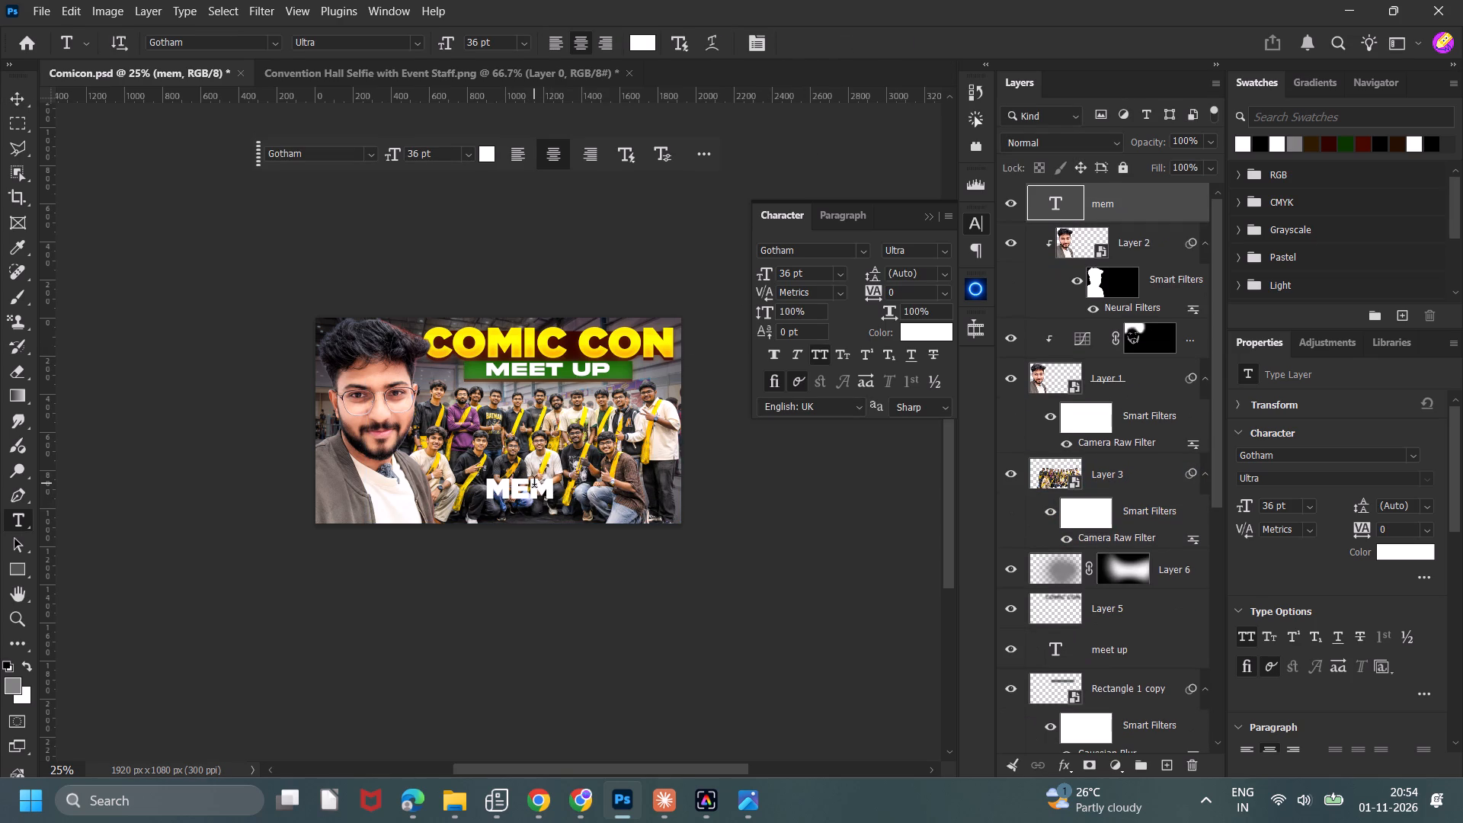
pyautogui.doubleClick(533, 492)
pyautogui.write('members exclu')
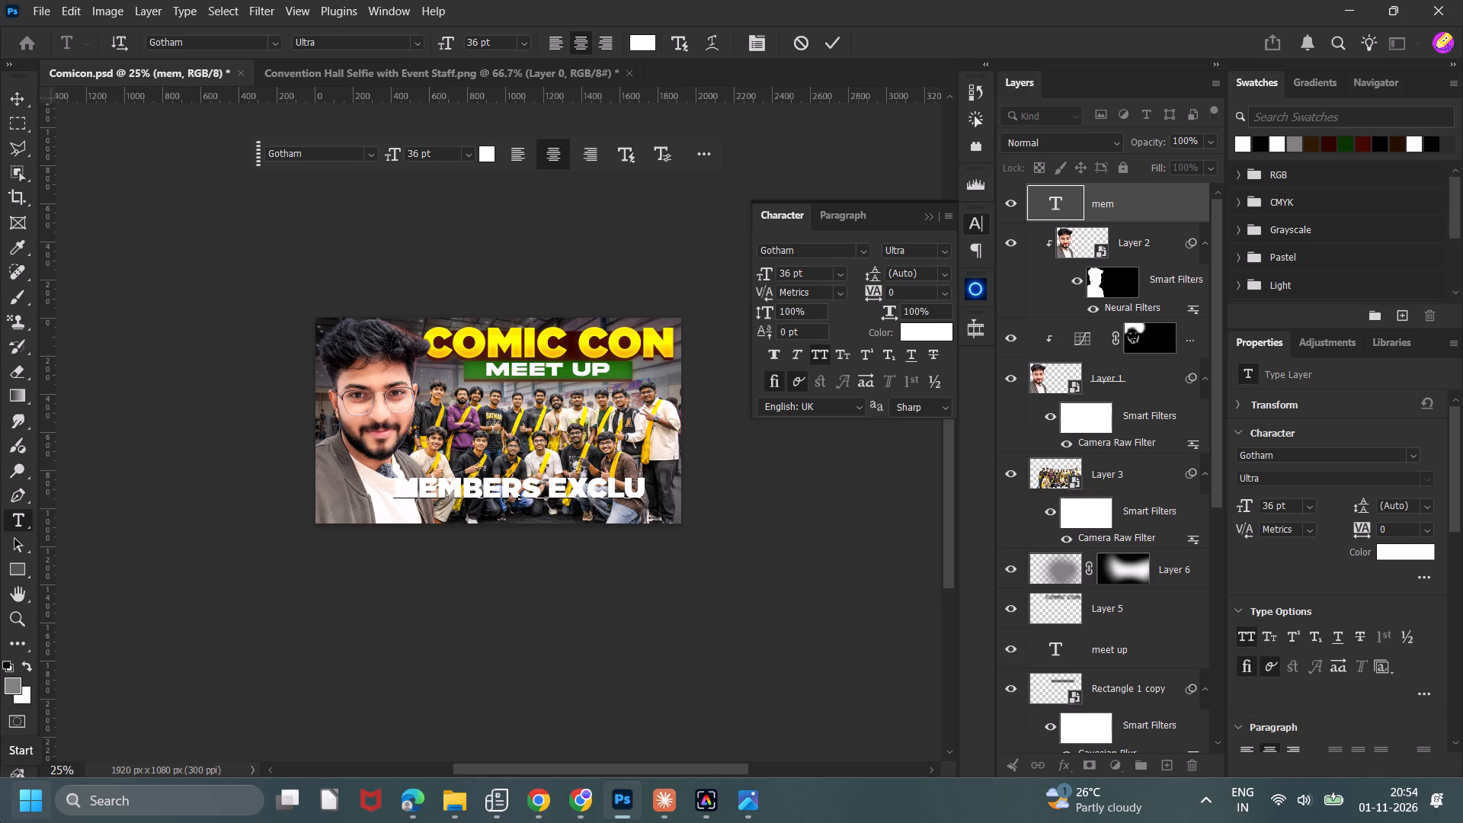
pyautogui.write('sie')
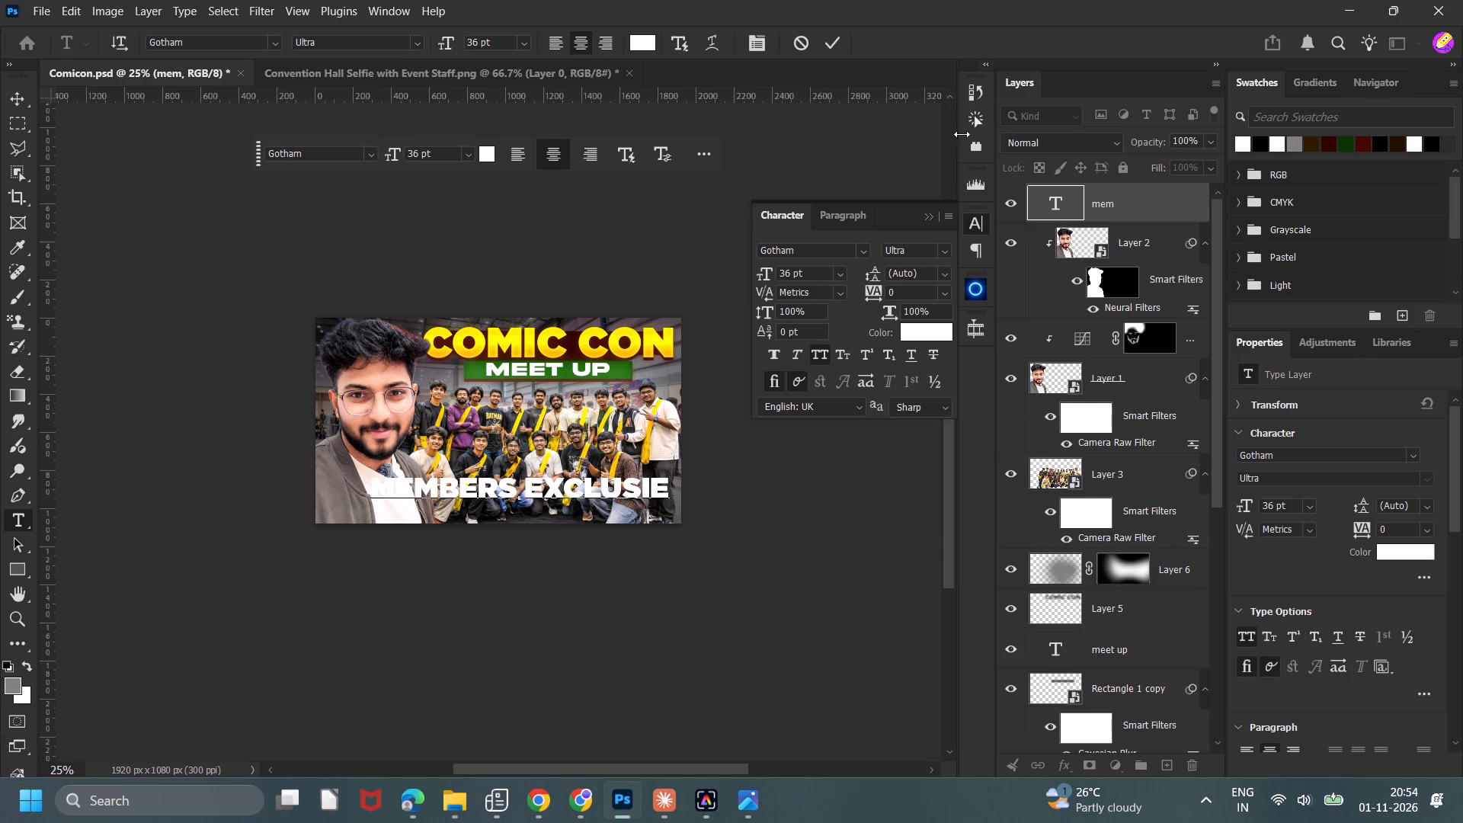
pyautogui.press('BackSpace')
pyautogui.write('ve')
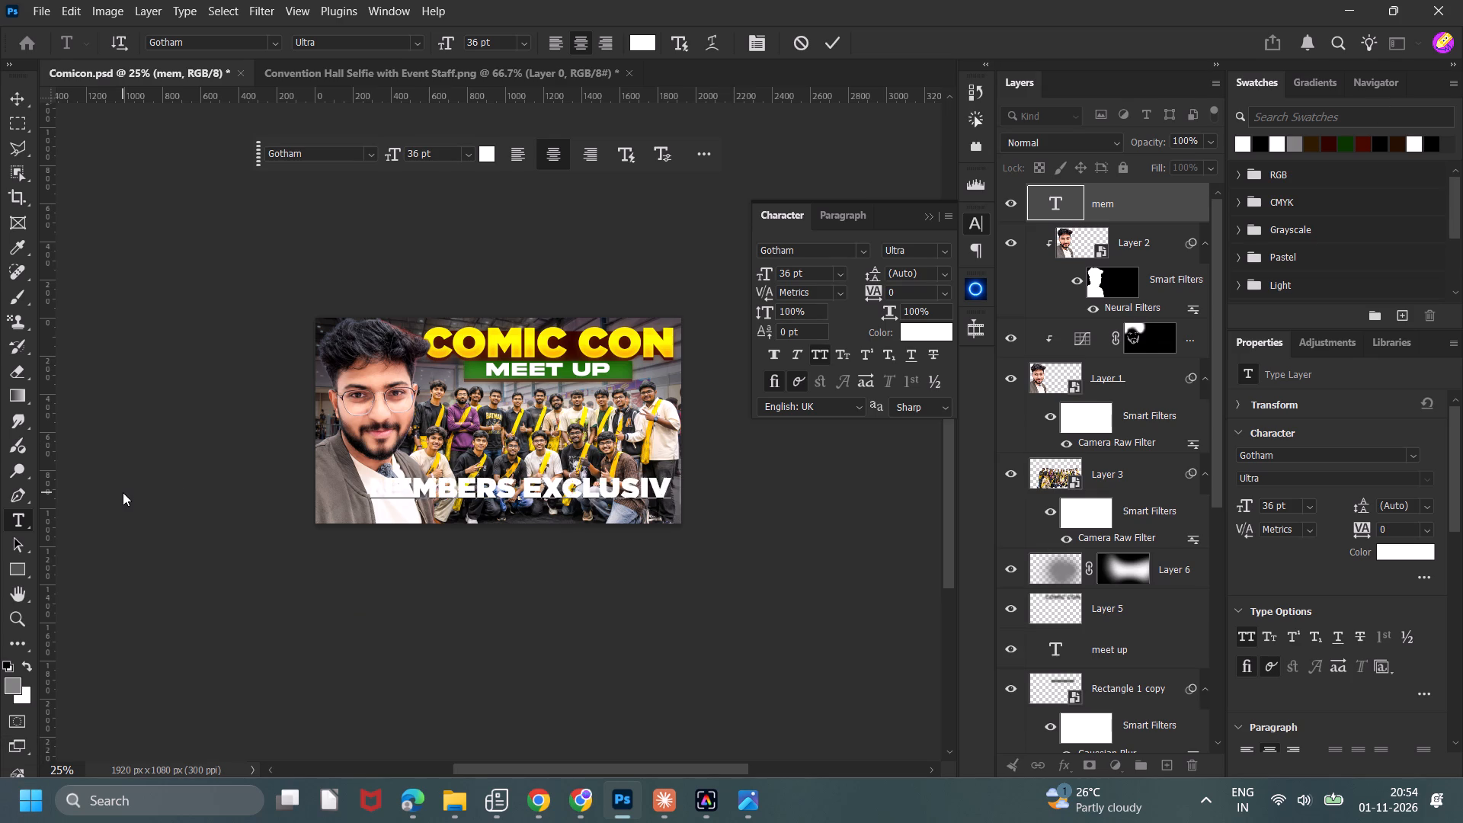
pyautogui.click(828, 47)
# Change the members exclusive text's font to Poppins Bold.
pyautogui.click(837, 248)
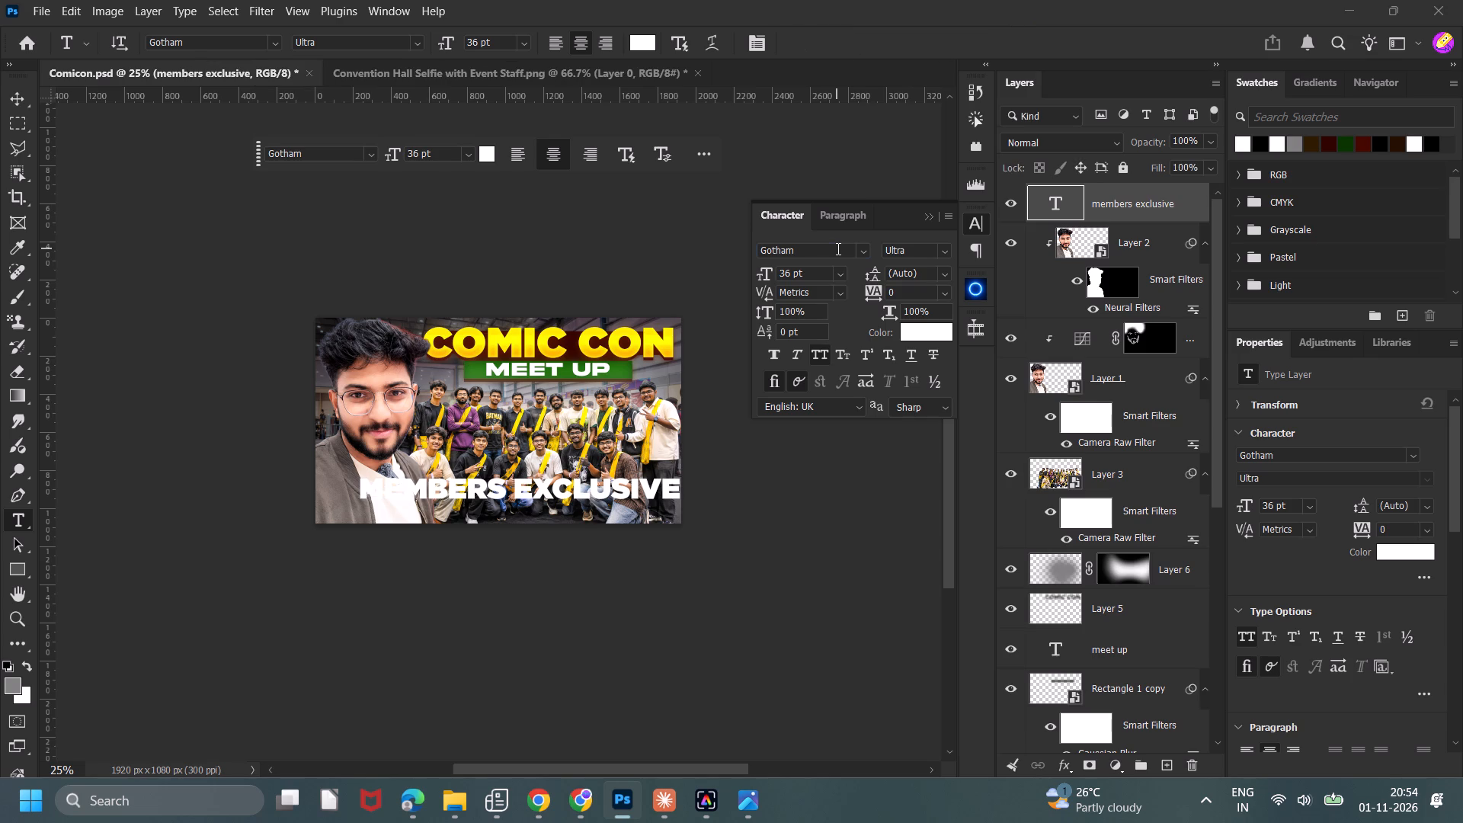
pyautogui.write('popp')
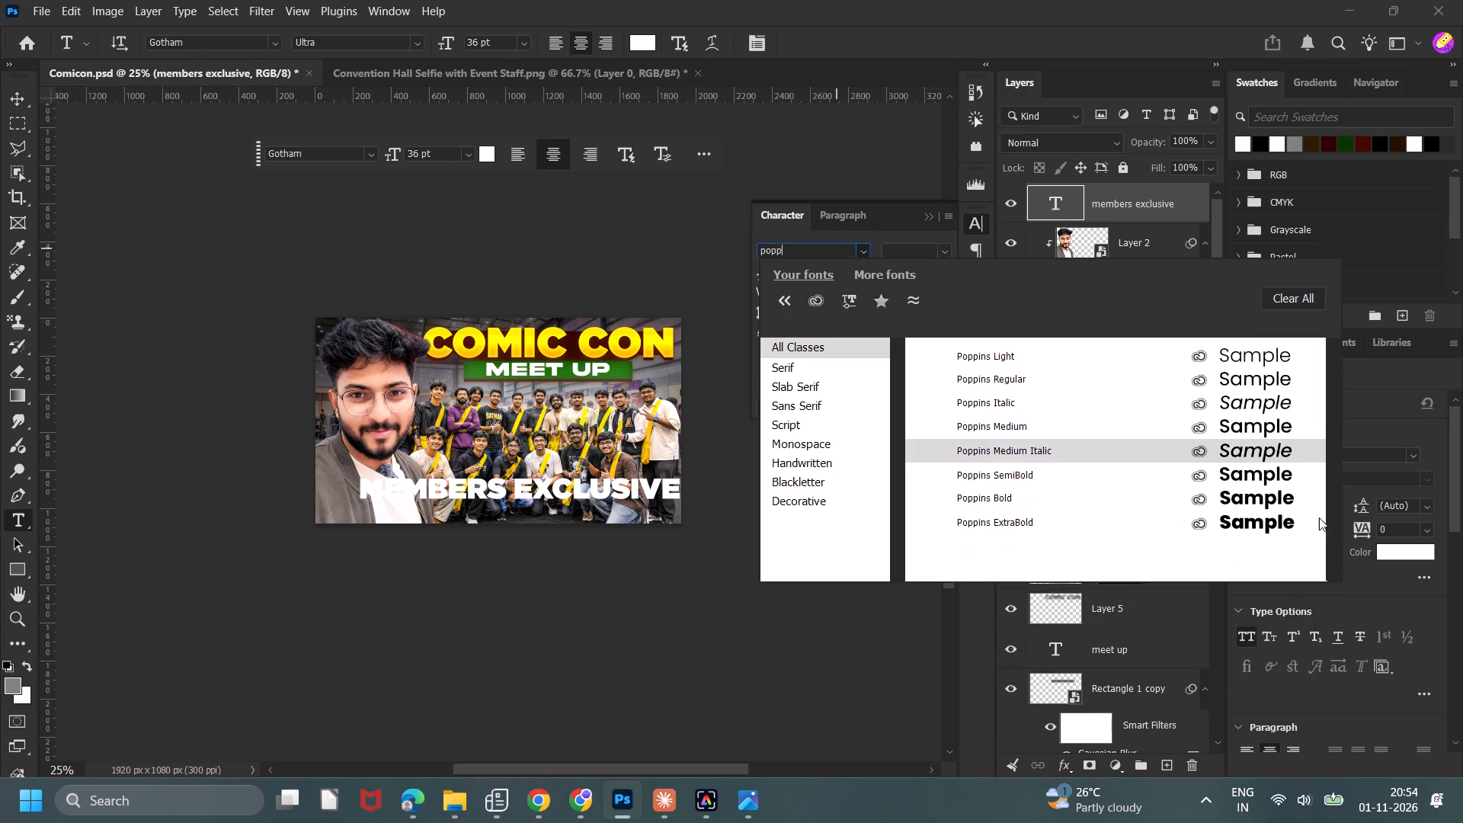
pyautogui.click(1292, 499)
# Scale the members exclusive text down to about 65% and place it along the thumbnail's bottom edge.
pyautogui.click(24, 101)
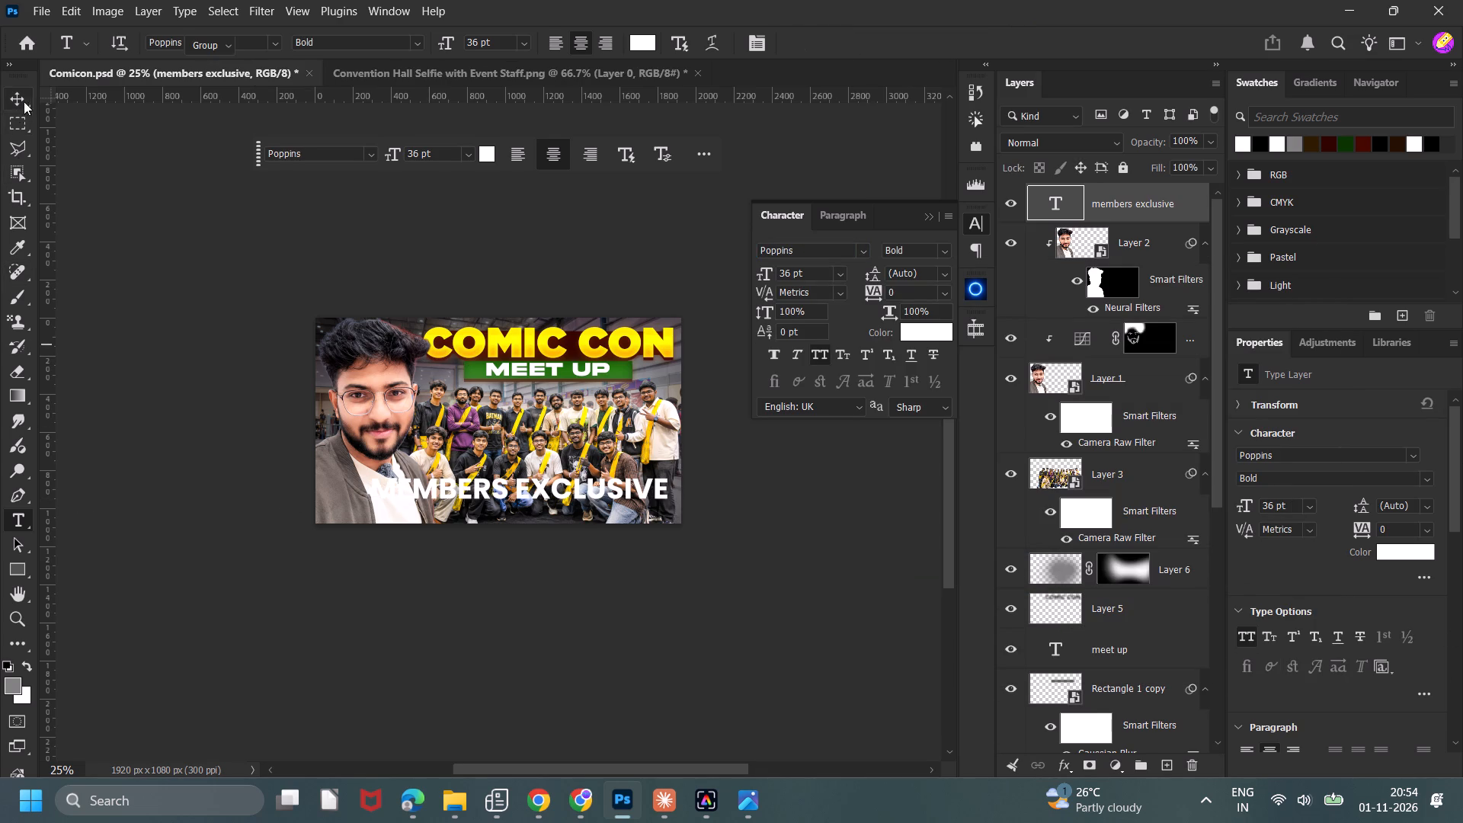
pyautogui.moveTo(671, 500); pyautogui.dragTo(568, 473)
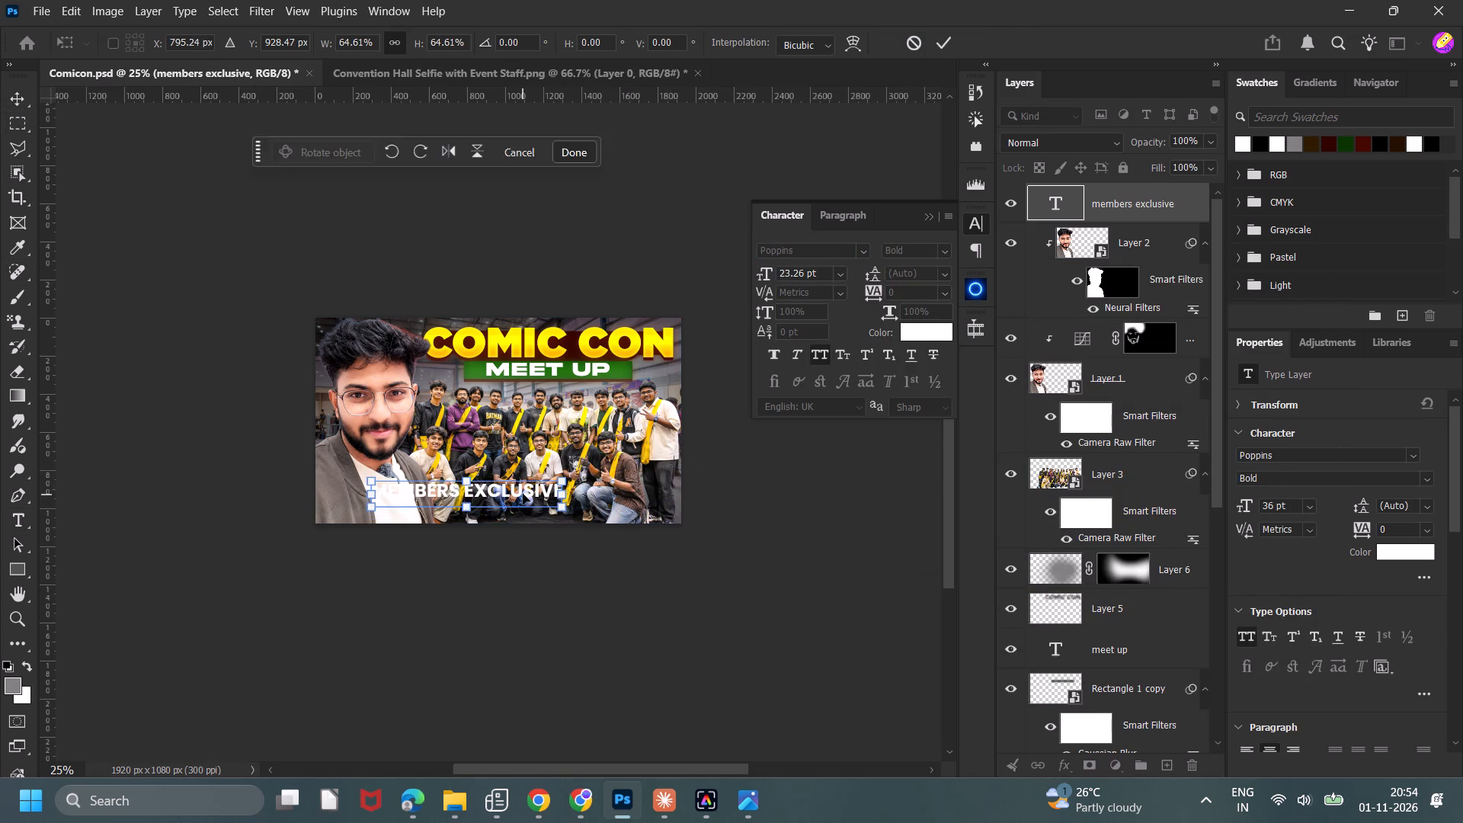
pyautogui.moveTo(523, 494); pyautogui.dragTo(576, 506)
pyautogui.click(938, 45)
pyautogui.click(750, 591)
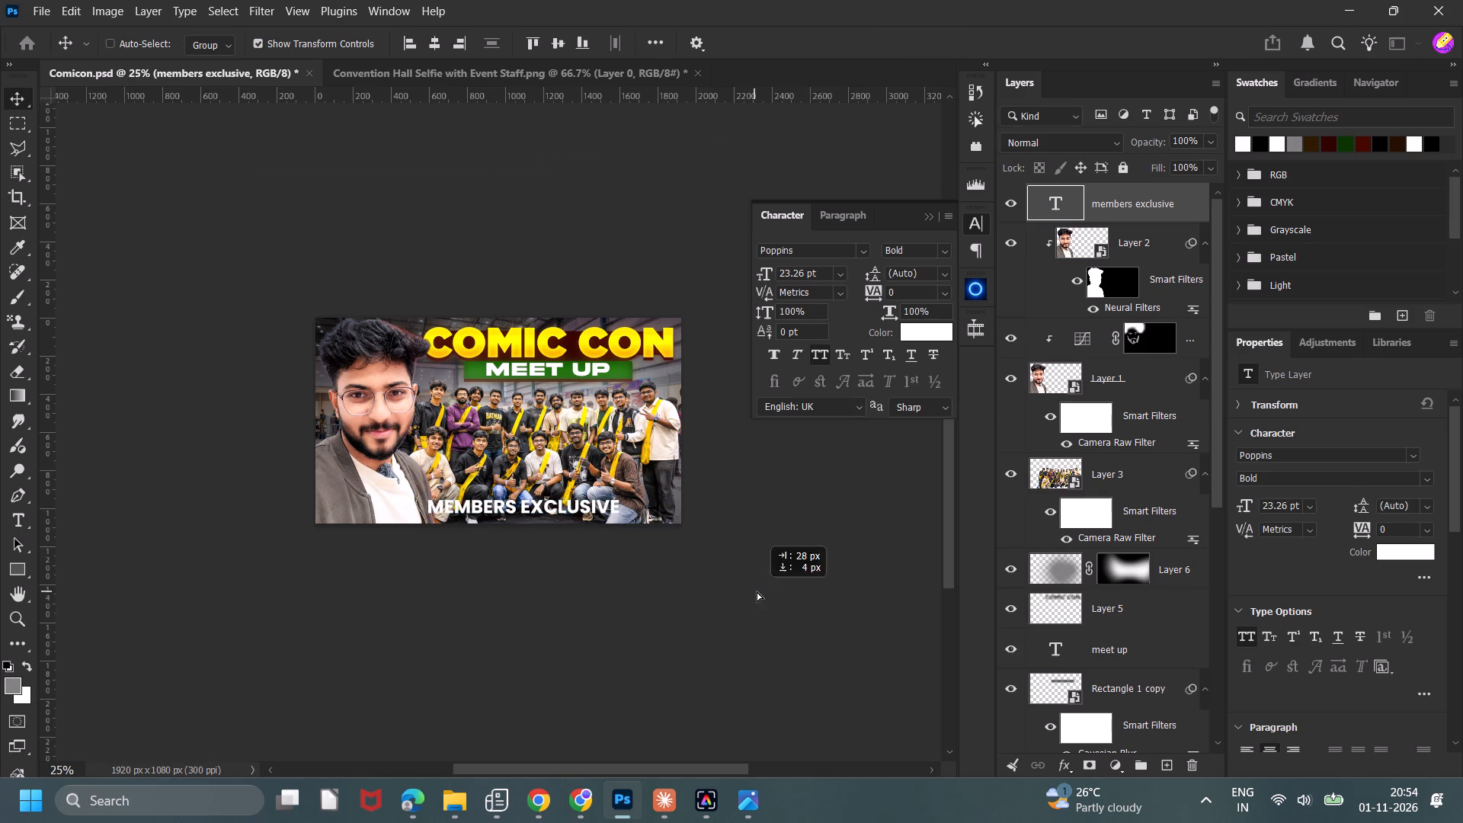
# Centre the members exclusive text on the canvas horizontally and vertically.
pyautogui.click(437, 49)
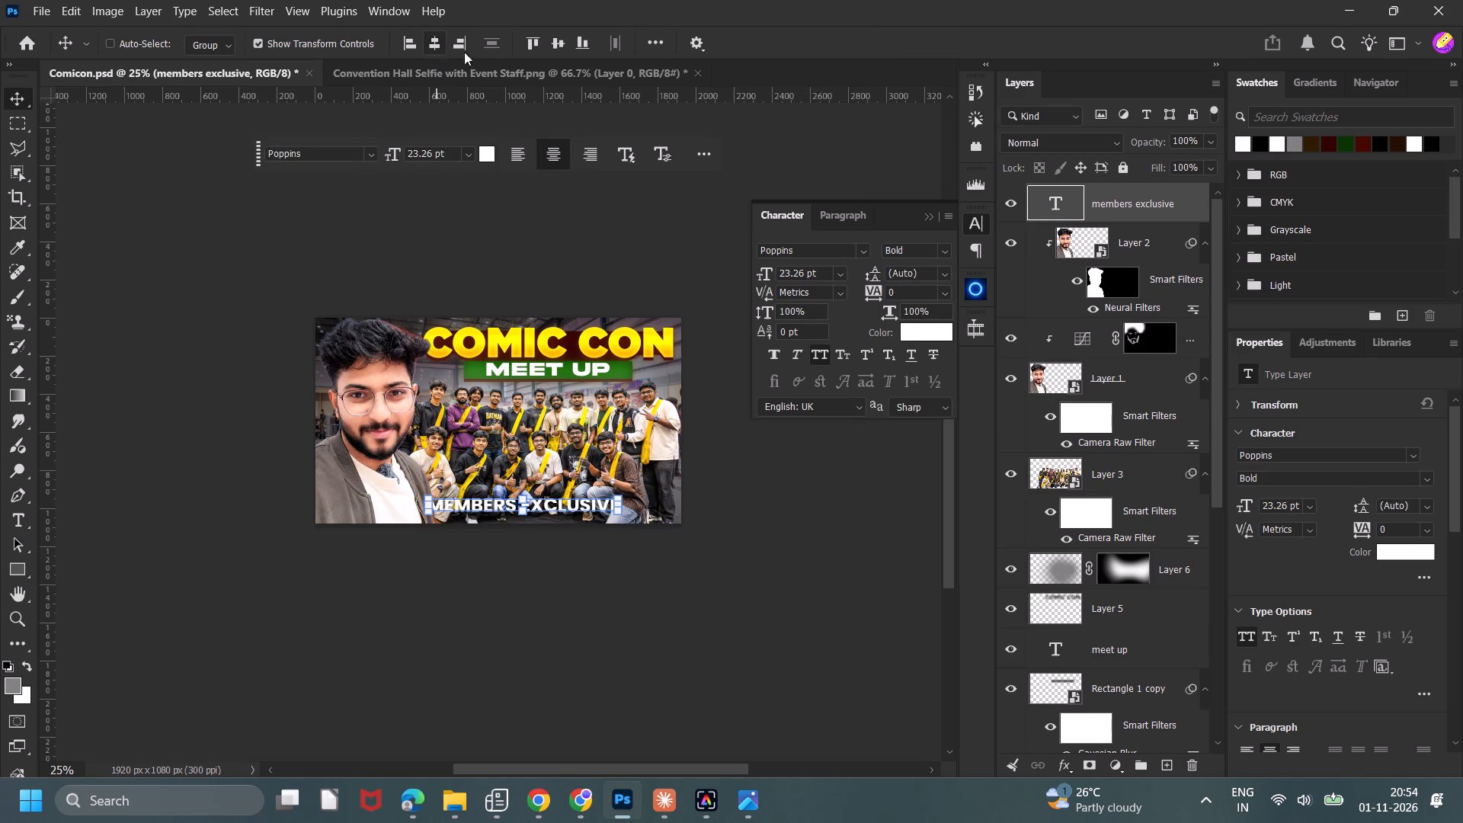
pyautogui.click(543, 43)
pyautogui.click(552, 44)
# Draw a rectangle about 1365 × 95 px behind the members exclusive text, above Layer 2, and fill it dark green.
pyautogui.click(1135, 231)
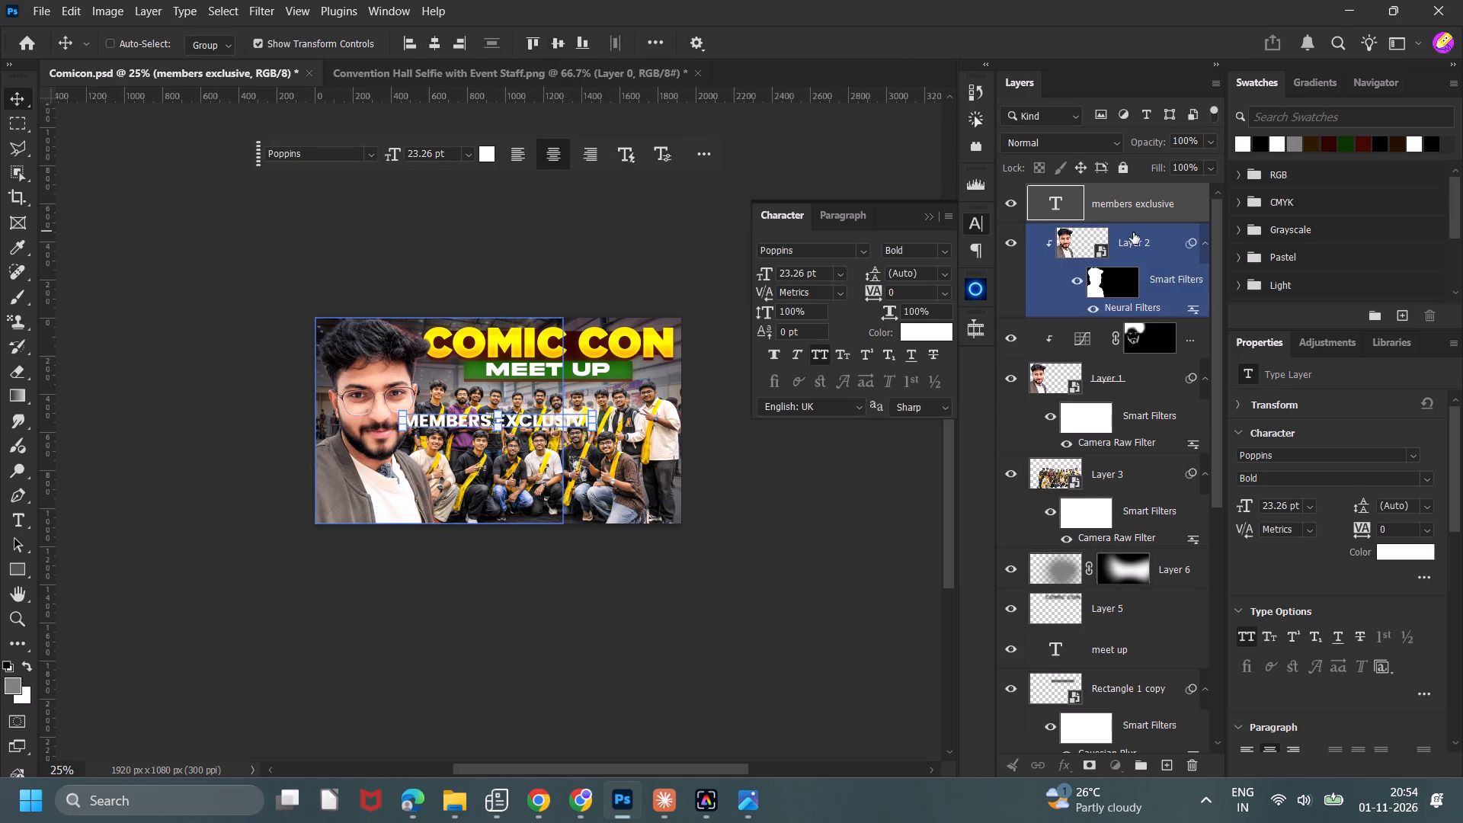
pyautogui.click(21, 575)
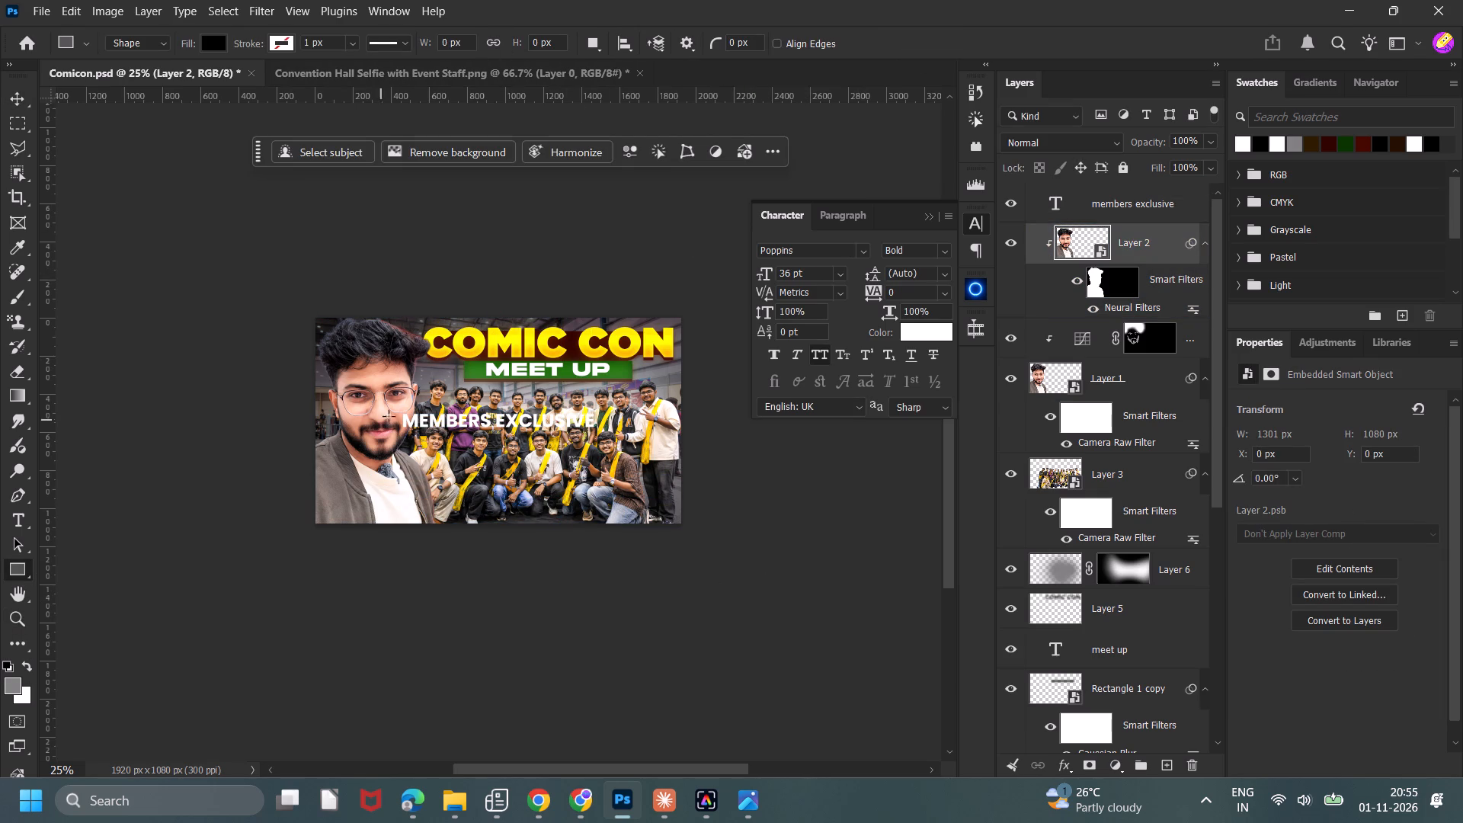
pyautogui.moveTo(399, 411); pyautogui.dragTo(583, 429)
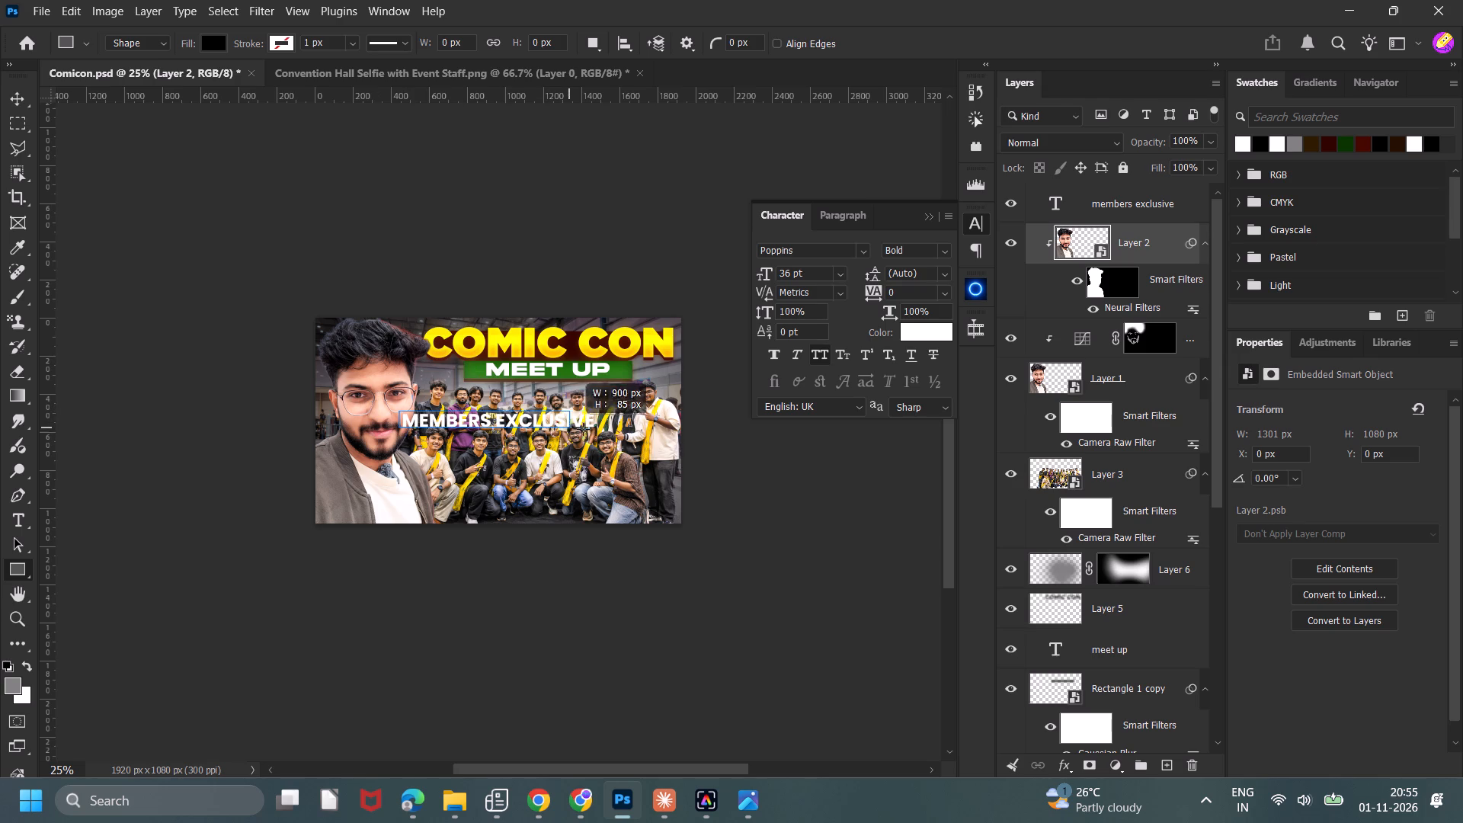
pyautogui.moveTo(583, 429); pyautogui.dragTo(655, 429)
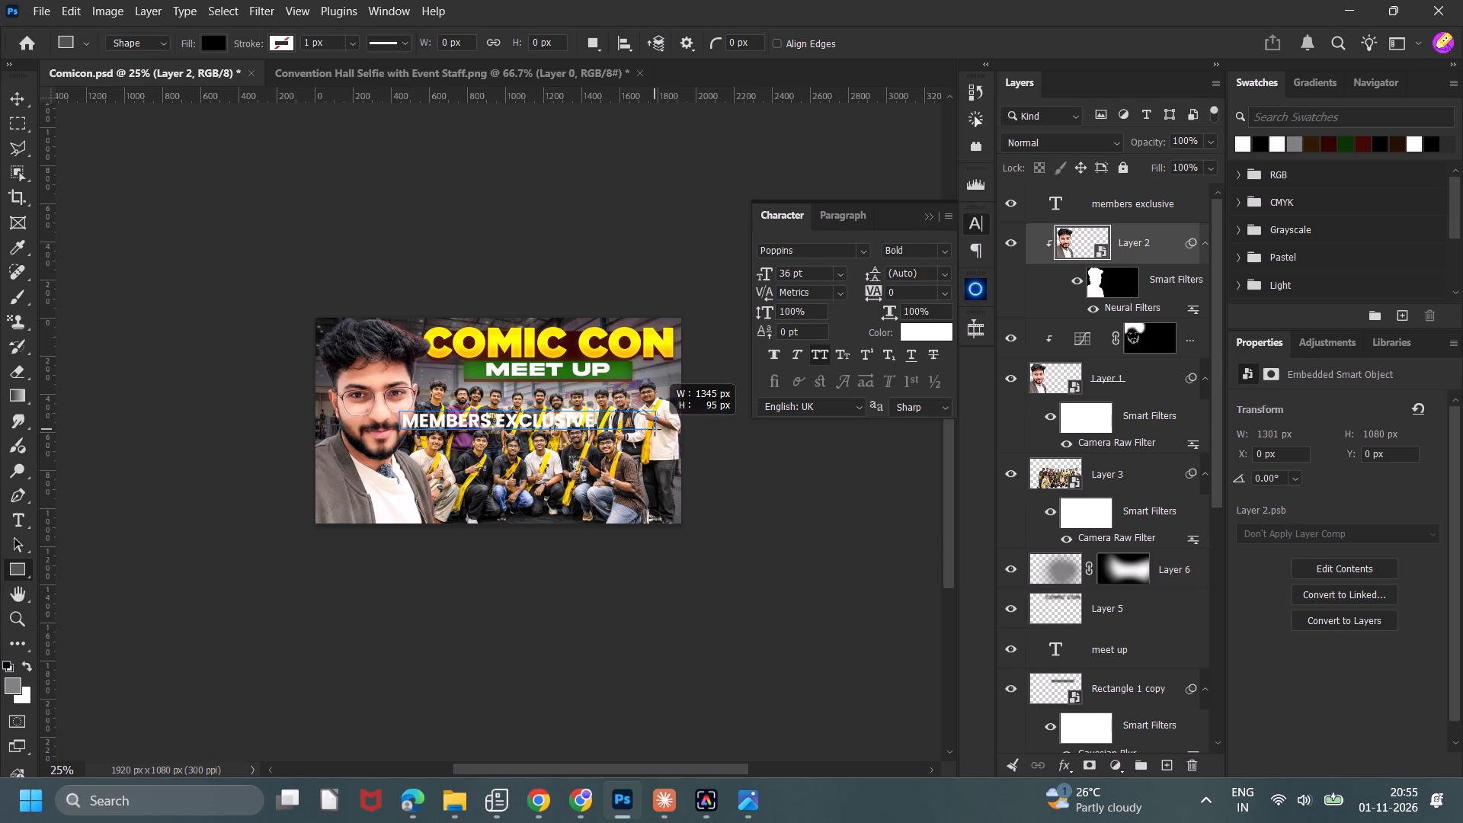
pyautogui.moveTo(655, 429); pyautogui.dragTo(658, 429)
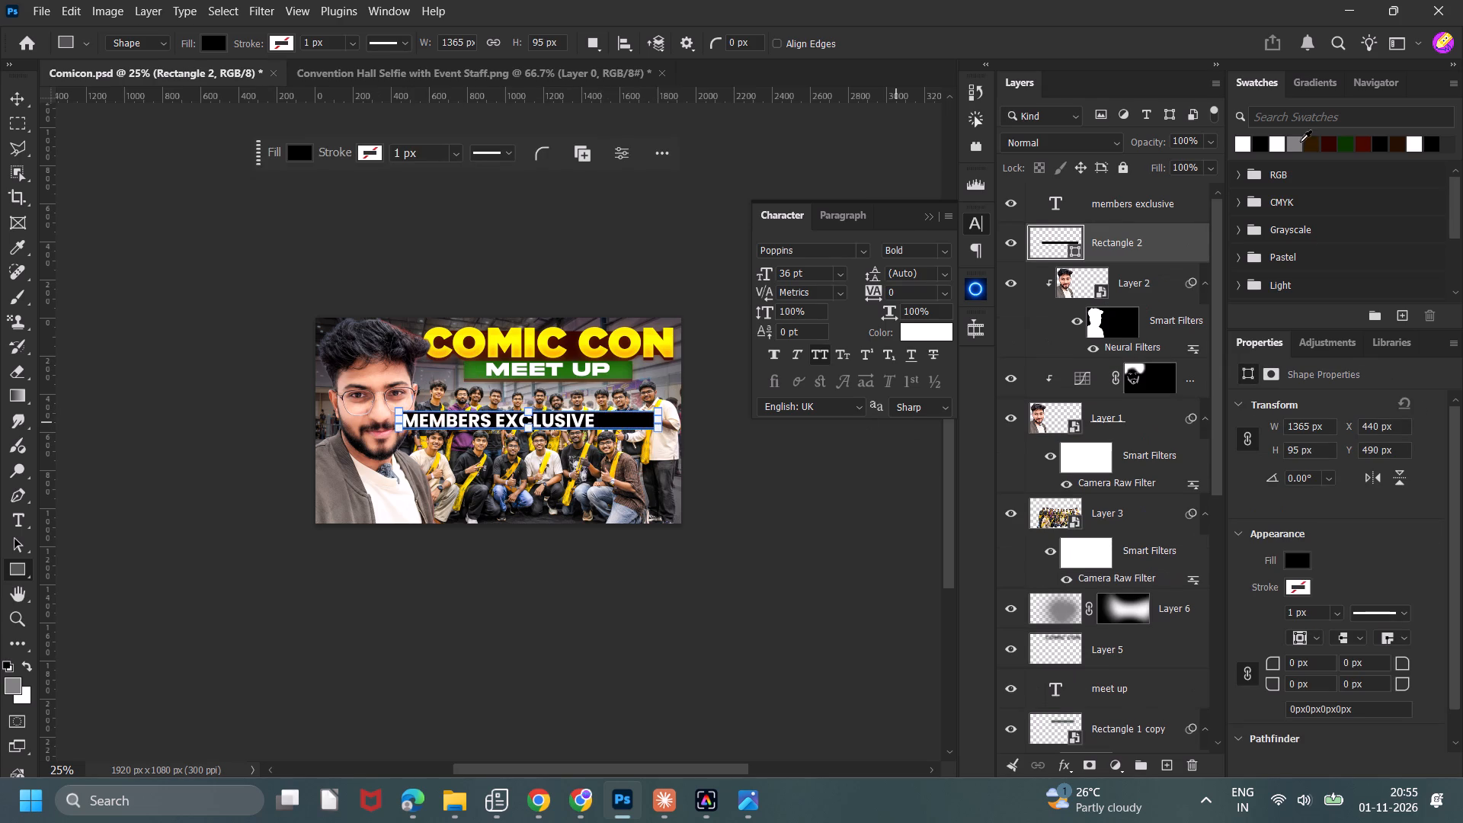
pyautogui.click(1348, 146)
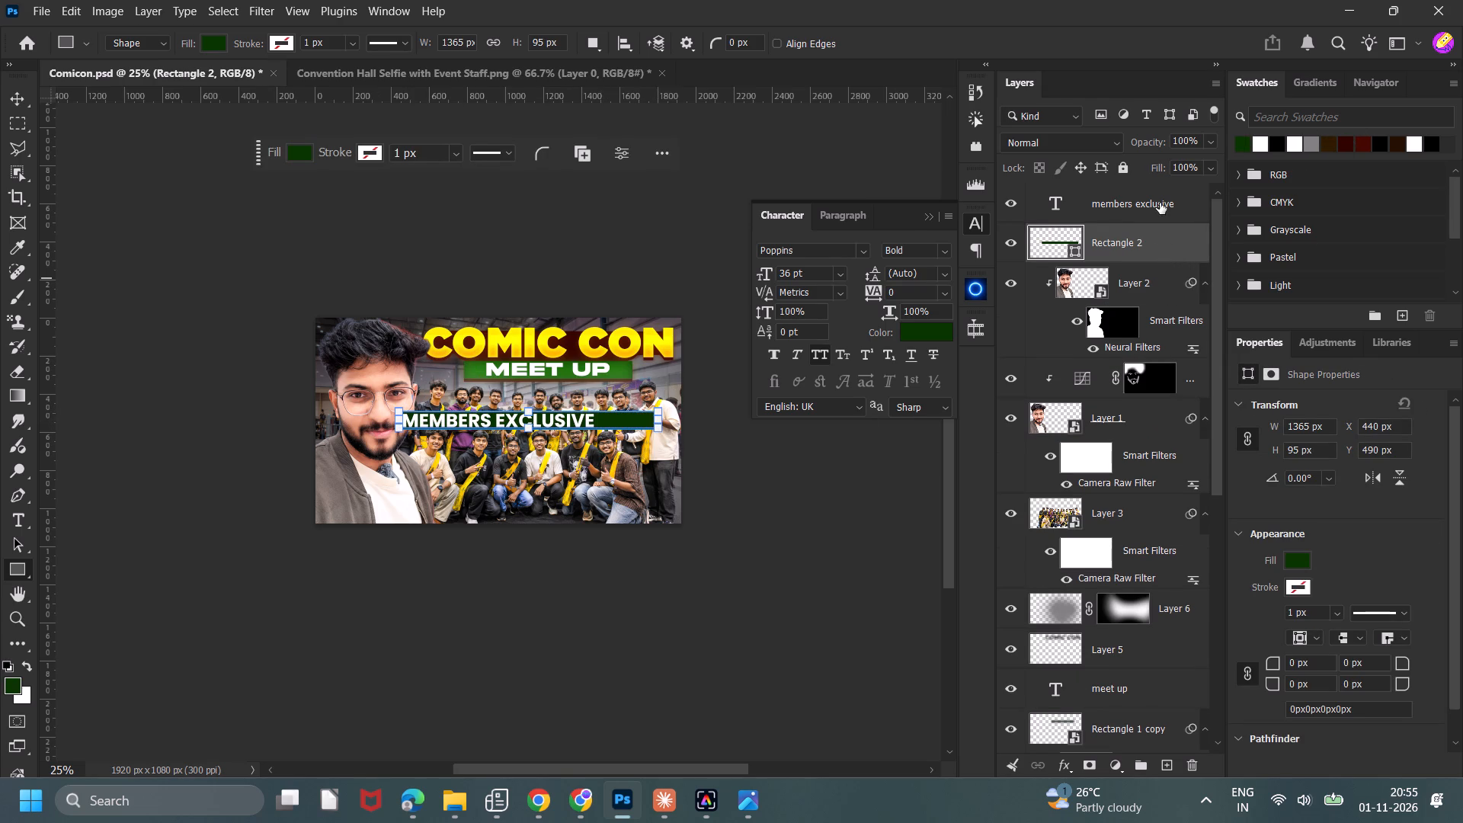
# Centre the members exclusive text and its green rectangle on each other, and move both about 428 px down to the thumbnail's bottom.
pyautogui.keyDown('ctrl'); pyautogui.click(1160, 203); pyautogui.keyUp('ctrl')
pyautogui.click(11, 98)
pyautogui.click(442, 41)
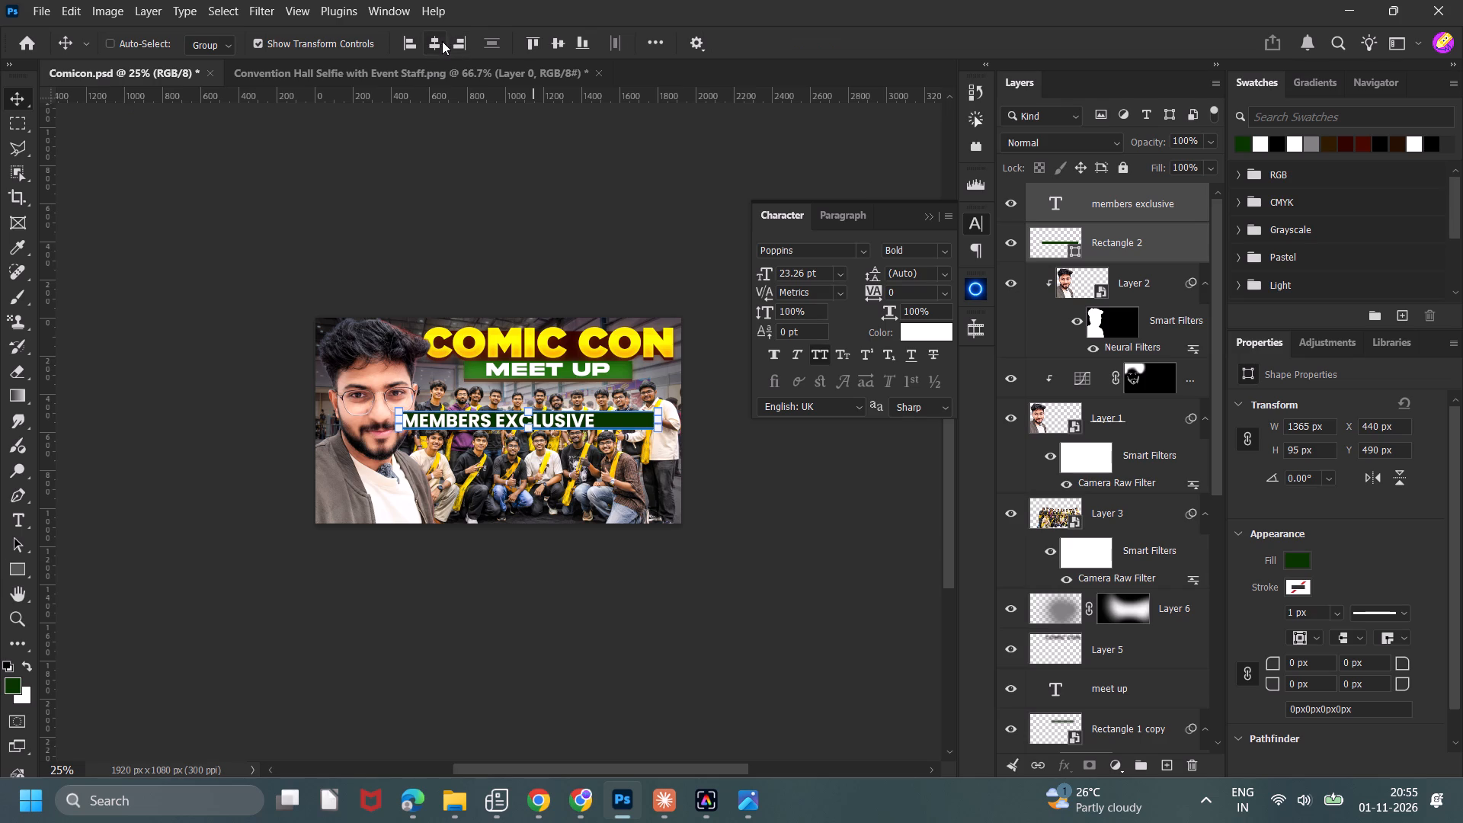
pyautogui.click(561, 41)
pyautogui.moveTo(594, 202); pyautogui.dragTo(604, 283)
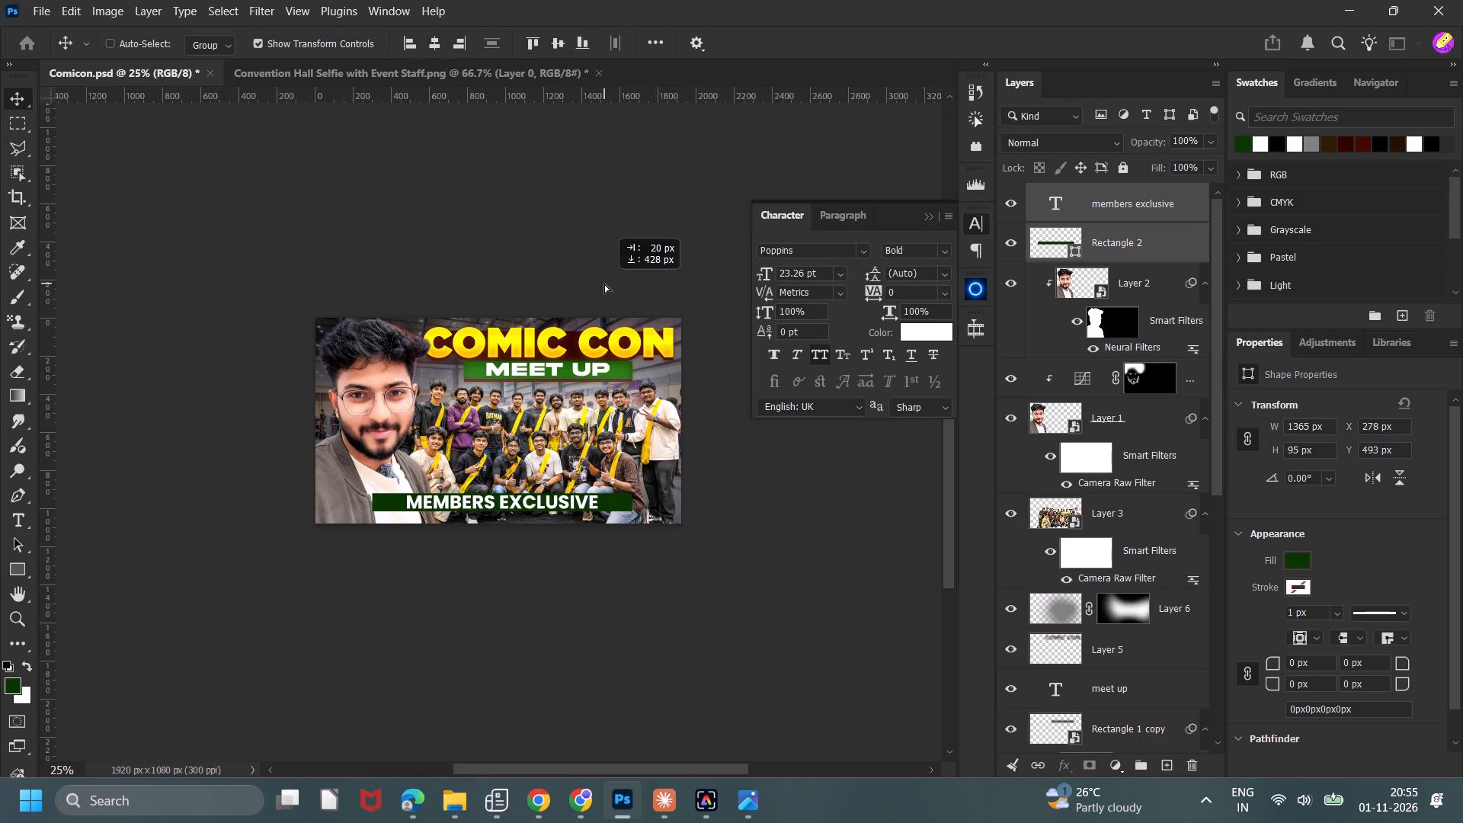
pyautogui.moveTo(604, 283); pyautogui.dragTo(605, 283)
# Skew the members exclusive text and green rectangle together horizontally by about -8.8°.
pyautogui.keyDown('ctrl'); pyautogui.click(514, 490); pyautogui.keyUp('ctrl')
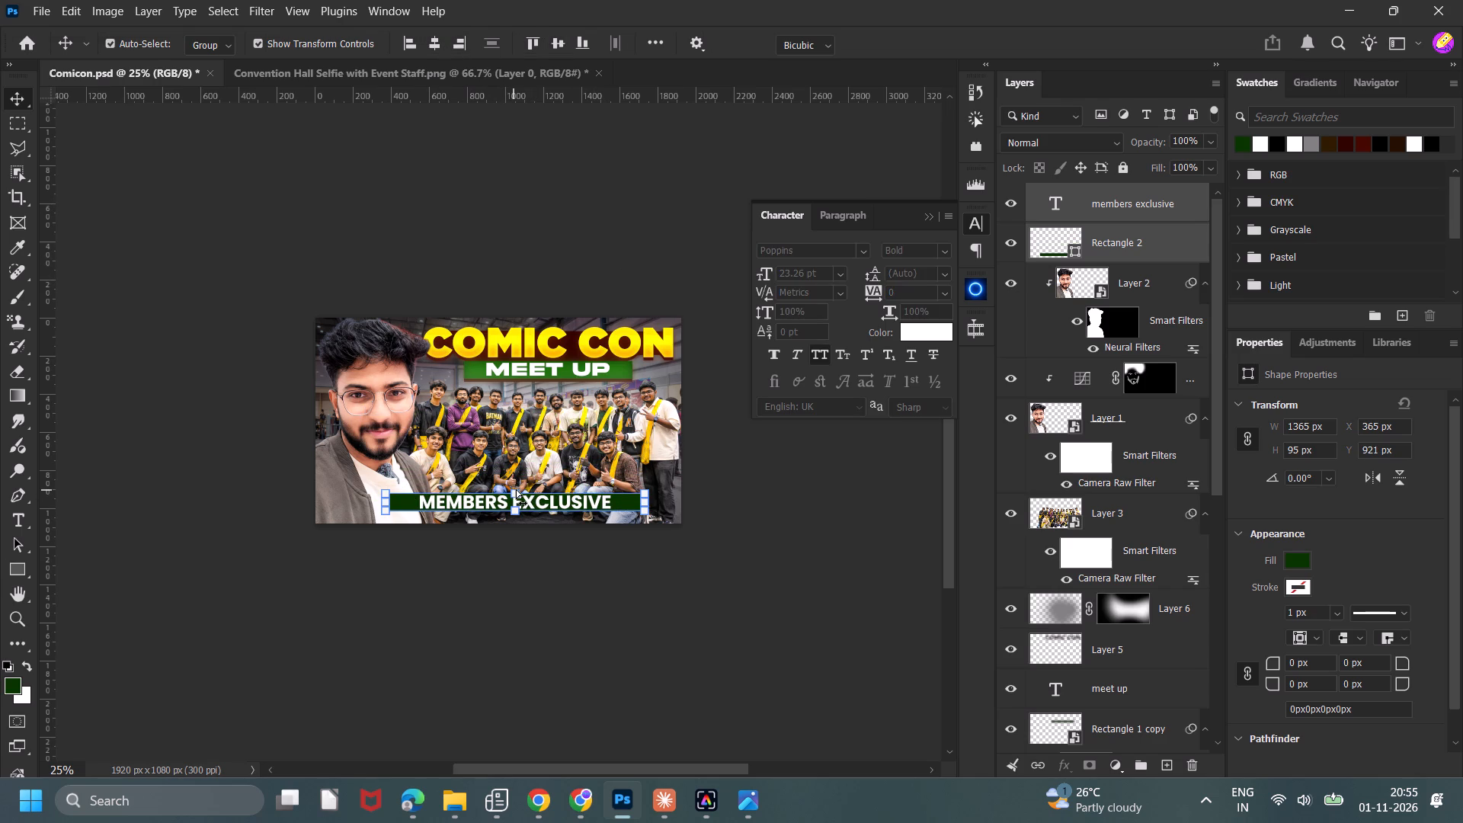
pyautogui.click(950, 50)
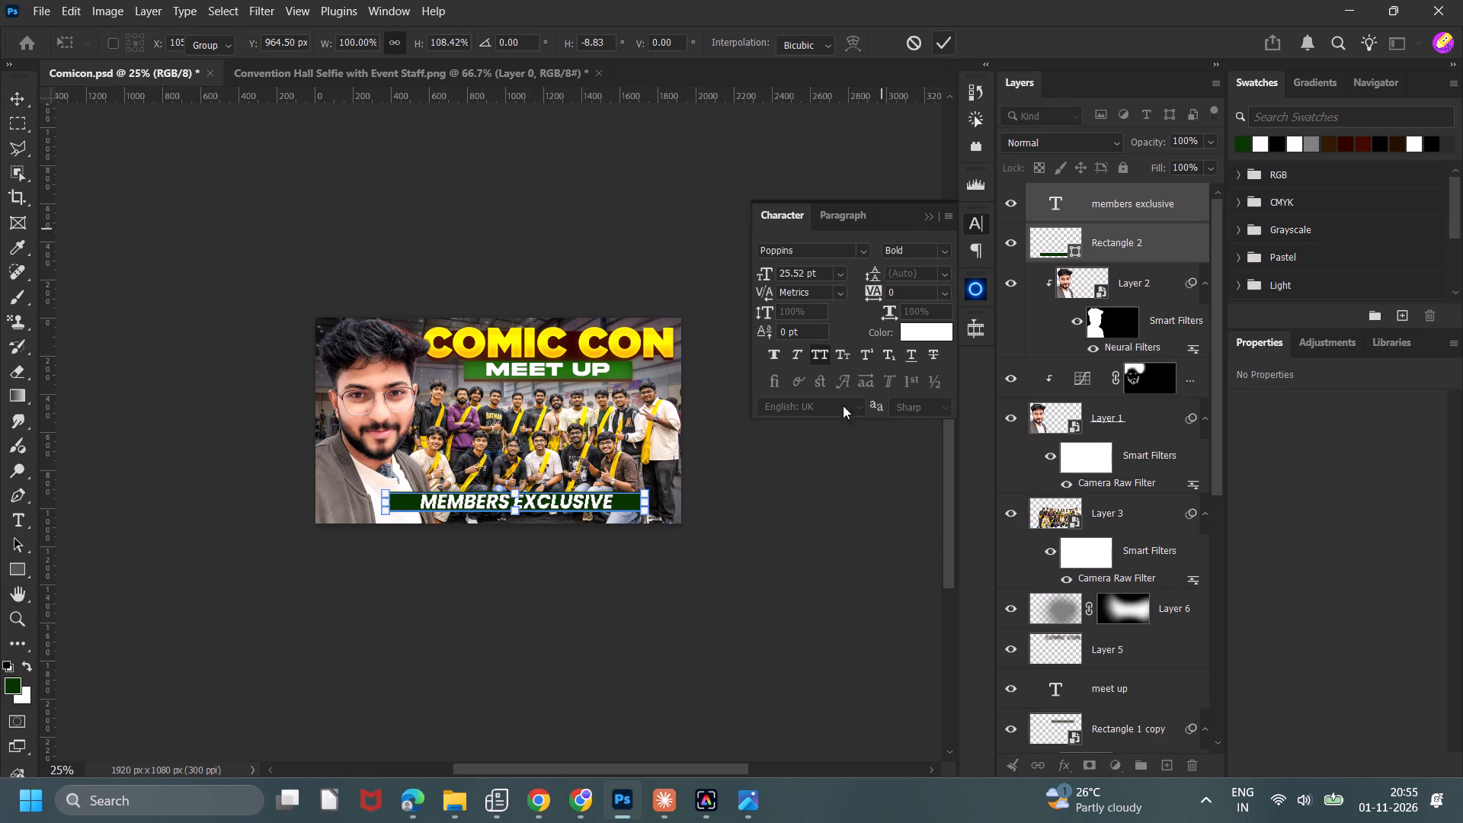
# Centre the slanted members exclusive banner horizontally on the canvas and nudge it down near the thumbnail's bottom edge.
pyautogui.click(859, 546)
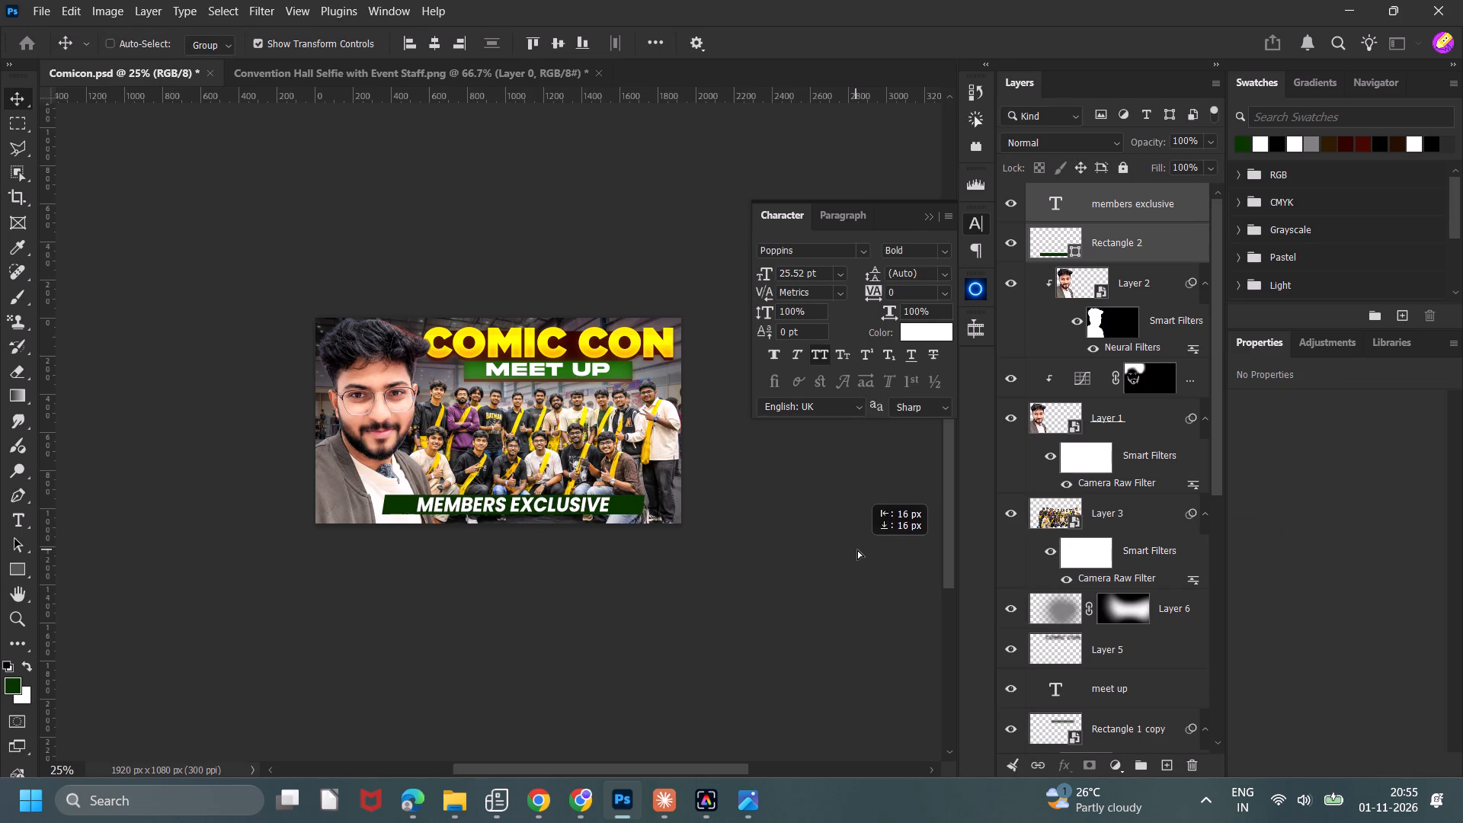
pyautogui.click(430, 48)
pyautogui.click(584, 233)
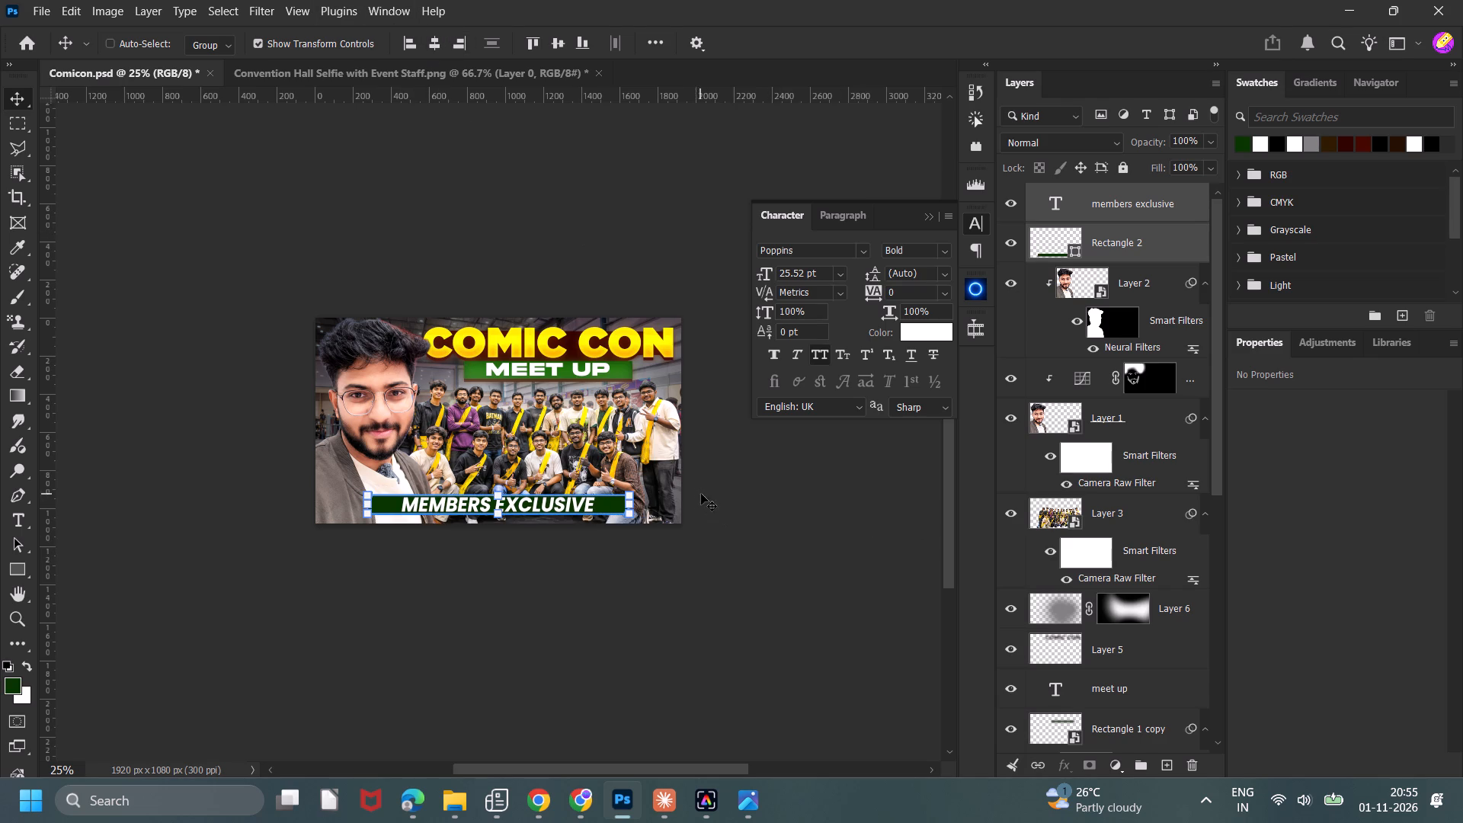
pyautogui.press('Down')
pyautogui.press('Down')
pyautogui.press('Down')
pyautogui.press('Down')
pyautogui.press('Down')
pyautogui.press('Down')
pyautogui.press('Down')
pyautogui.click(831, 517)
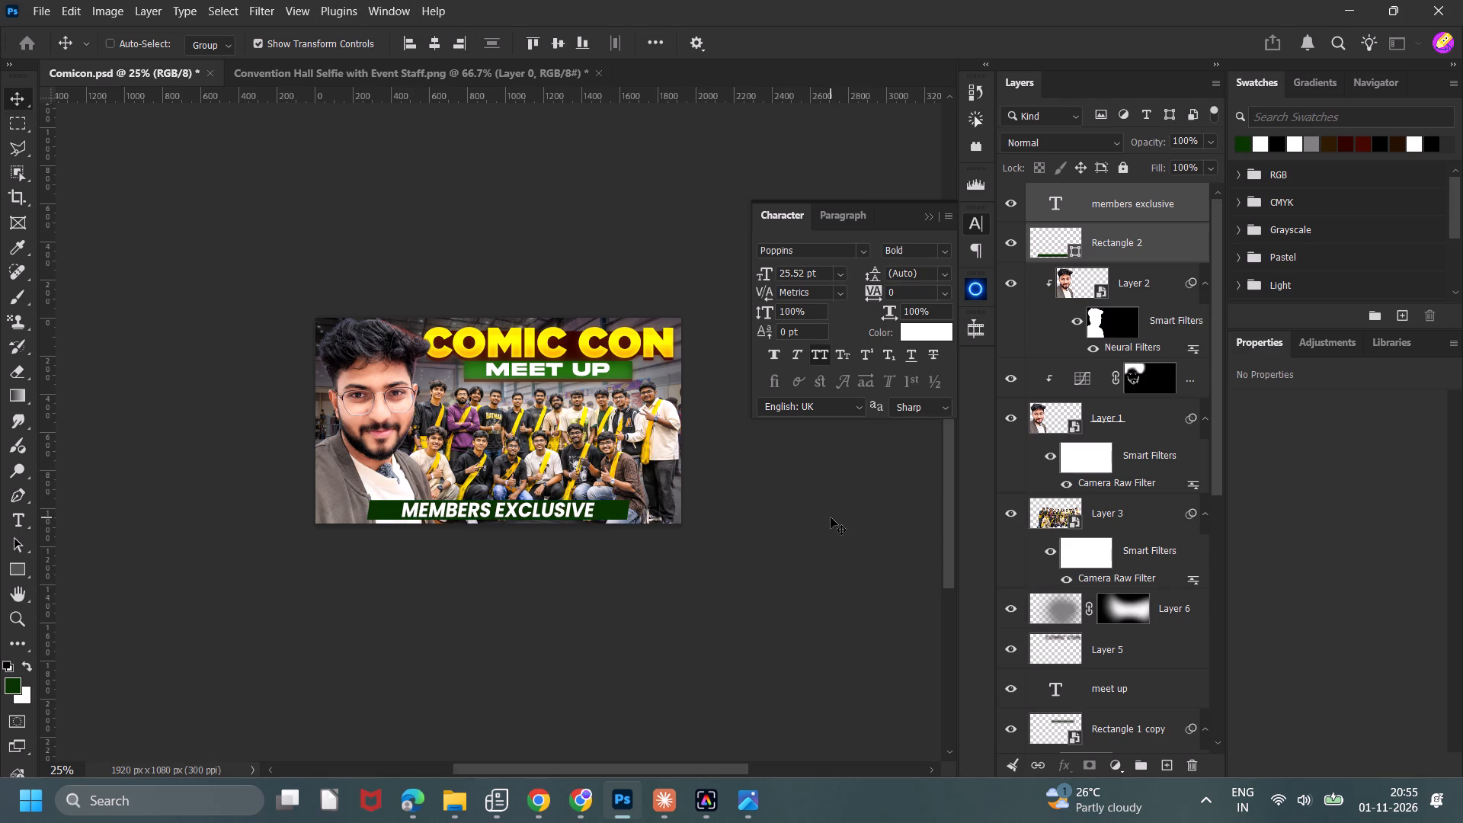
# Duplicate the banner's green rectangle, convert the copy to a smart object and apply a 50-pixel Gaussian Blur to it.
pyautogui.click(1137, 243)
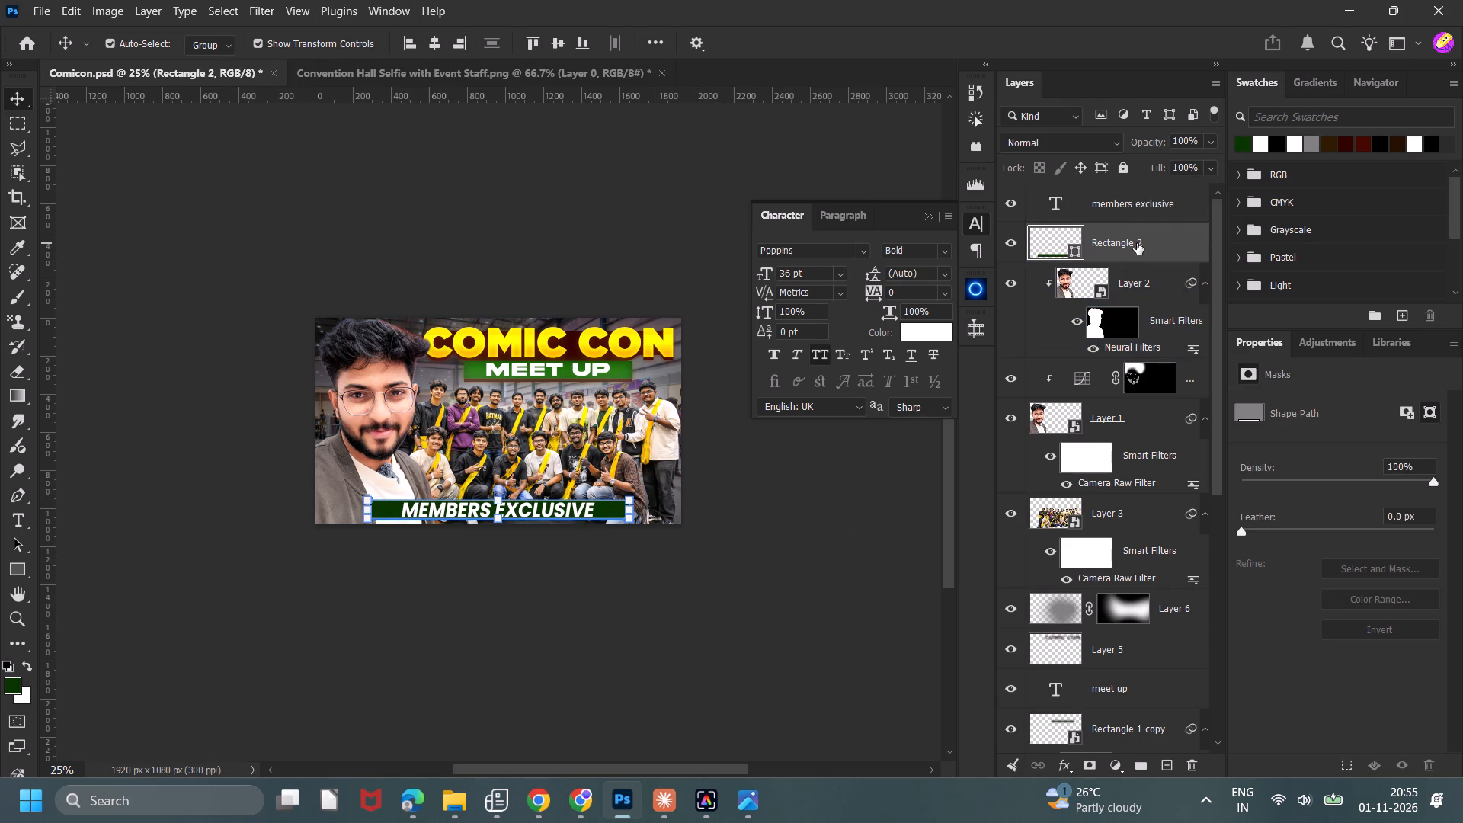
pyautogui.hotkey('ctrl', 'j')
pyautogui.click(255, 12)
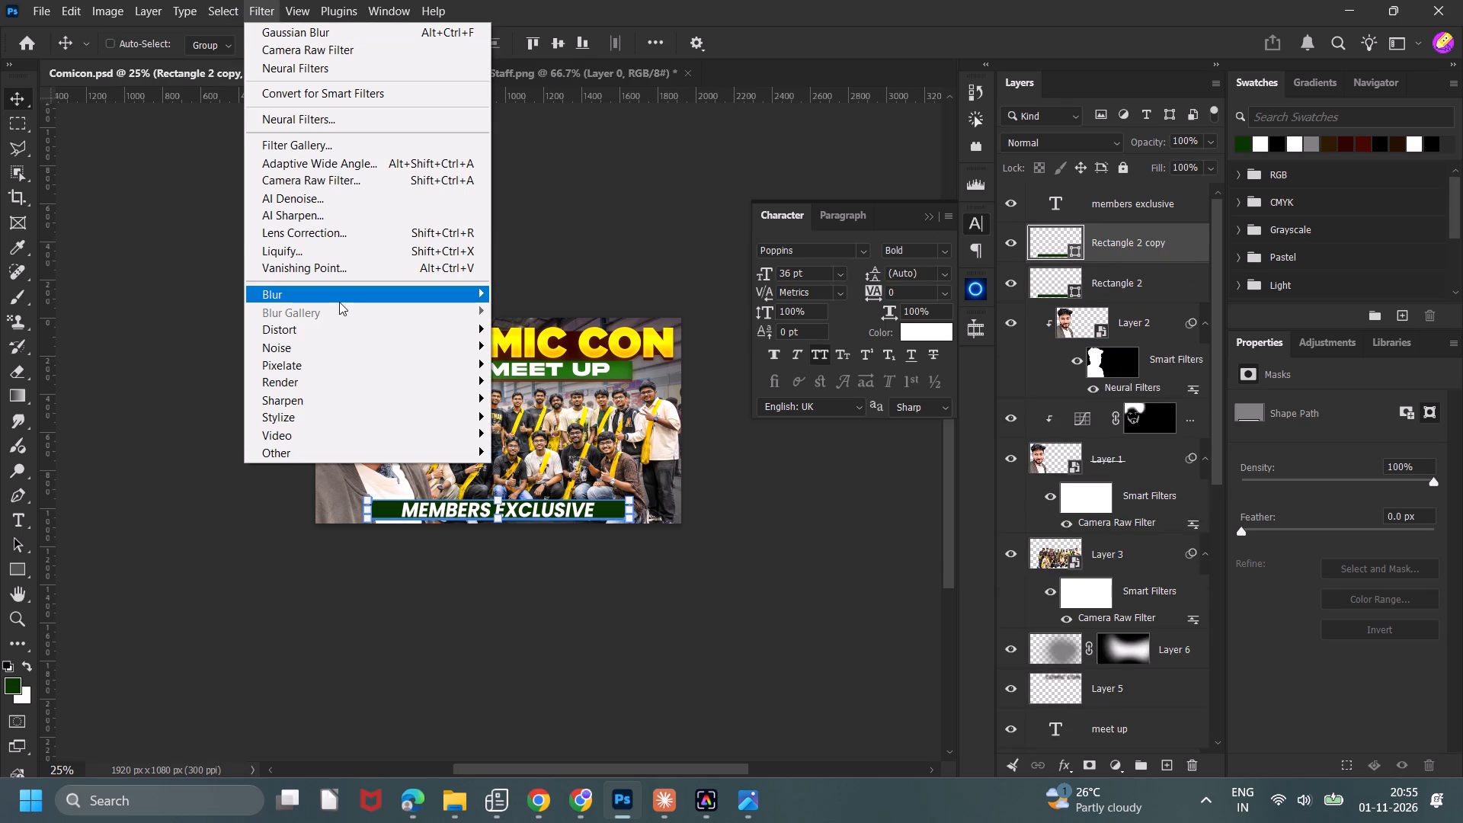
pyautogui.click(530, 372)
pyautogui.click(540, 317)
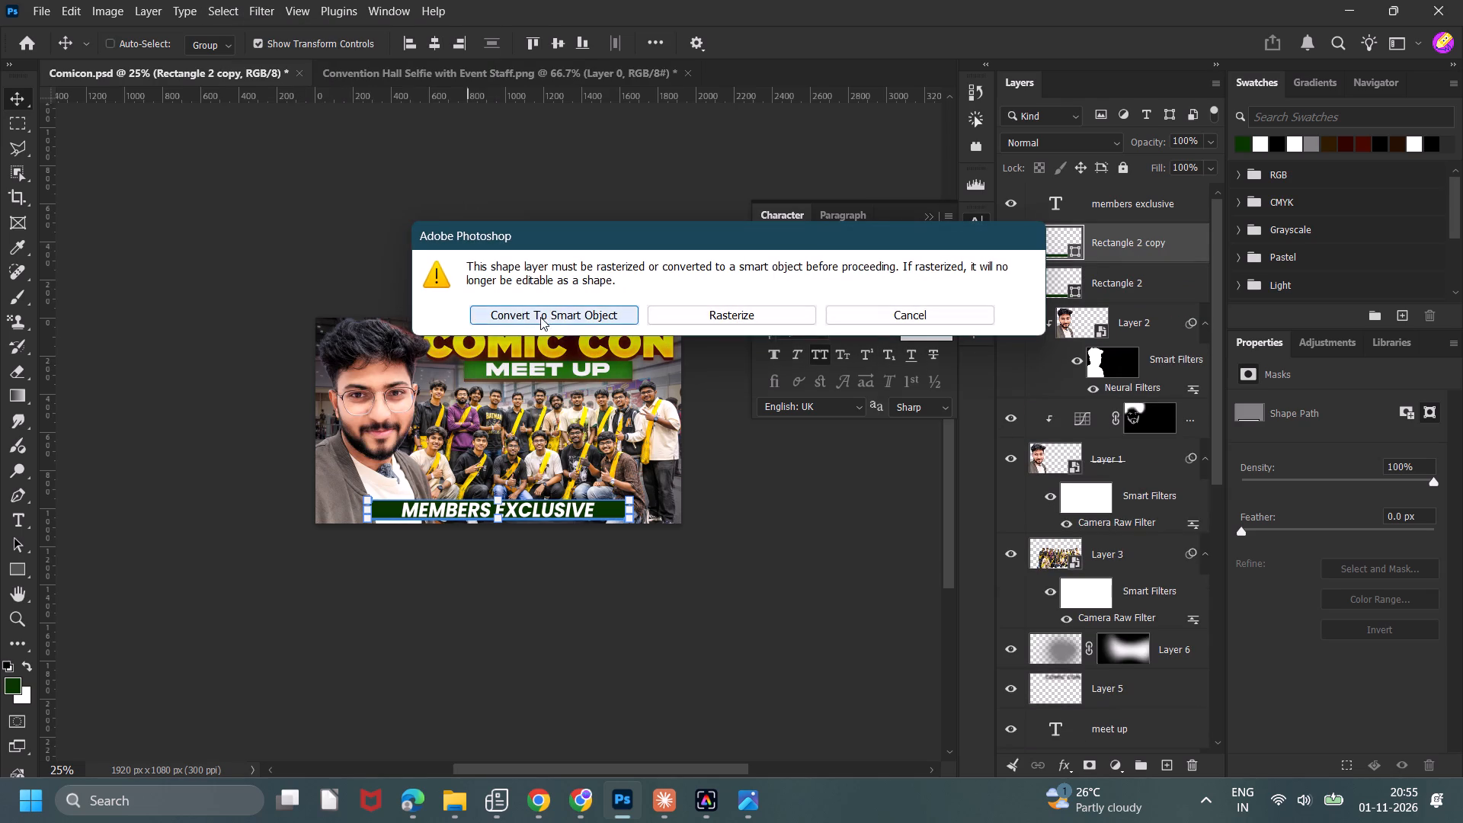
pyautogui.press('5')
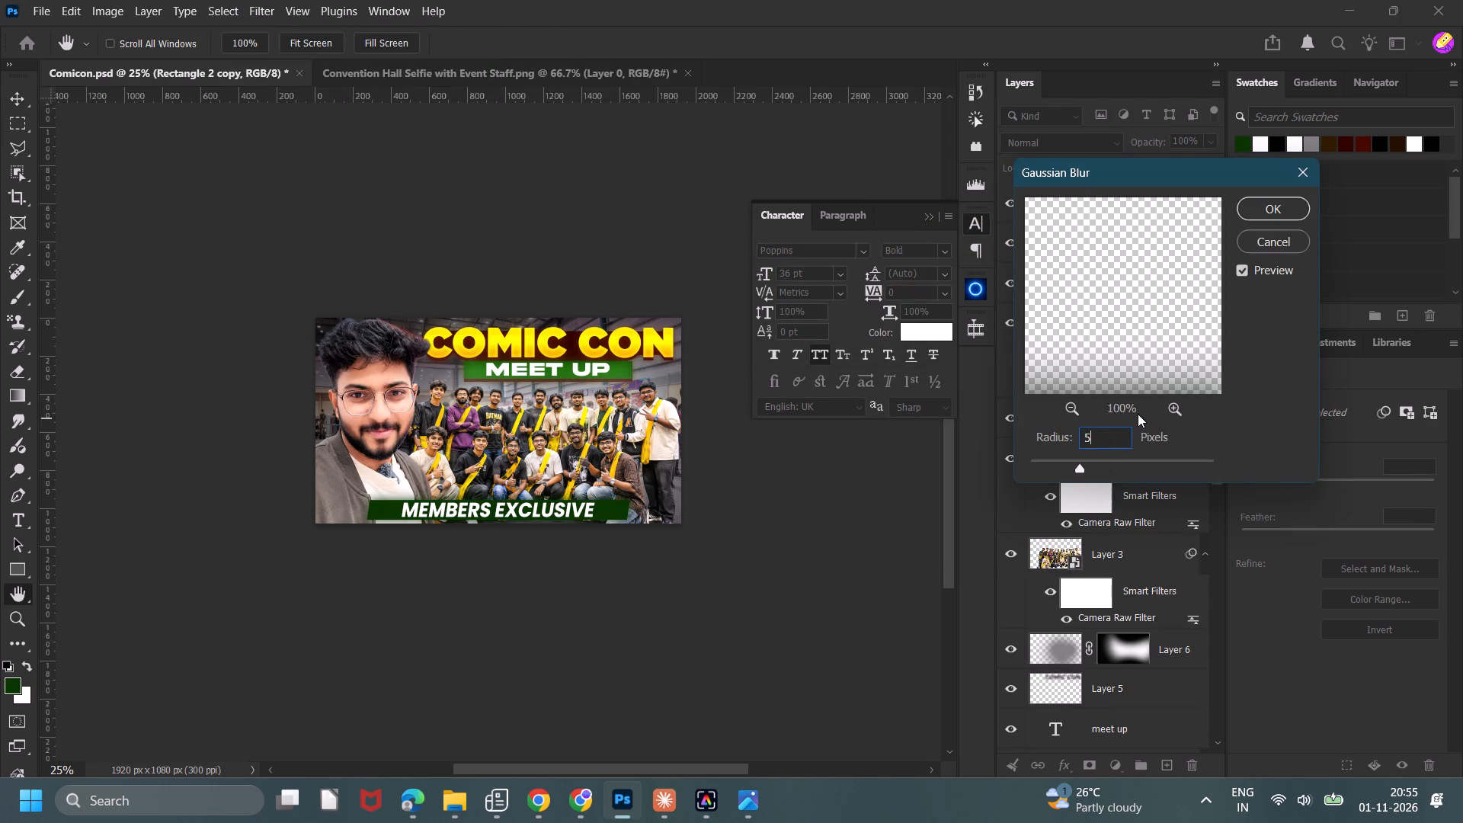
pyautogui.press('0')
pyautogui.click(1241, 219)
# Set the blurred rectangle copy's blend mode to Linear Dodge (Add) and duplicate it to intensify the banner's glow.
pyautogui.click(1055, 145)
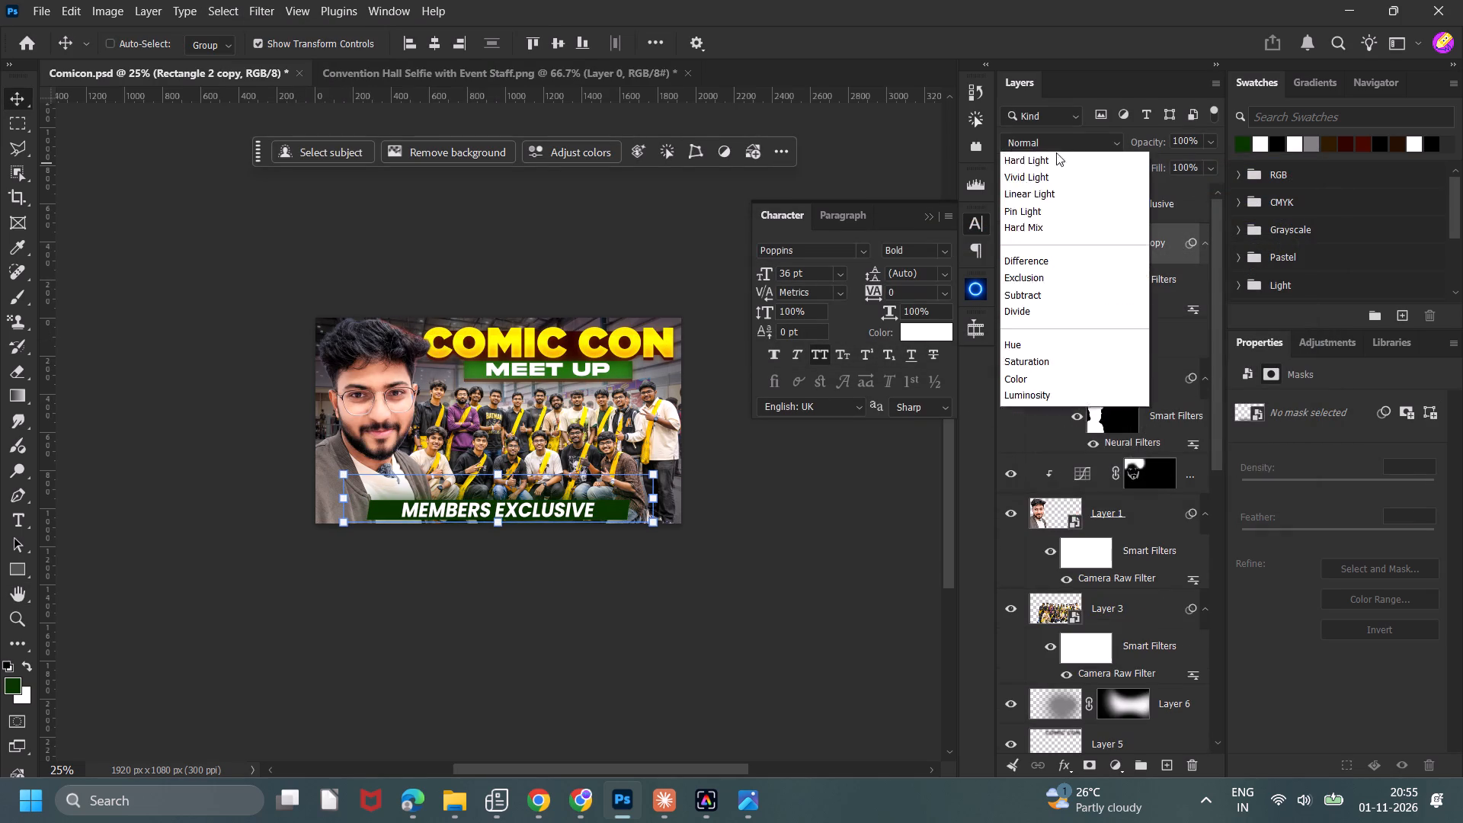
pyautogui.click(1088, 354)
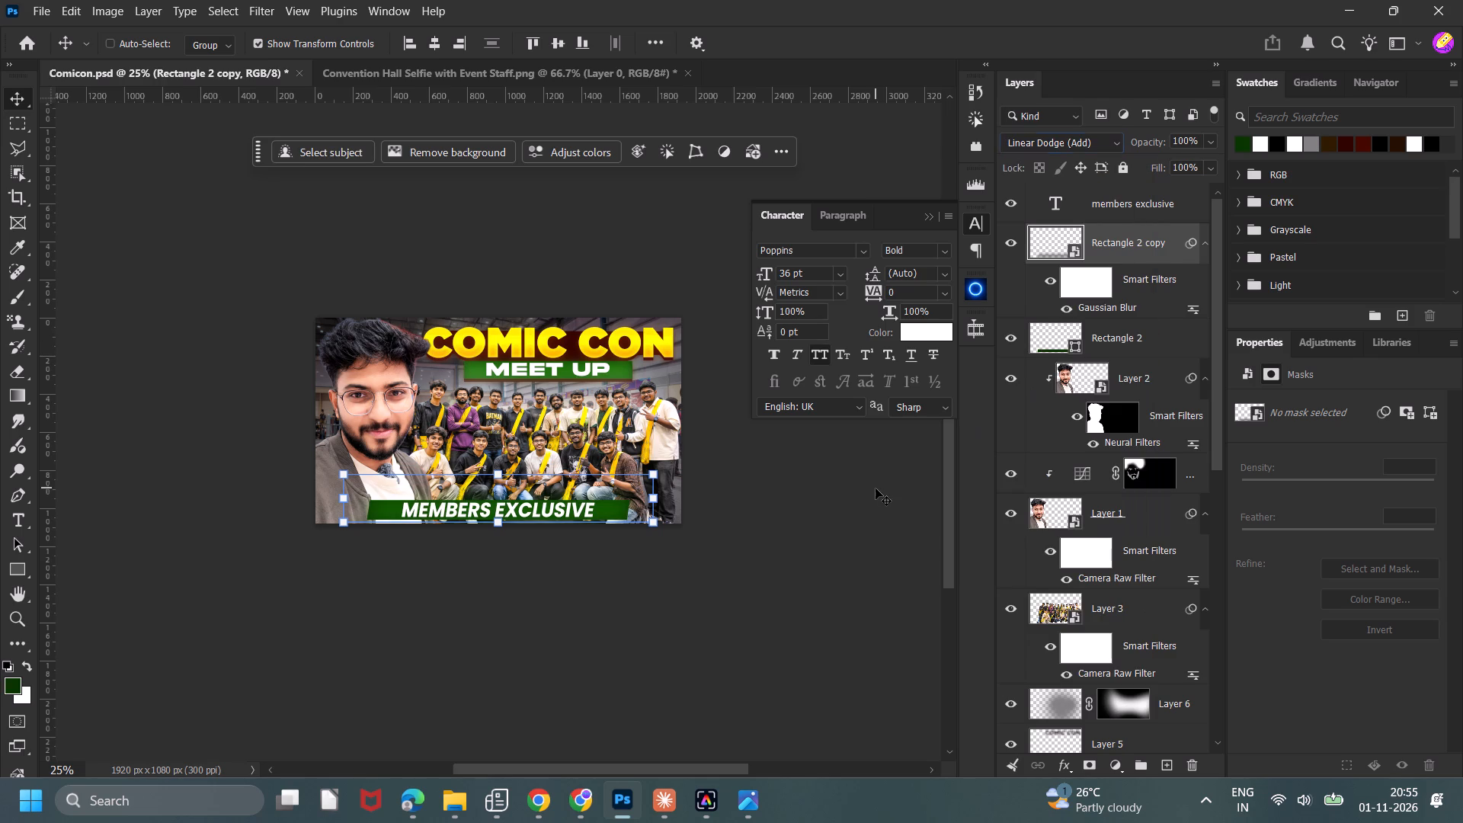
pyautogui.click(875, 488)
pyautogui.hotkey('ctrl', 'j')
pyautogui.click(882, 473)
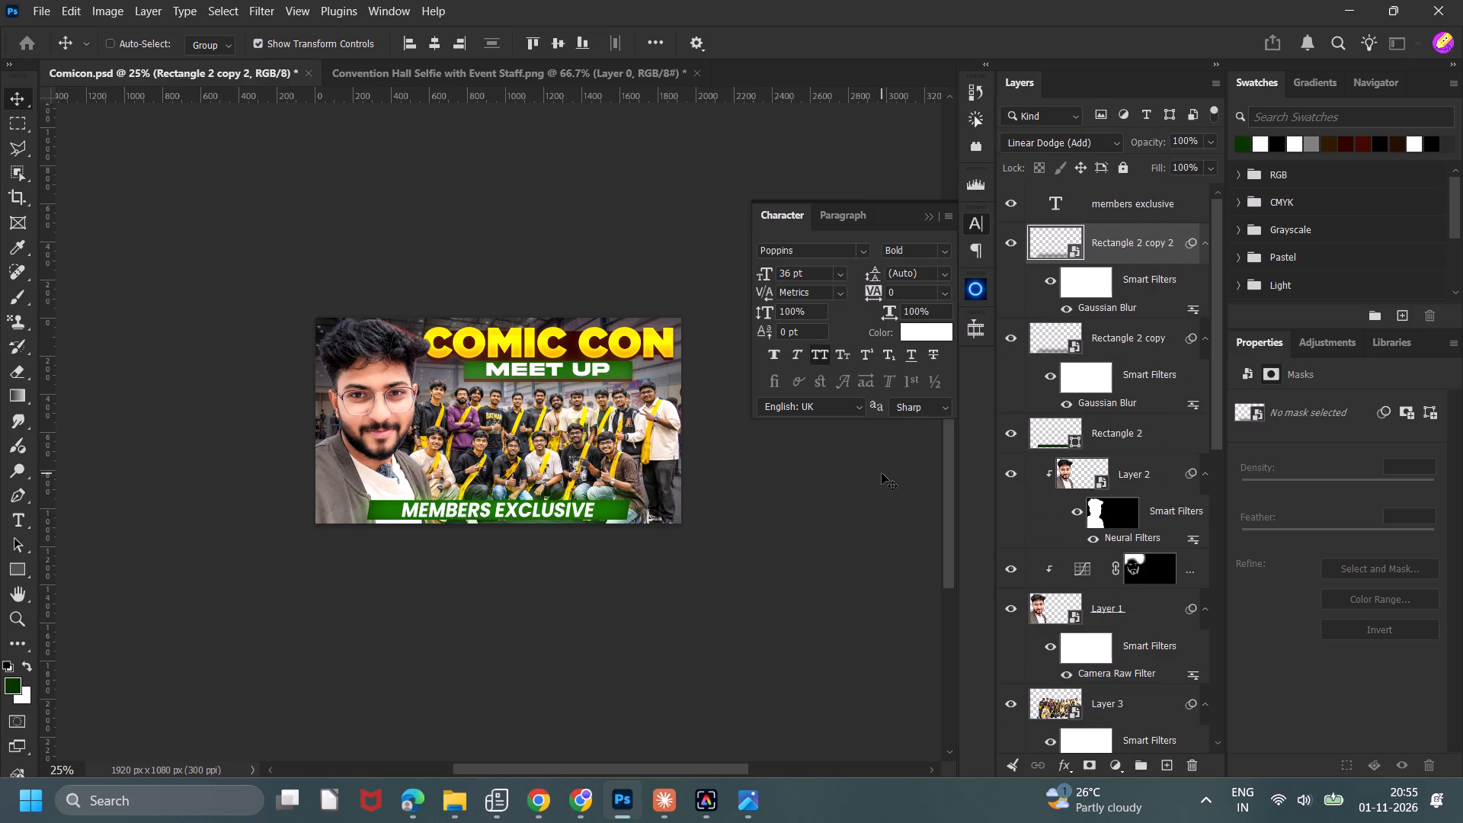
# Add a layer mask to the original green banner rectangle, Rectangle 2.
pyautogui.click(1116, 450)
pyautogui.click(1091, 759)
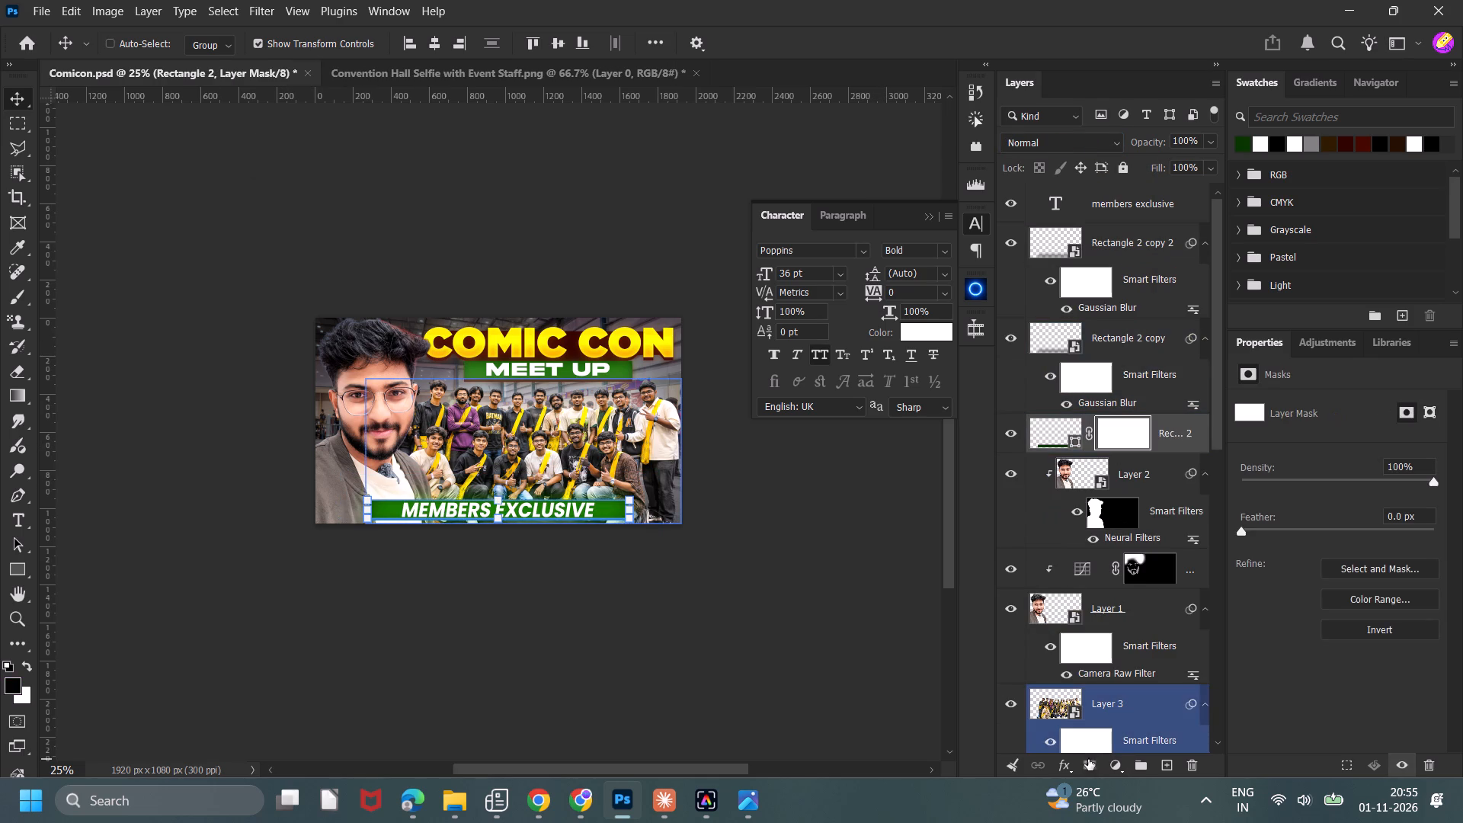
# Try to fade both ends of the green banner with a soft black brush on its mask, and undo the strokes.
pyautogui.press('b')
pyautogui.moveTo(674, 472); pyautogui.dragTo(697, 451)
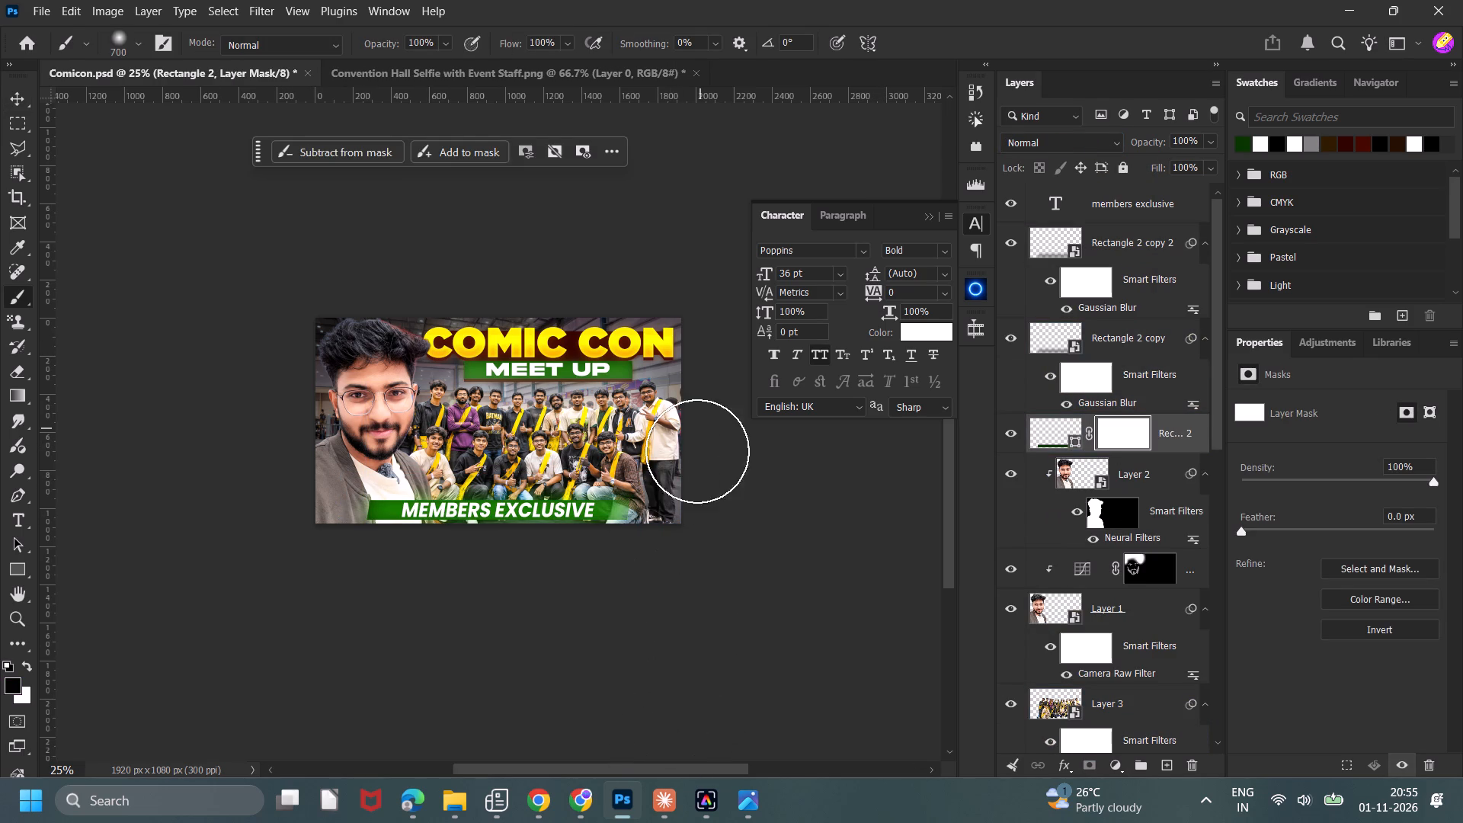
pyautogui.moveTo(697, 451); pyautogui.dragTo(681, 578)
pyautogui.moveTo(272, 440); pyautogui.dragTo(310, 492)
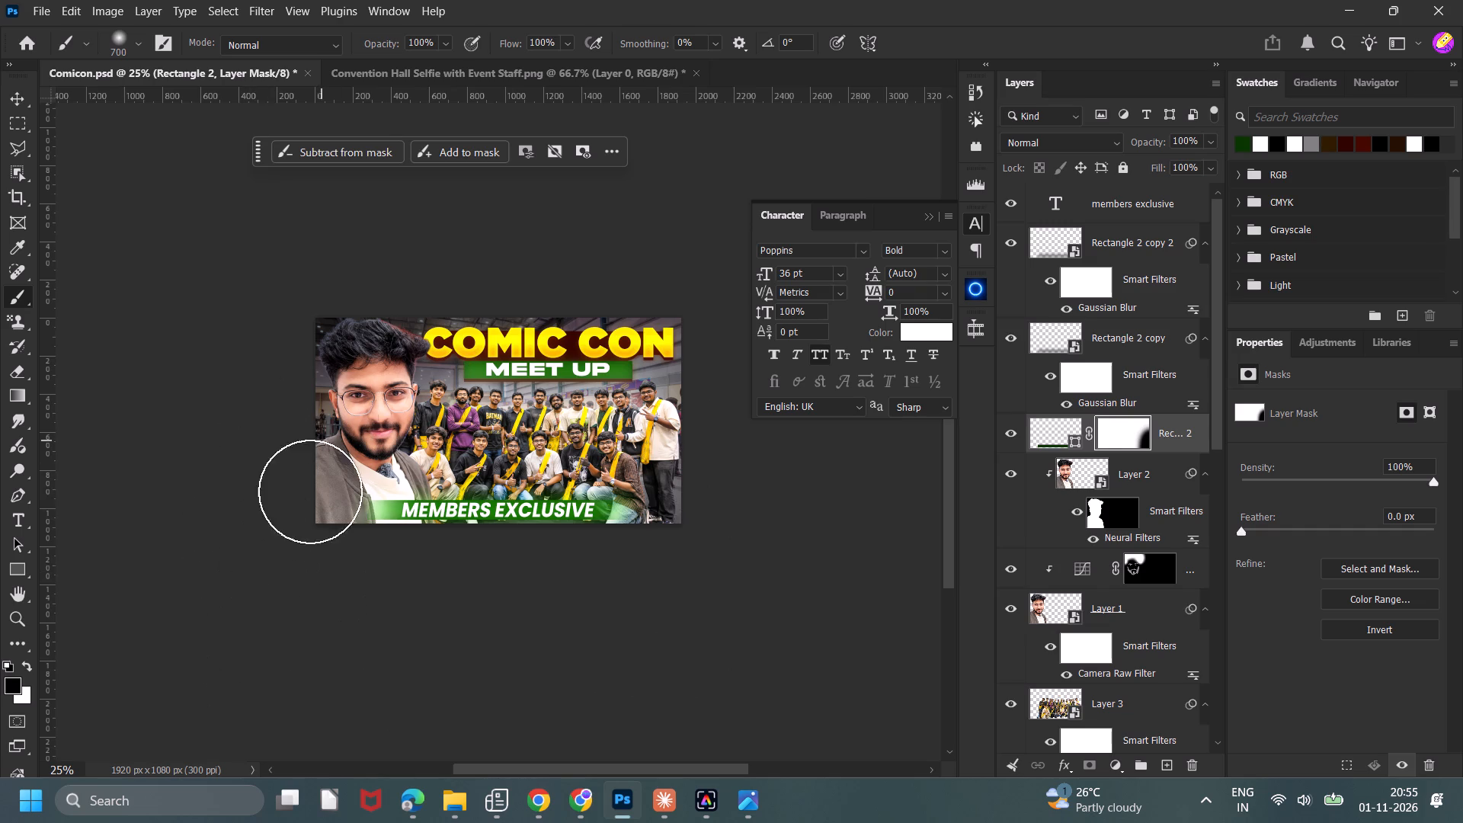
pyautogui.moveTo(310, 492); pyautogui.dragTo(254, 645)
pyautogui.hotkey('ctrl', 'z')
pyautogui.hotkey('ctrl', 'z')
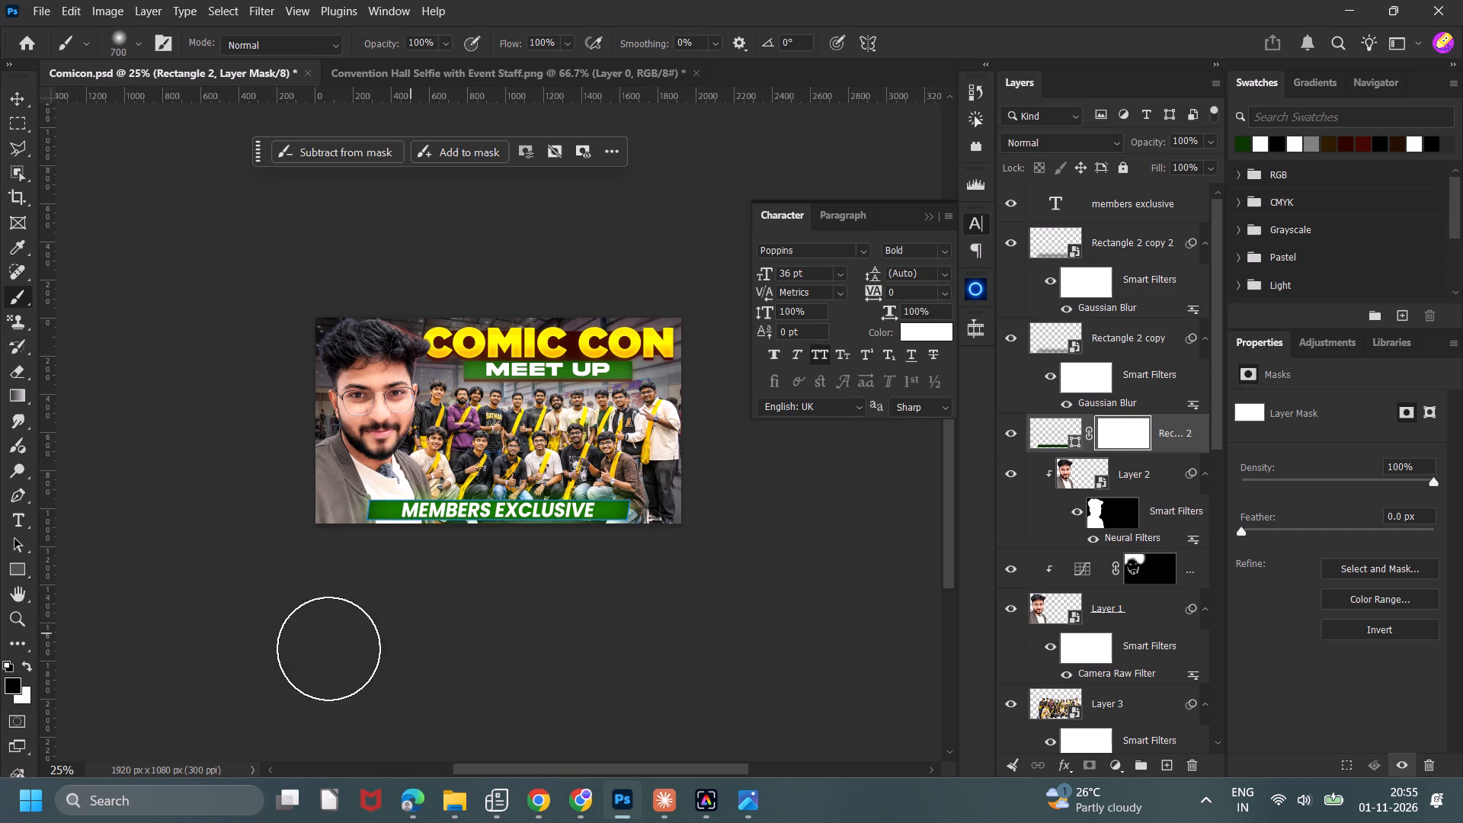
# Widen the green banner rectangle to about 118% and centre it horizontally on the canvas.
pyautogui.click(1060, 431)
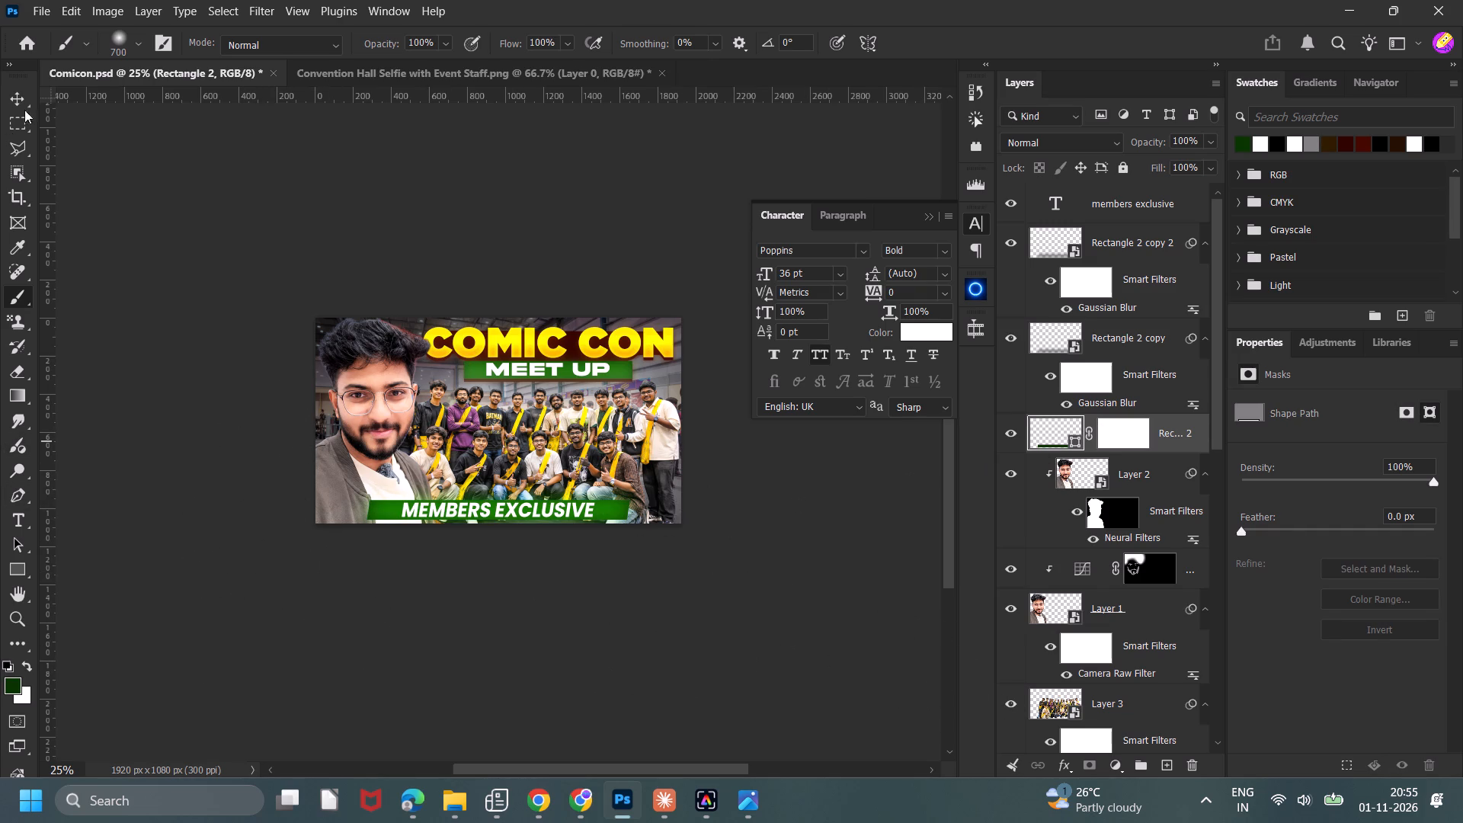
pyautogui.click(10, 93)
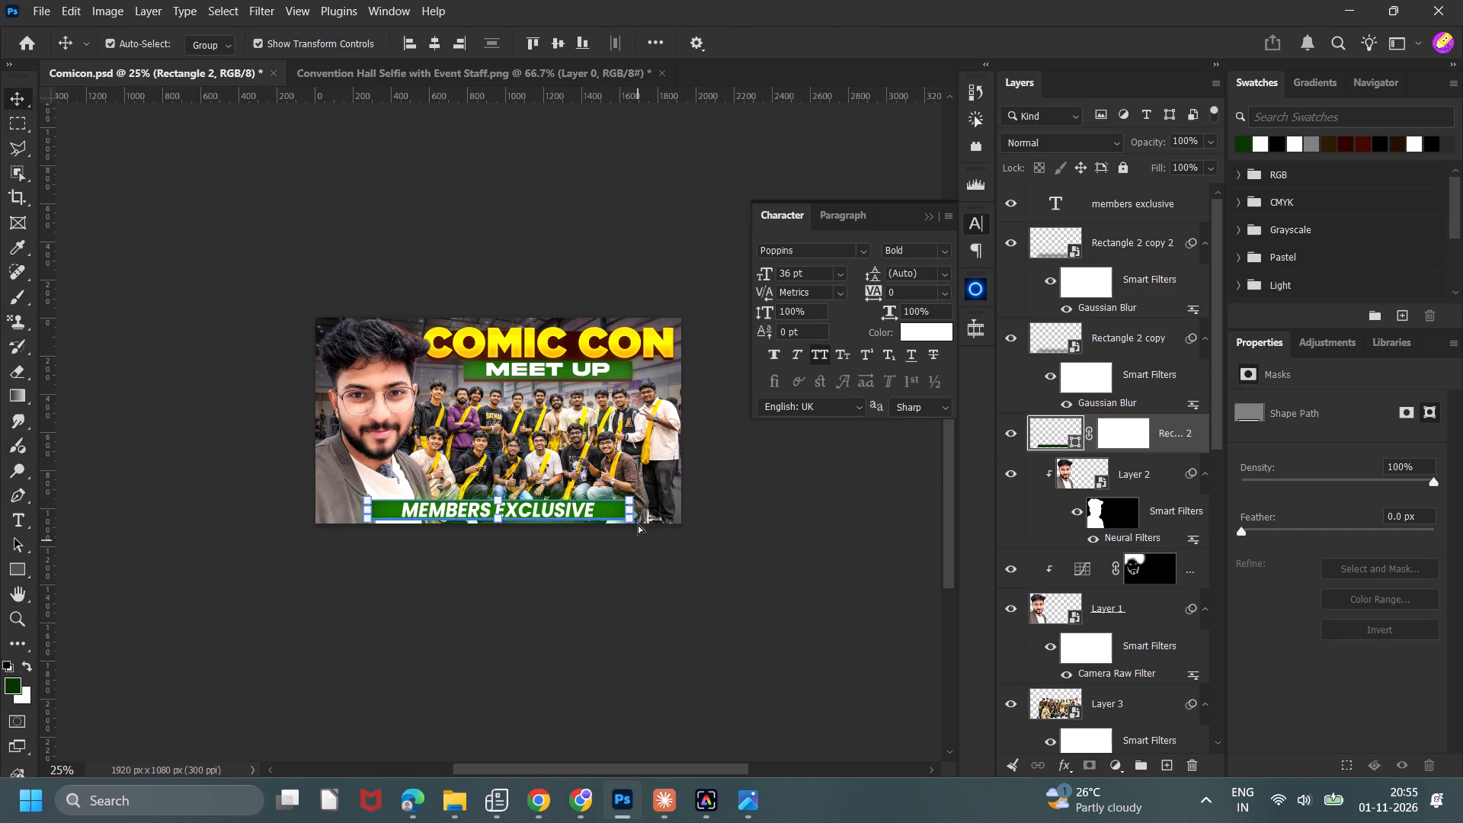
pyautogui.keyDown('ctrl'); pyautogui.moveTo(630, 511); pyautogui.dragTo(674, 512); pyautogui.keyUp('ctrl')
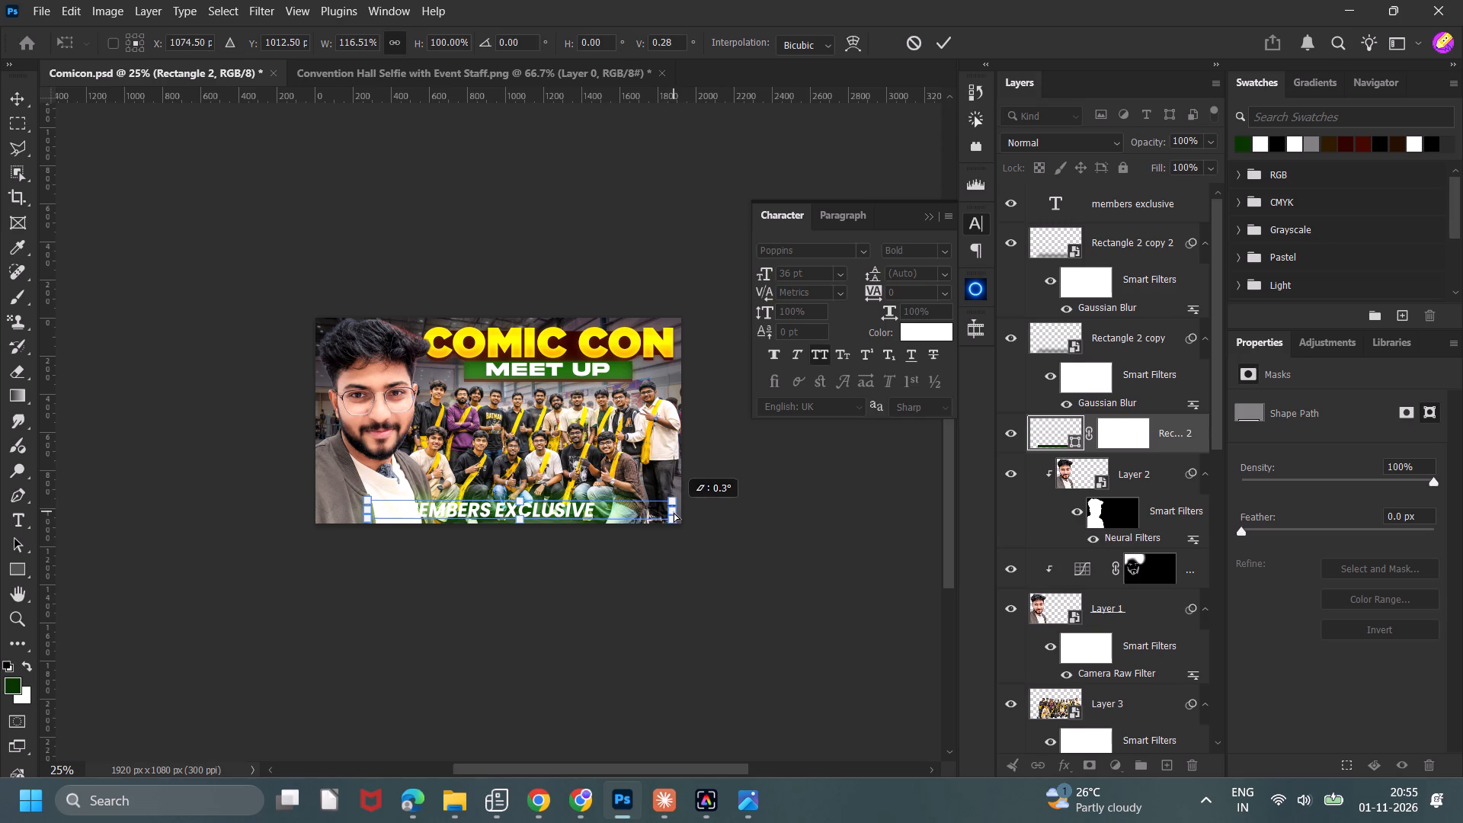
pyautogui.keyDown('ctrl'); pyautogui.moveTo(674, 512); pyautogui.dragTo(676, 511); pyautogui.keyUp('ctrl')
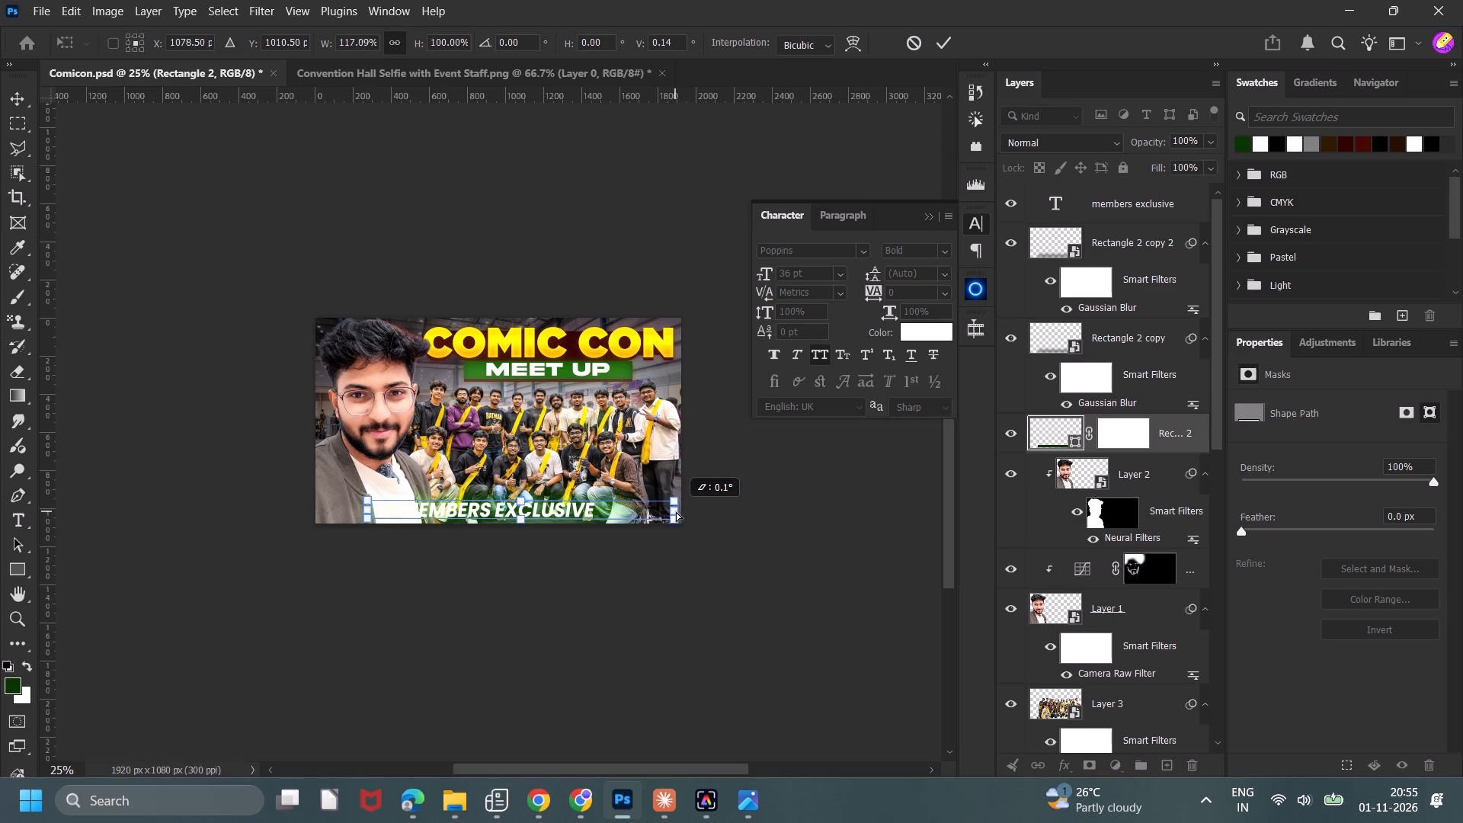
pyautogui.keyDown('ctrl'); pyautogui.moveTo(676, 511); pyautogui.dragTo(677, 513); pyautogui.keyUp('ctrl')
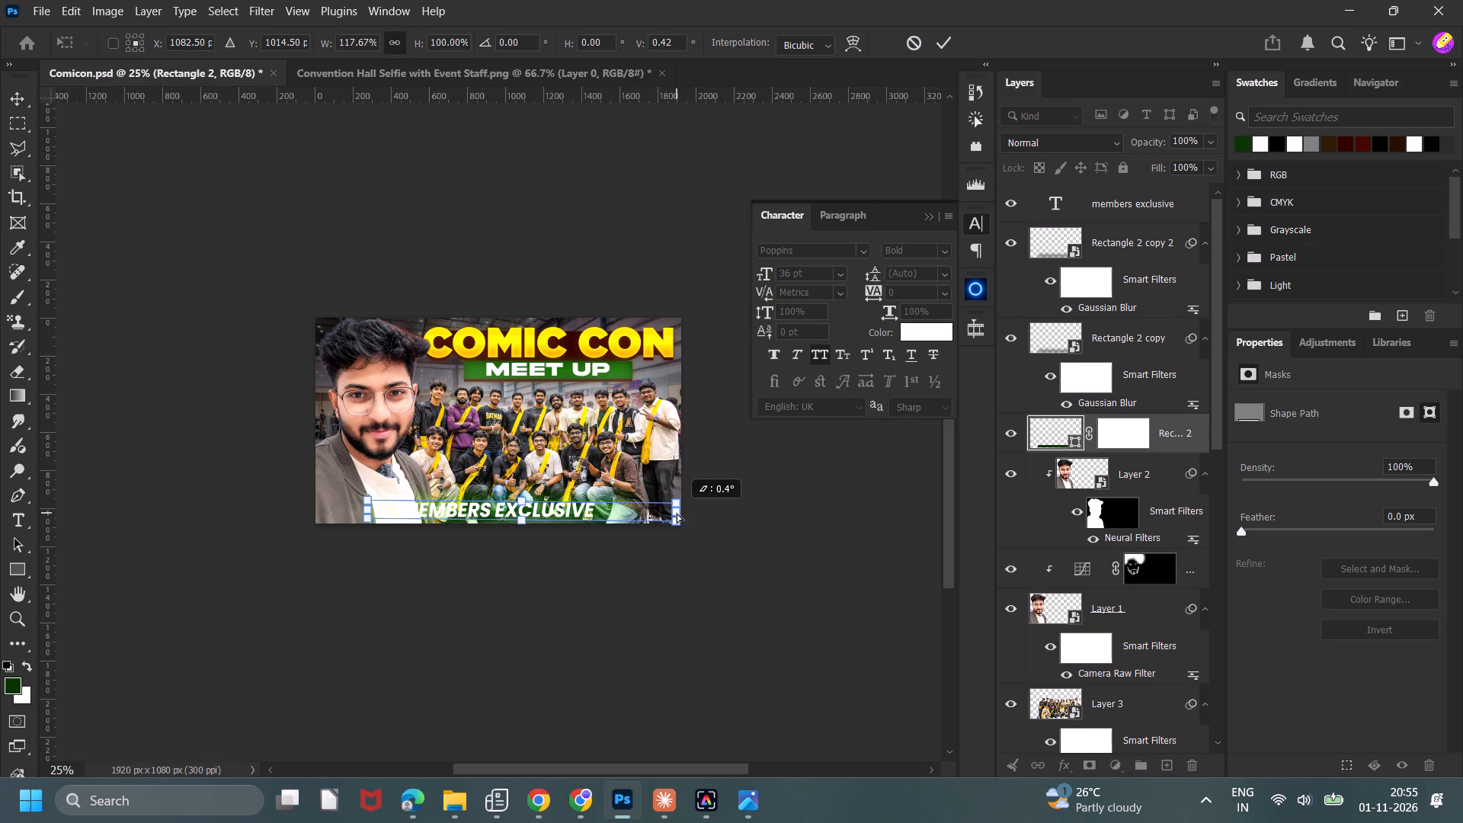
pyautogui.keyDown('ctrl'); pyautogui.moveTo(677, 513); pyautogui.dragTo(677, 510); pyautogui.keyUp('ctrl')
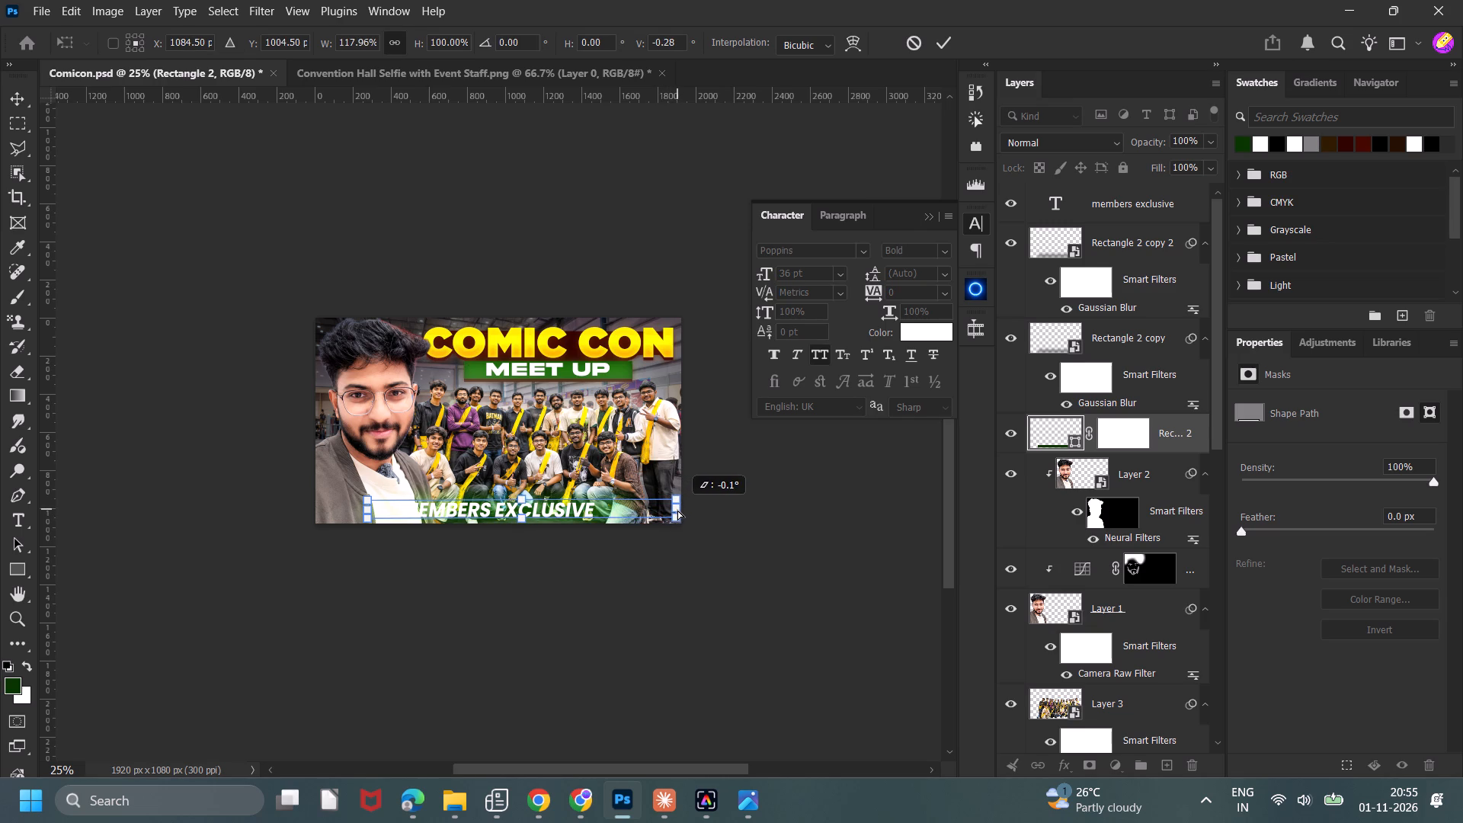
pyautogui.keyDown('ctrl'); pyautogui.moveTo(677, 510); pyautogui.dragTo(677, 511); pyautogui.keyUp('ctrl')
pyautogui.click(957, 45)
pyautogui.click(952, 45)
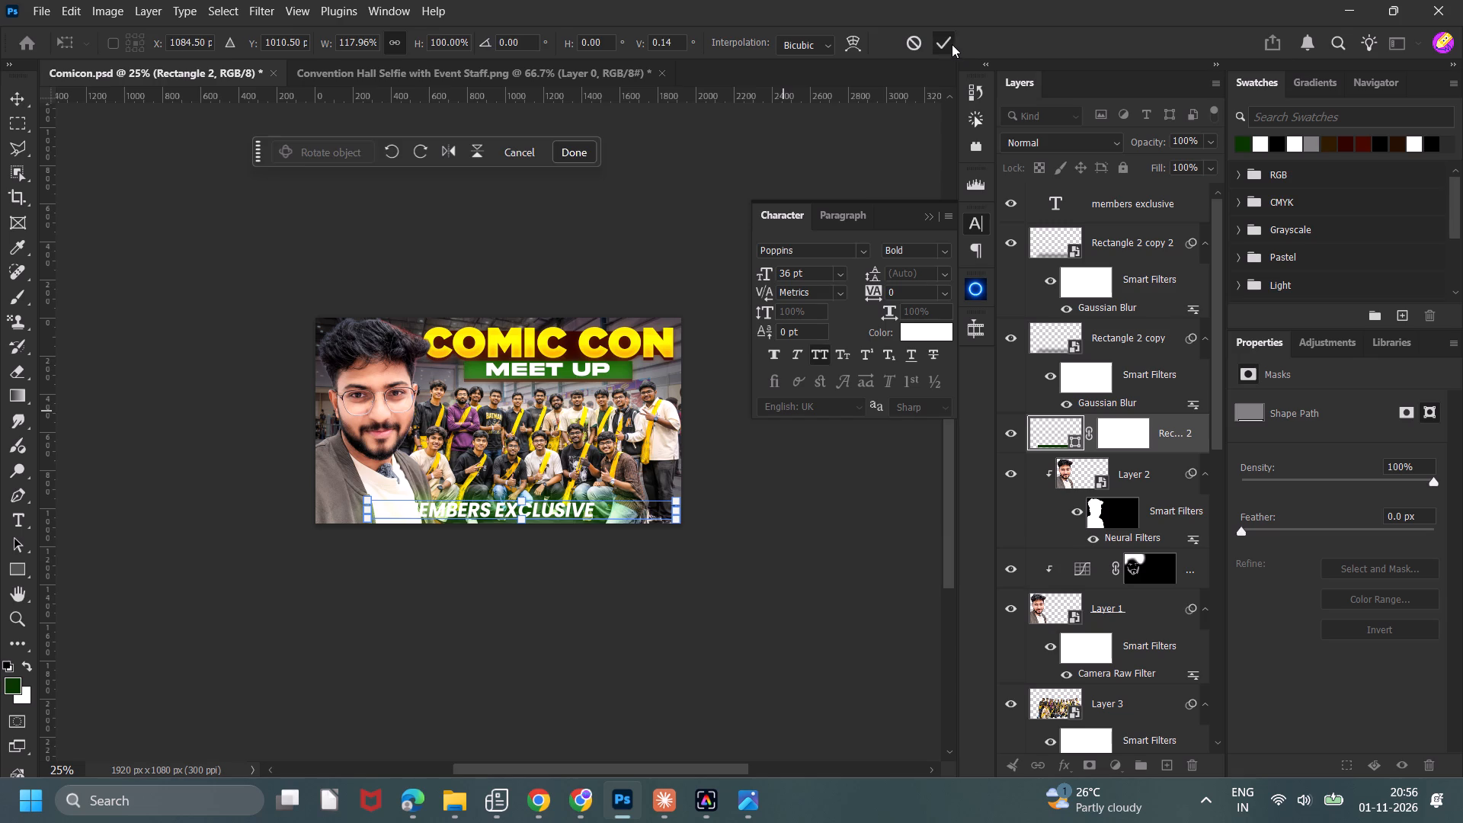
pyautogui.click(440, 46)
pyautogui.click(722, 263)
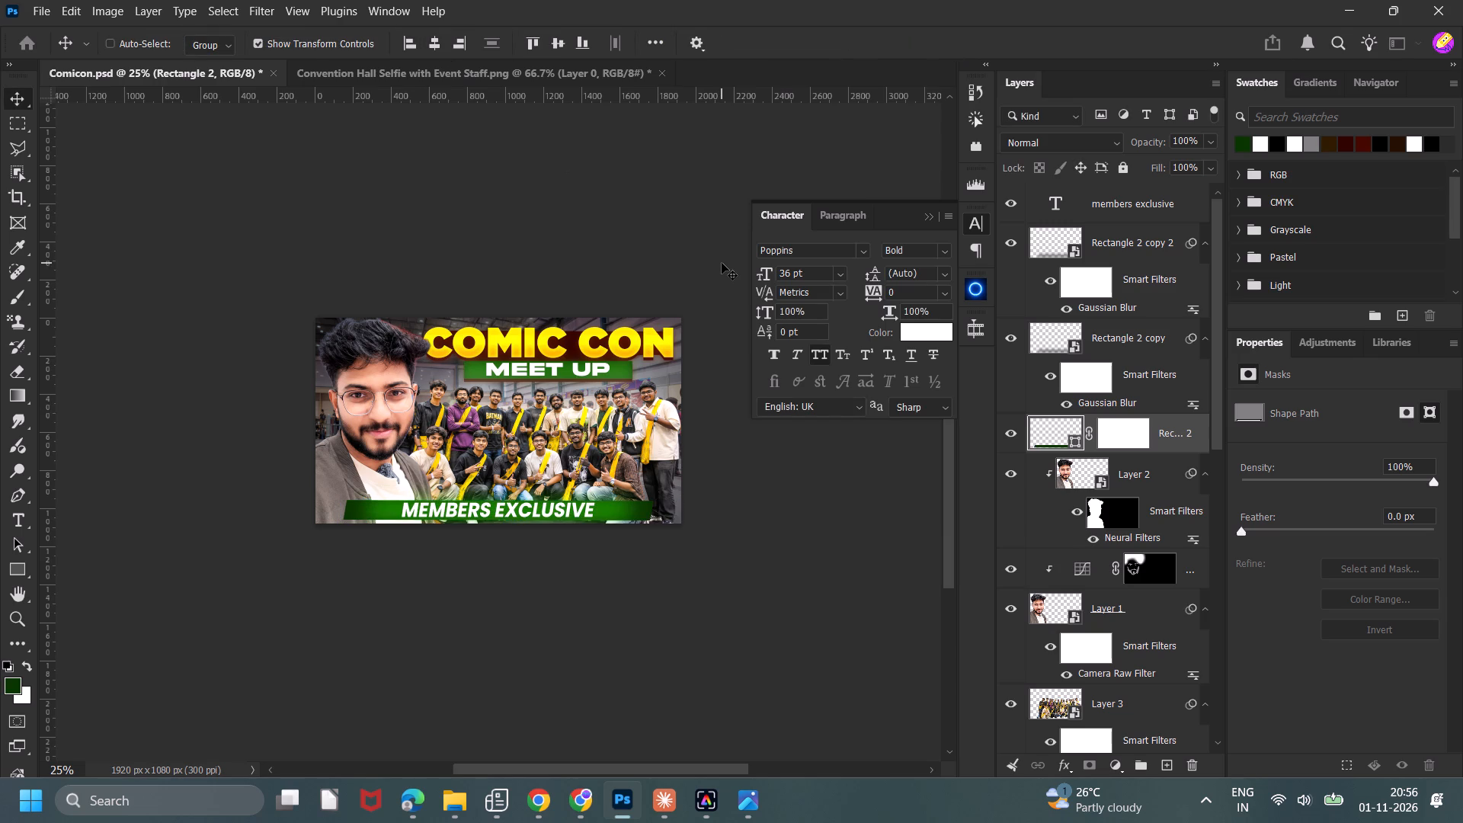
# Fade both ends of the widened green banner by painting black on its mask with a soft 700 px brush.
pyautogui.click(1114, 434)
pyautogui.press('b')
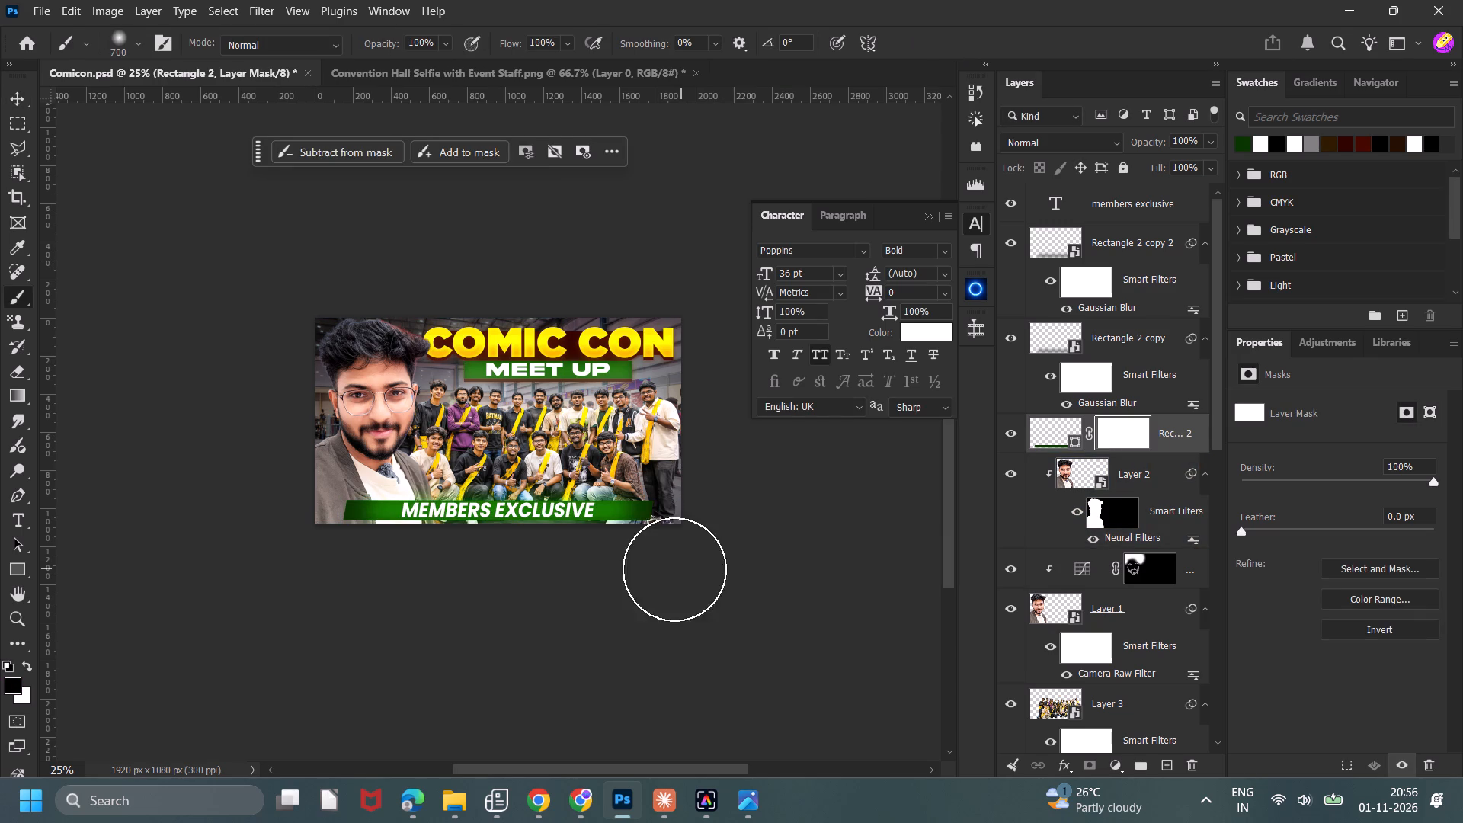
pyautogui.moveTo(692, 434); pyautogui.dragTo(716, 380)
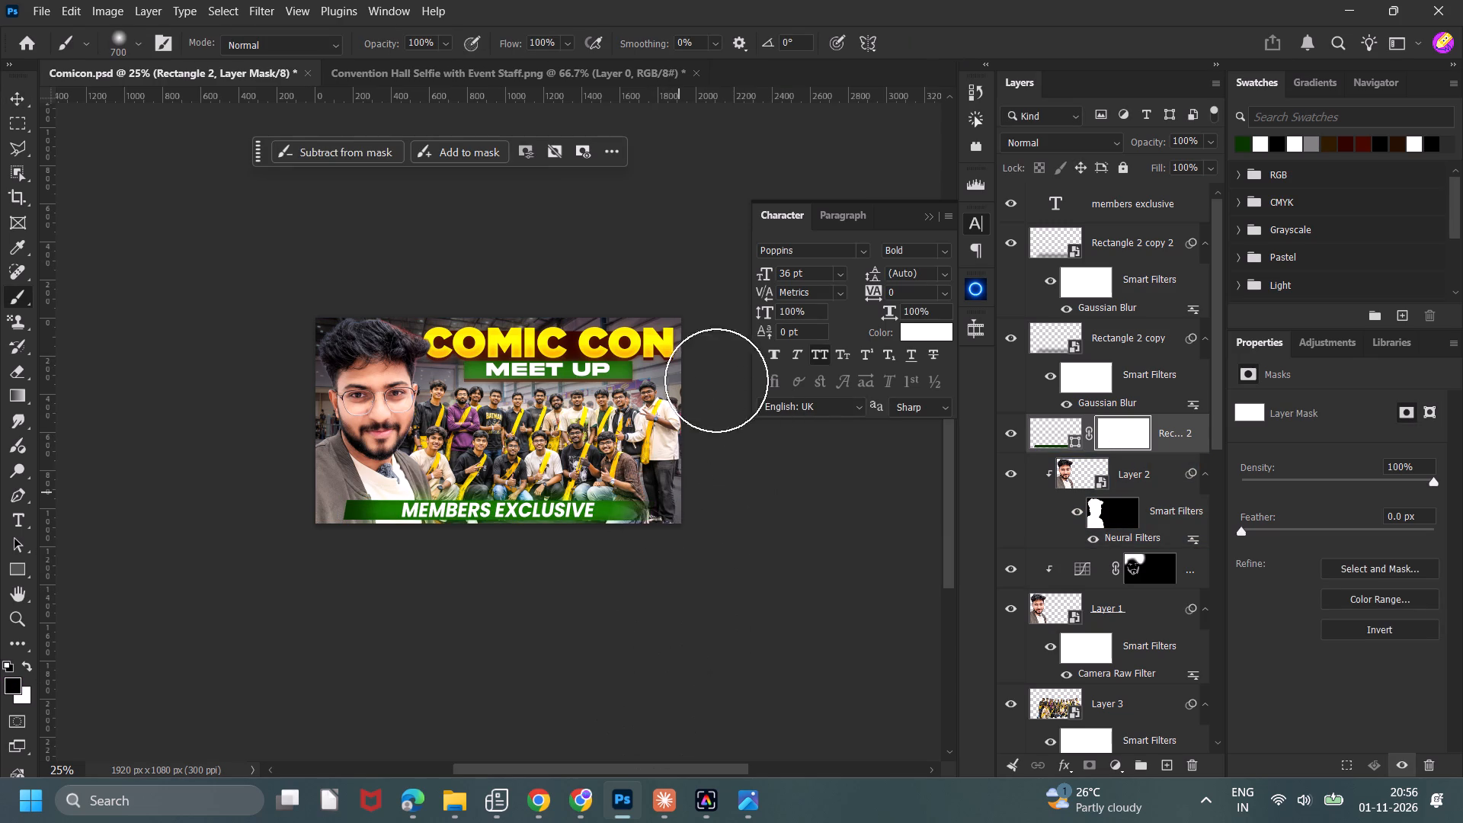
pyautogui.moveTo(716, 380); pyautogui.dragTo(603, 822)
pyautogui.moveTo(281, 400); pyautogui.dragTo(302, 413)
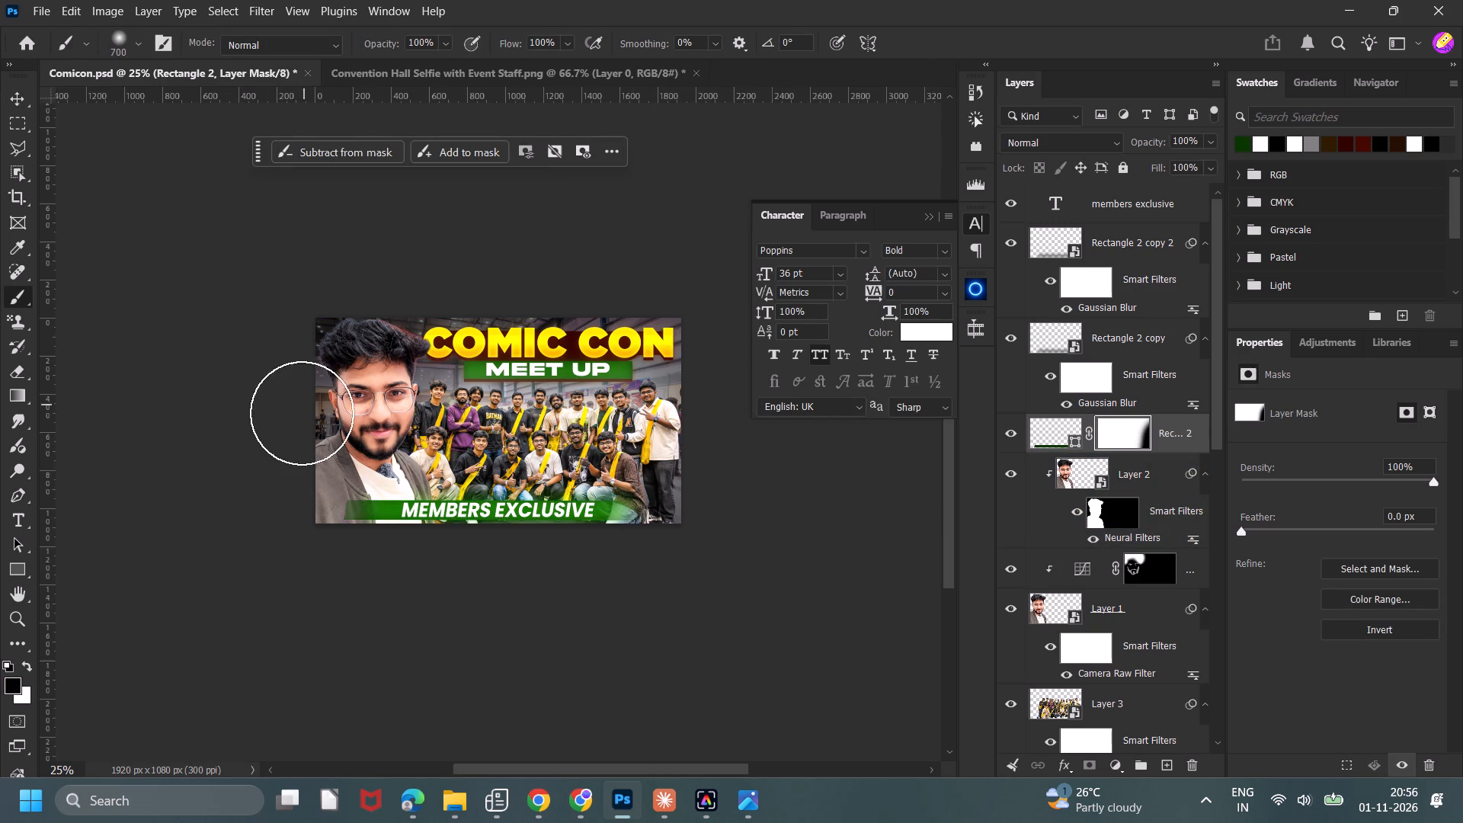
pyautogui.moveTo(302, 413); pyautogui.dragTo(238, 722)
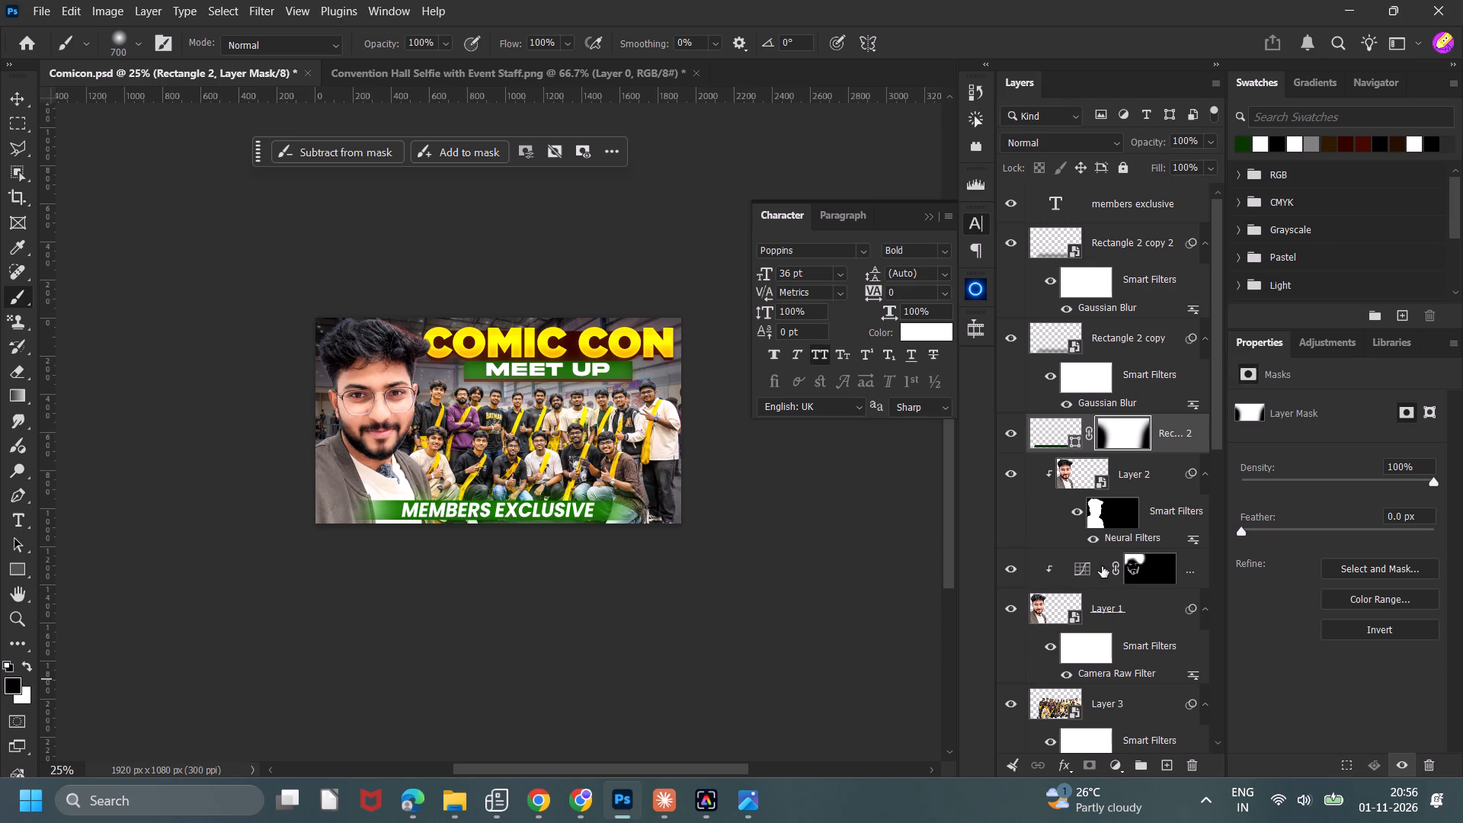
# Add a #131313 solid colour fill layer above Layer 2 and fill its mask with black to hide it.
pyautogui.click(1145, 477)
pyautogui.click(1126, 762)
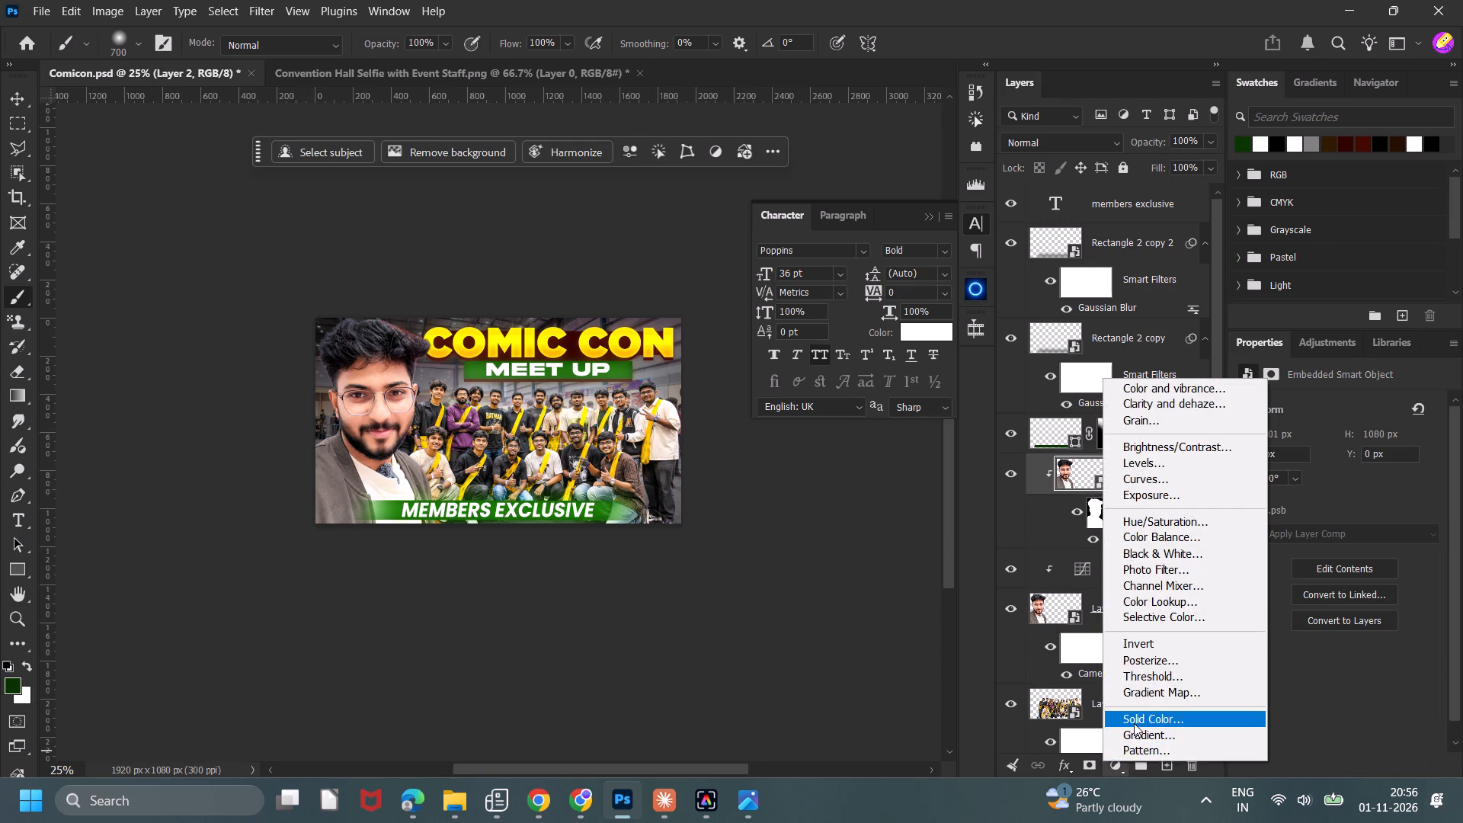
pyautogui.click(1134, 722)
pyautogui.moveTo(988, 508); pyautogui.dragTo(928, 504)
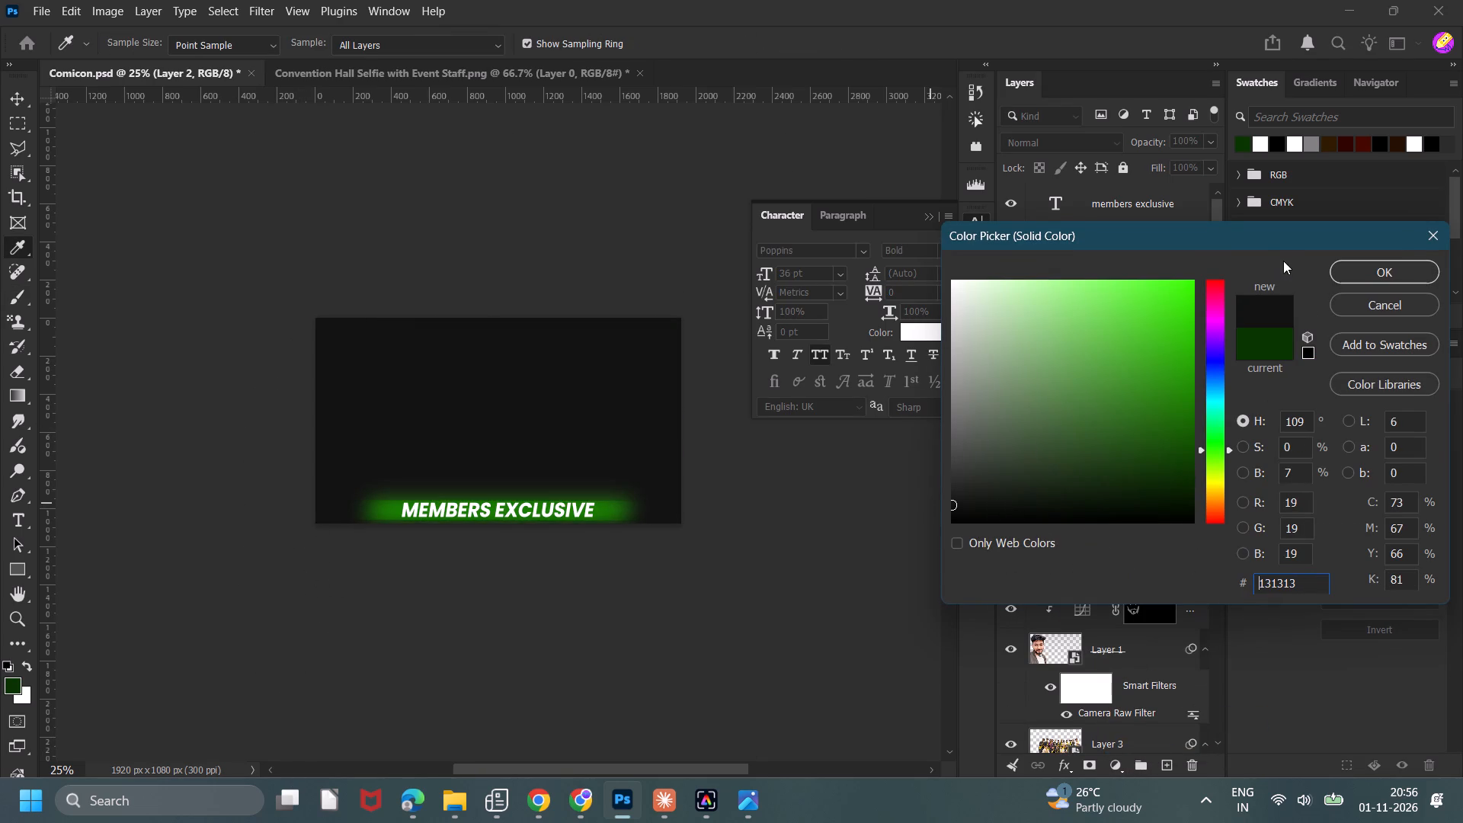
pyautogui.click(1342, 273)
pyautogui.click(1108, 479)
pyautogui.press('x')
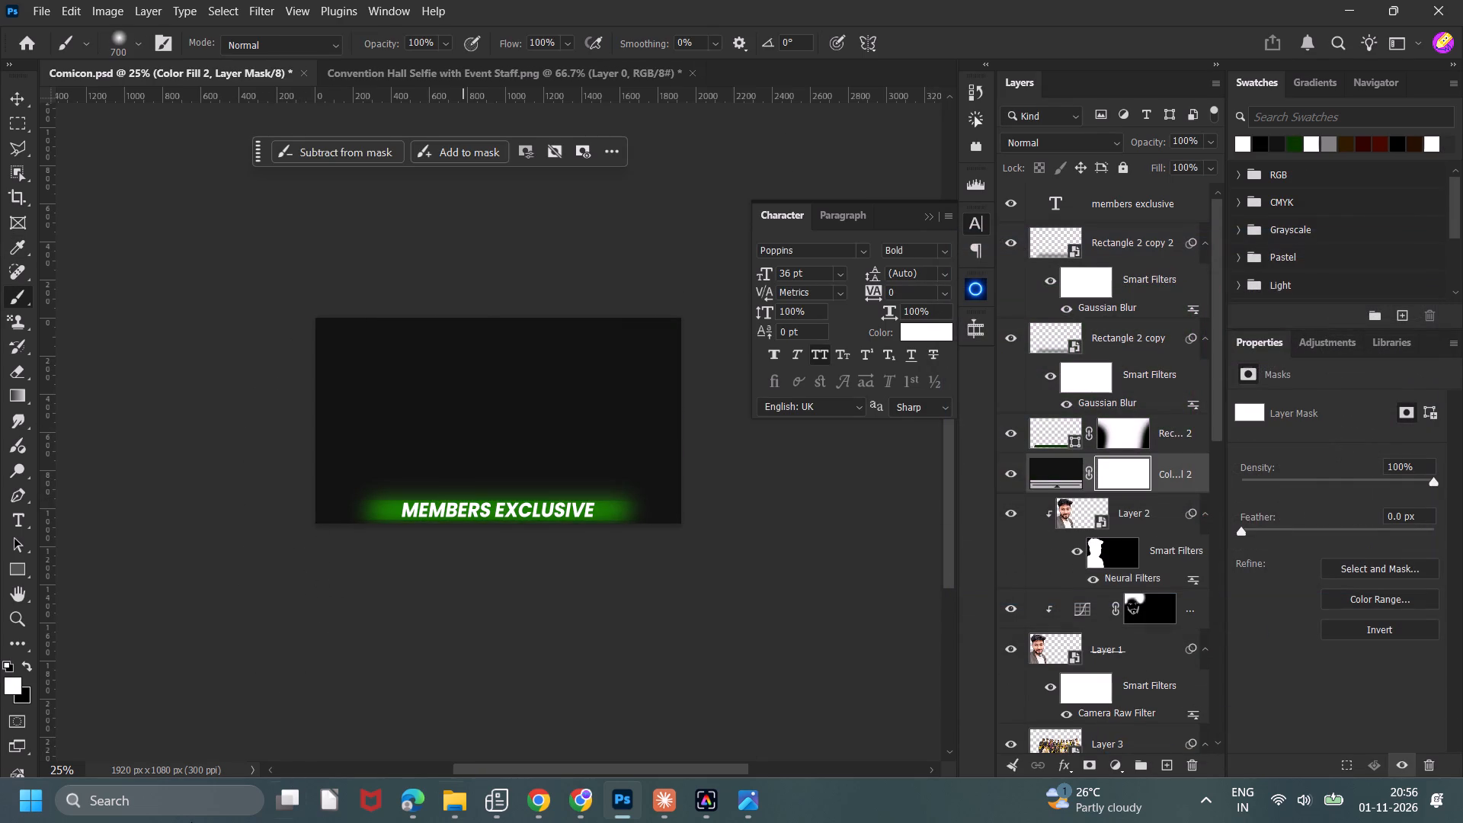
pyautogui.press('x')
pyautogui.hotkey('alt', 'BackSpace')
# Darken the thumbnail's bottom edge by painting white on the dark fill's mask with a very large soft brush, about 1500 px.
pyautogui.press('b')
pyautogui.press('x')
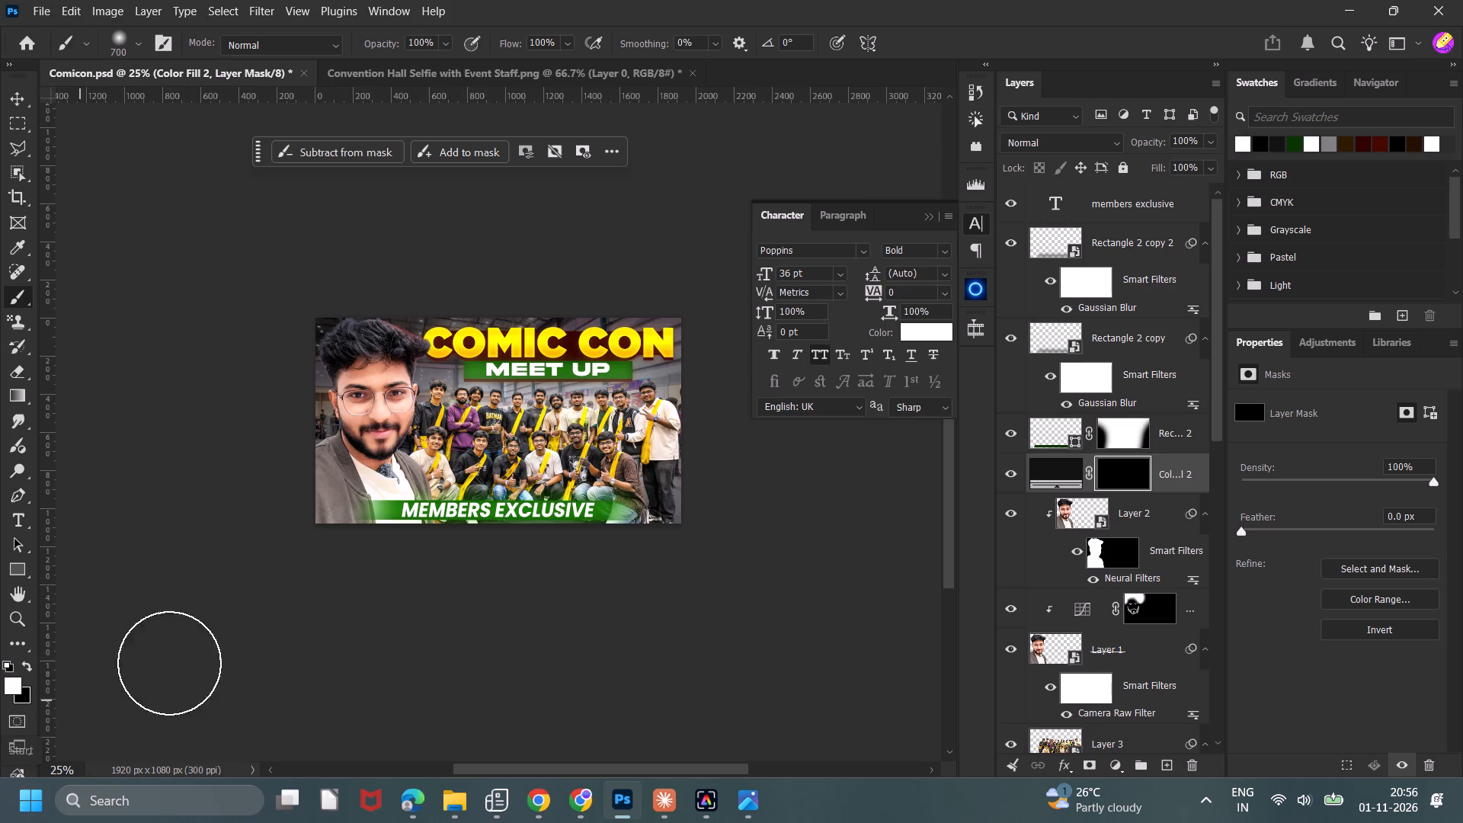
pyautogui.scroll(-5, 376, 559)
pyautogui.press(']')
pyautogui.press(']')
pyautogui.press(']')
pyautogui.press(']')
pyautogui.press(']')
pyautogui.press(']')
pyautogui.press(']')
pyautogui.press(']')
pyautogui.press(']')
pyautogui.press(']')
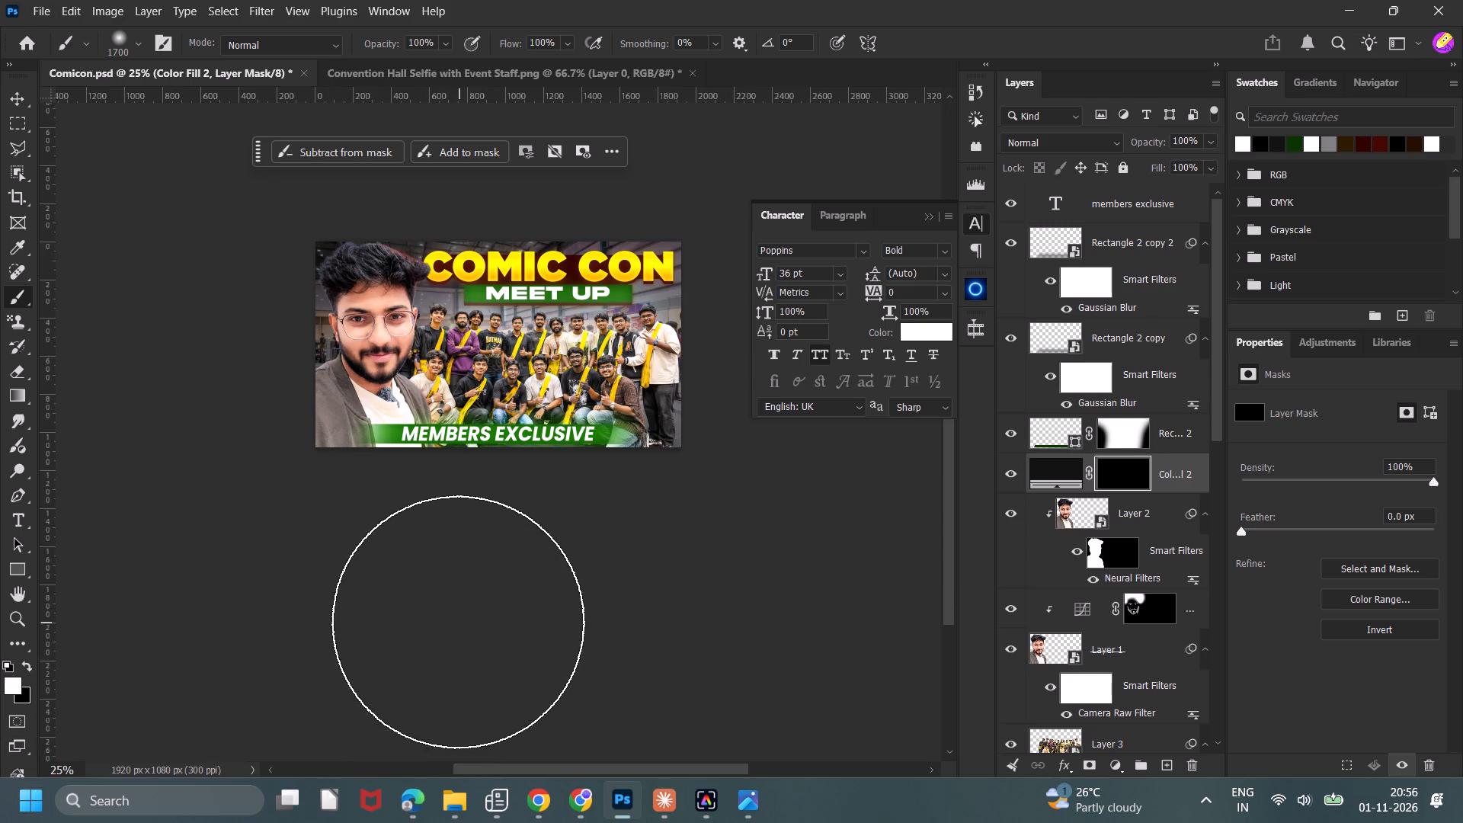
pyautogui.click(437, 596)
pyautogui.tripleClick(431, 597)
pyautogui.press('[')
pyautogui.press('[')
pyautogui.click(443, 585)
pyautogui.press('[')
pyautogui.moveTo(546, 575); pyautogui.dragTo(573, 575)
pyautogui.click(701, 575)
pyautogui.moveTo(706, 571); pyautogui.dragTo(741, 558)
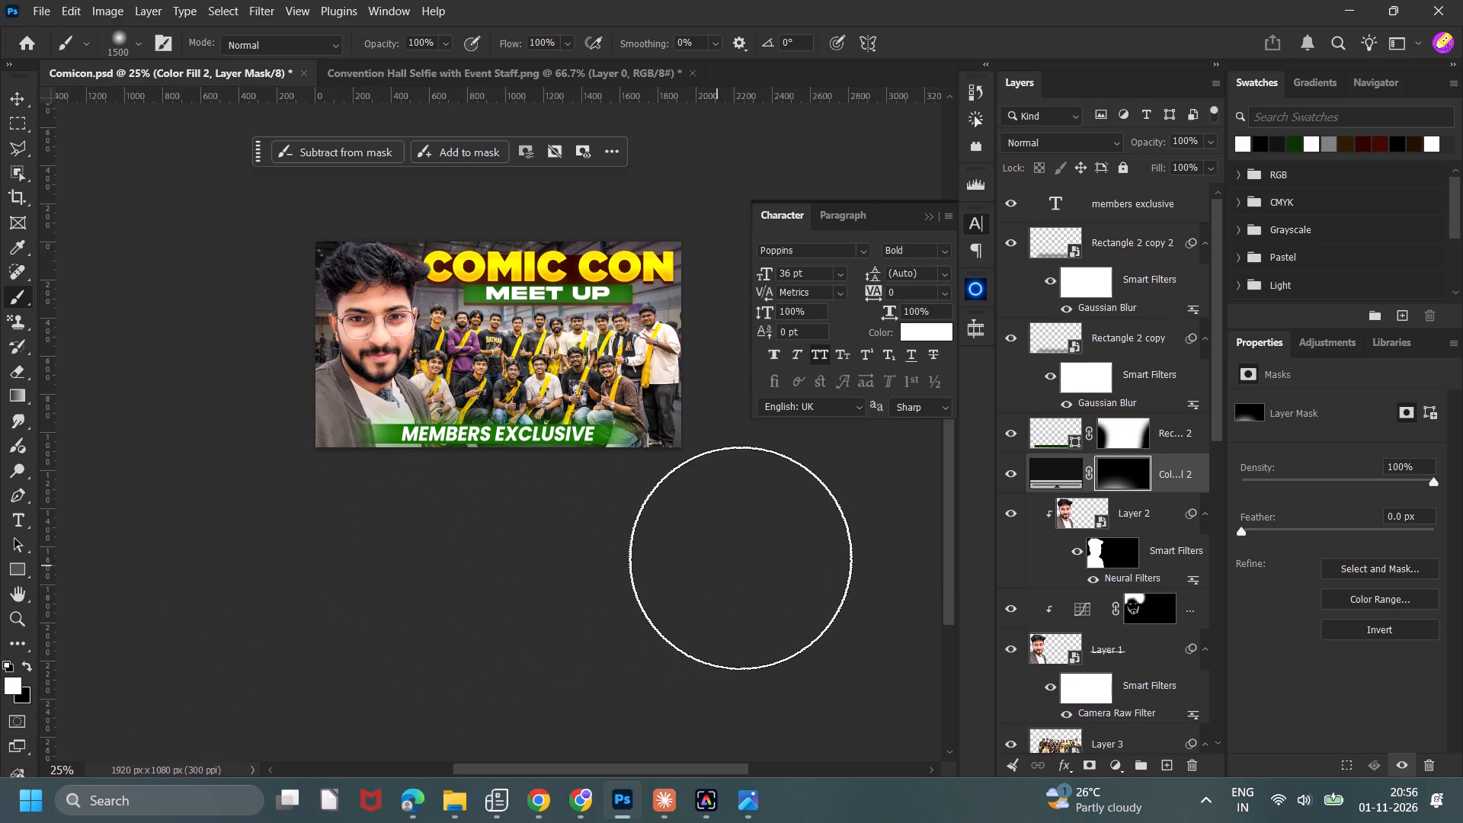
# Build up the dark shading at both bottom corners and along the bottom edge with more white strokes on the fill's mask.
pyautogui.moveTo(741, 558); pyautogui.dragTo(736, 559)
pyautogui.moveTo(748, 554); pyautogui.dragTo(761, 547)
pyautogui.click(767, 543)
pyautogui.click(773, 516)
pyautogui.click(794, 504)
pyautogui.moveTo(717, 601); pyautogui.dragTo(693, 612)
pyautogui.click(642, 612)
pyautogui.moveTo(578, 613); pyautogui.dragTo(564, 613)
pyautogui.moveTo(475, 613); pyautogui.dragTo(418, 616)
pyautogui.moveTo(259, 578); pyautogui.dragTo(222, 559)
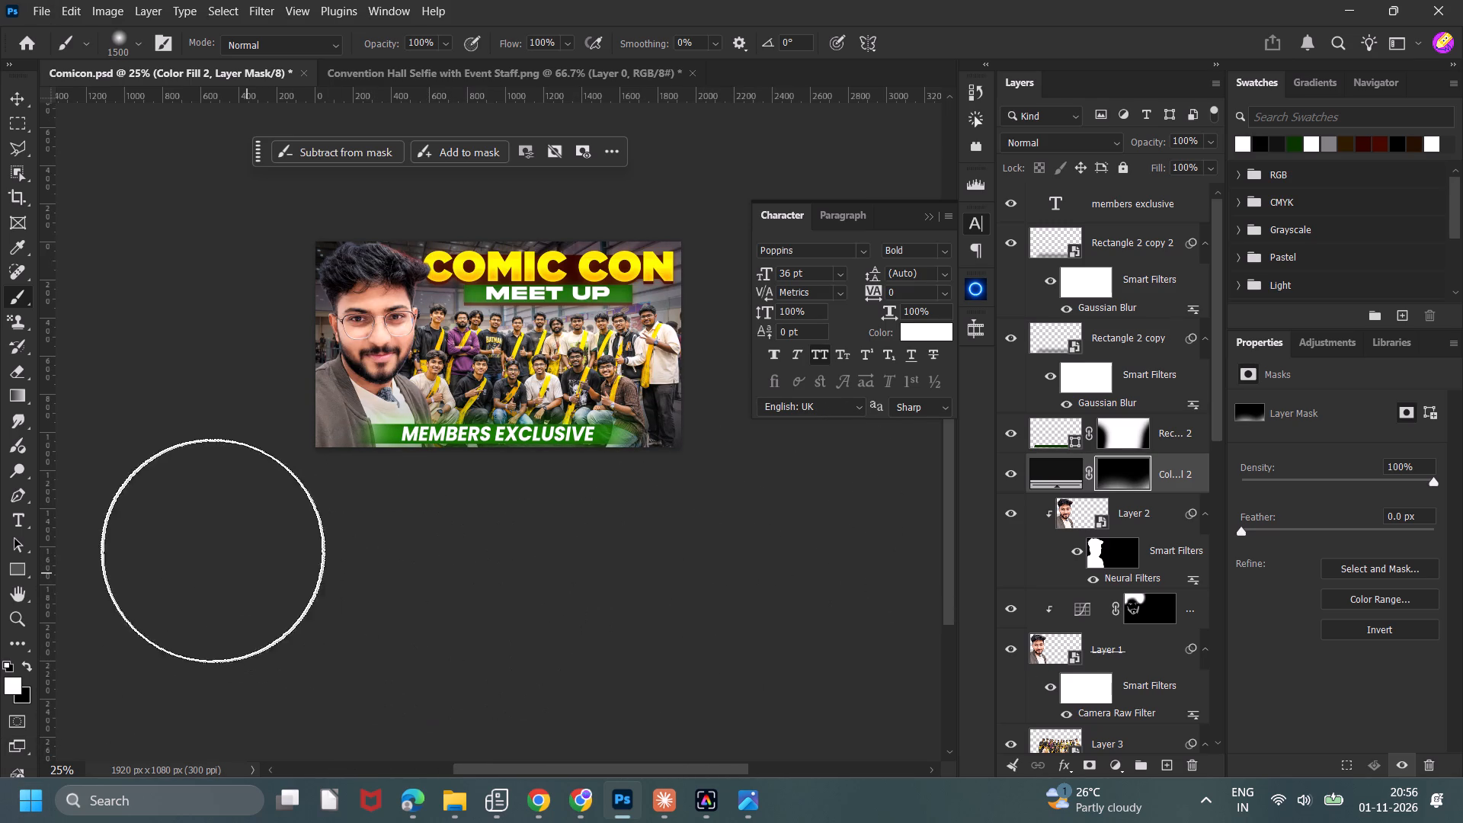
pyautogui.moveTo(199, 536); pyautogui.dragTo(195, 527)
pyautogui.moveTo(183, 496); pyautogui.dragTo(180, 482)
pyautogui.click(169, 459)
pyautogui.moveTo(186, 501); pyautogui.dragTo(194, 523)
pyautogui.click(223, 563)
pyautogui.moveTo(255, 578); pyautogui.dragTo(299, 591)
pyautogui.moveTo(501, 607); pyautogui.dragTo(587, 611)
pyautogui.moveTo(621, 604); pyautogui.dragTo(652, 597)
pyautogui.click(751, 575)
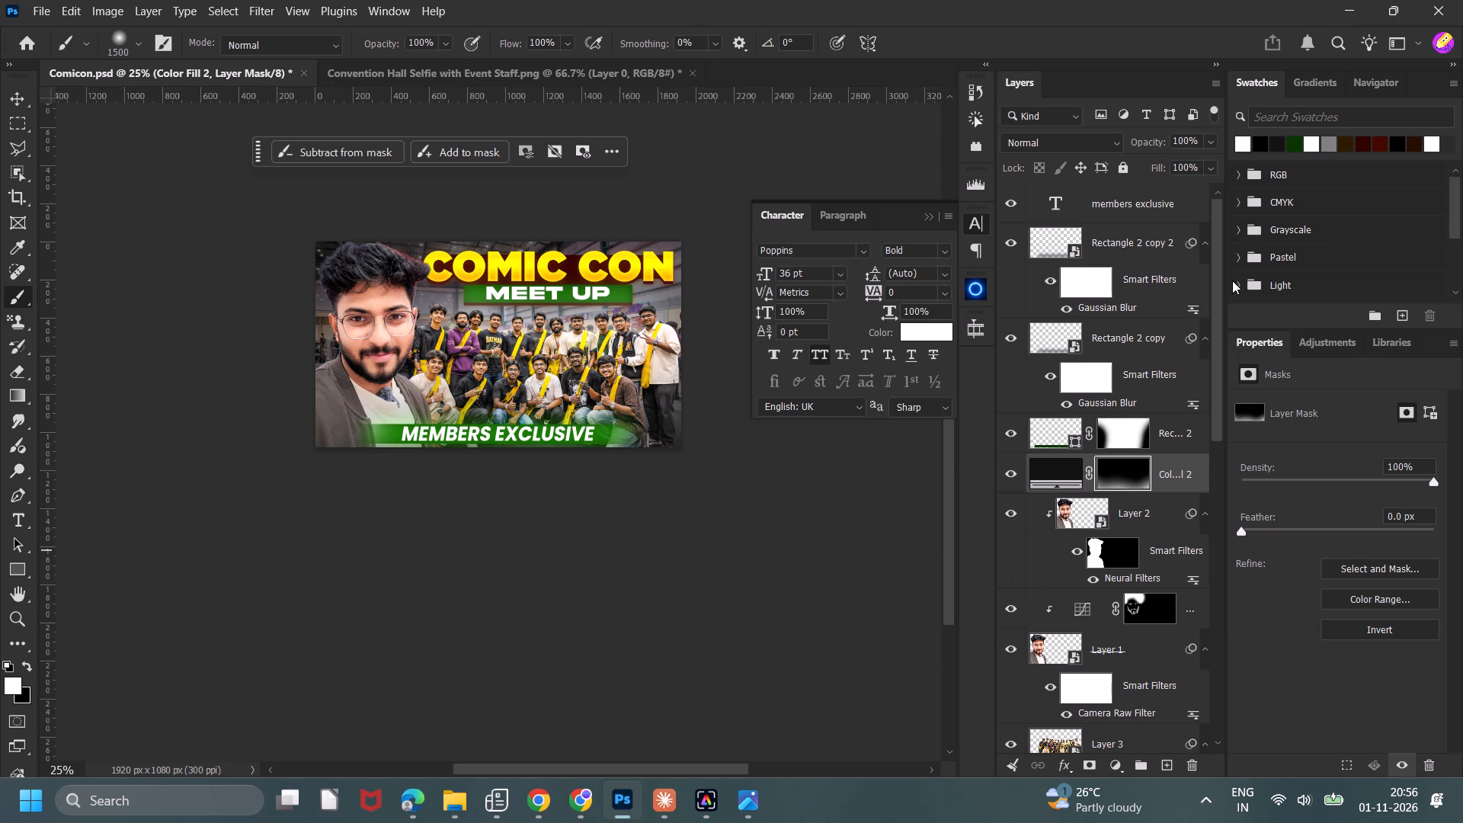
# Compare the banner with and without the upper blurred copy, Rectangle 2 copy 2, and set its blend mode to Color Dodge.
pyautogui.click(925, 216)
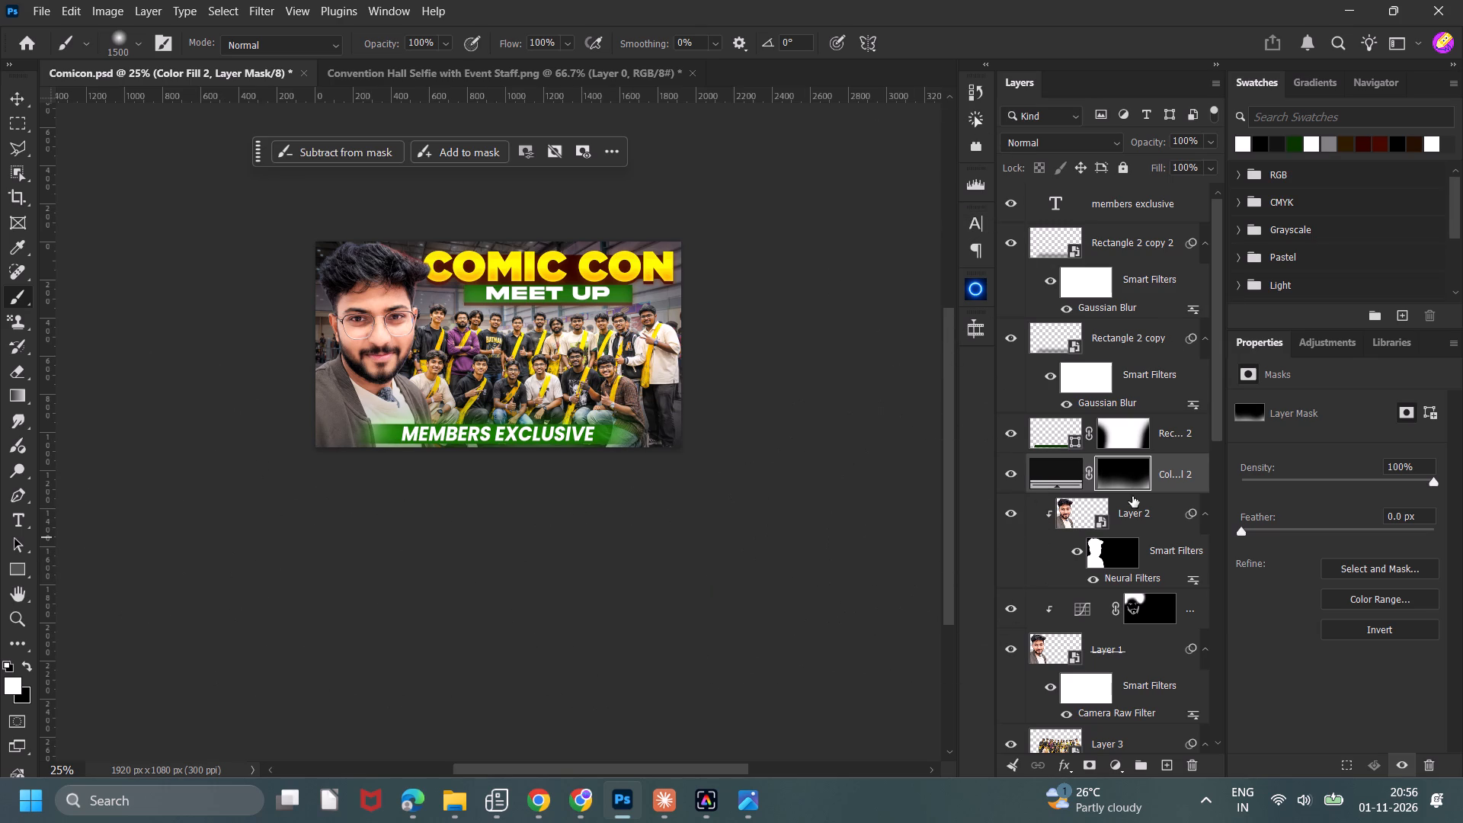
pyautogui.click(1004, 248)
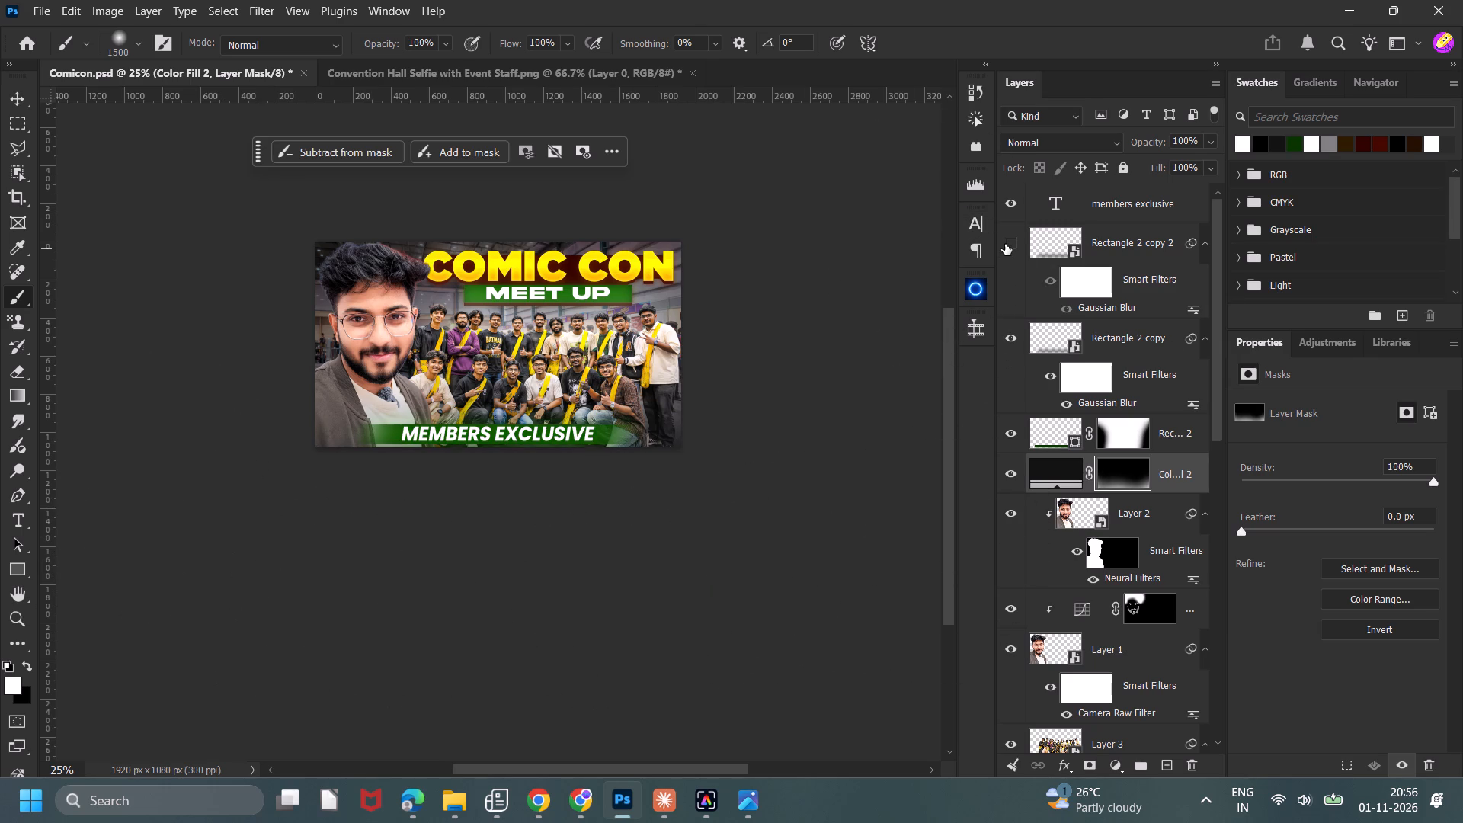
pyautogui.click(1005, 244)
pyautogui.click(1122, 247)
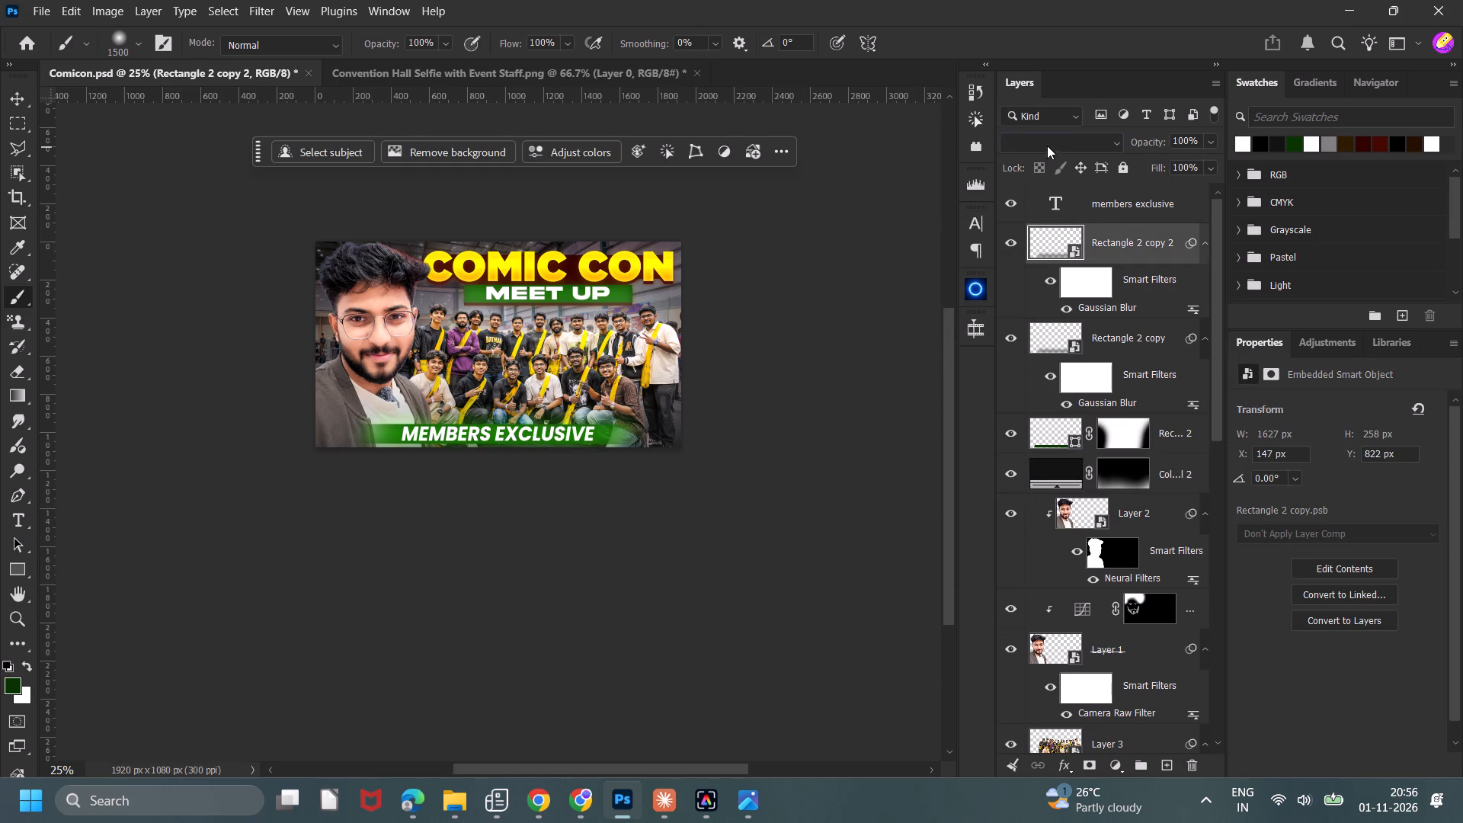
pyautogui.click(1047, 146)
pyautogui.click(1075, 341)
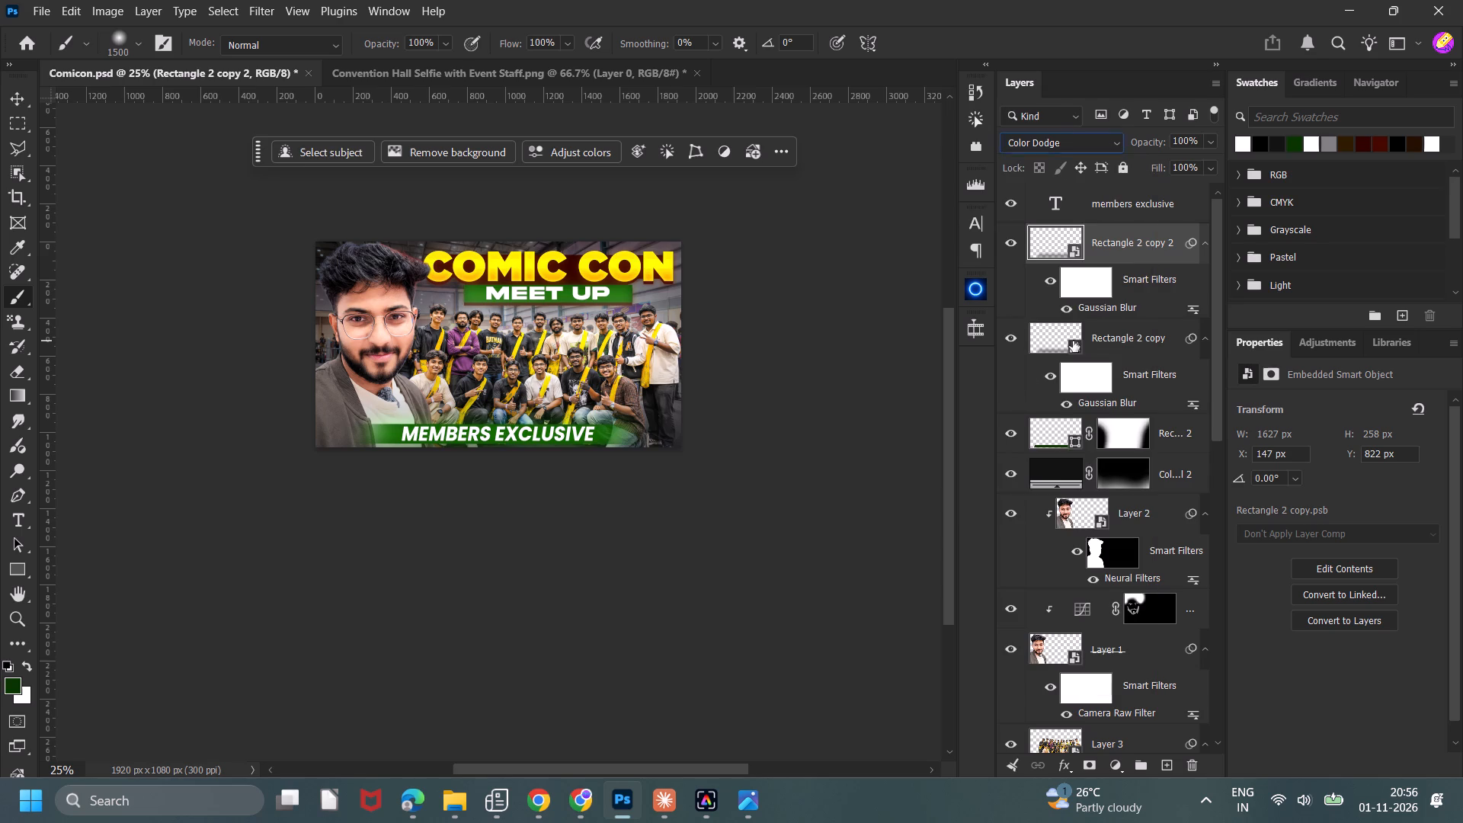
# Deepen the dark shading along the thumbnail's bottom edge with white strokes on Color Fill 2's mask, using an 1100 px soft brush.
pyautogui.click(1118, 476)
pyautogui.press('[')
pyautogui.press('[')
pyautogui.press('[')
pyautogui.press('[')
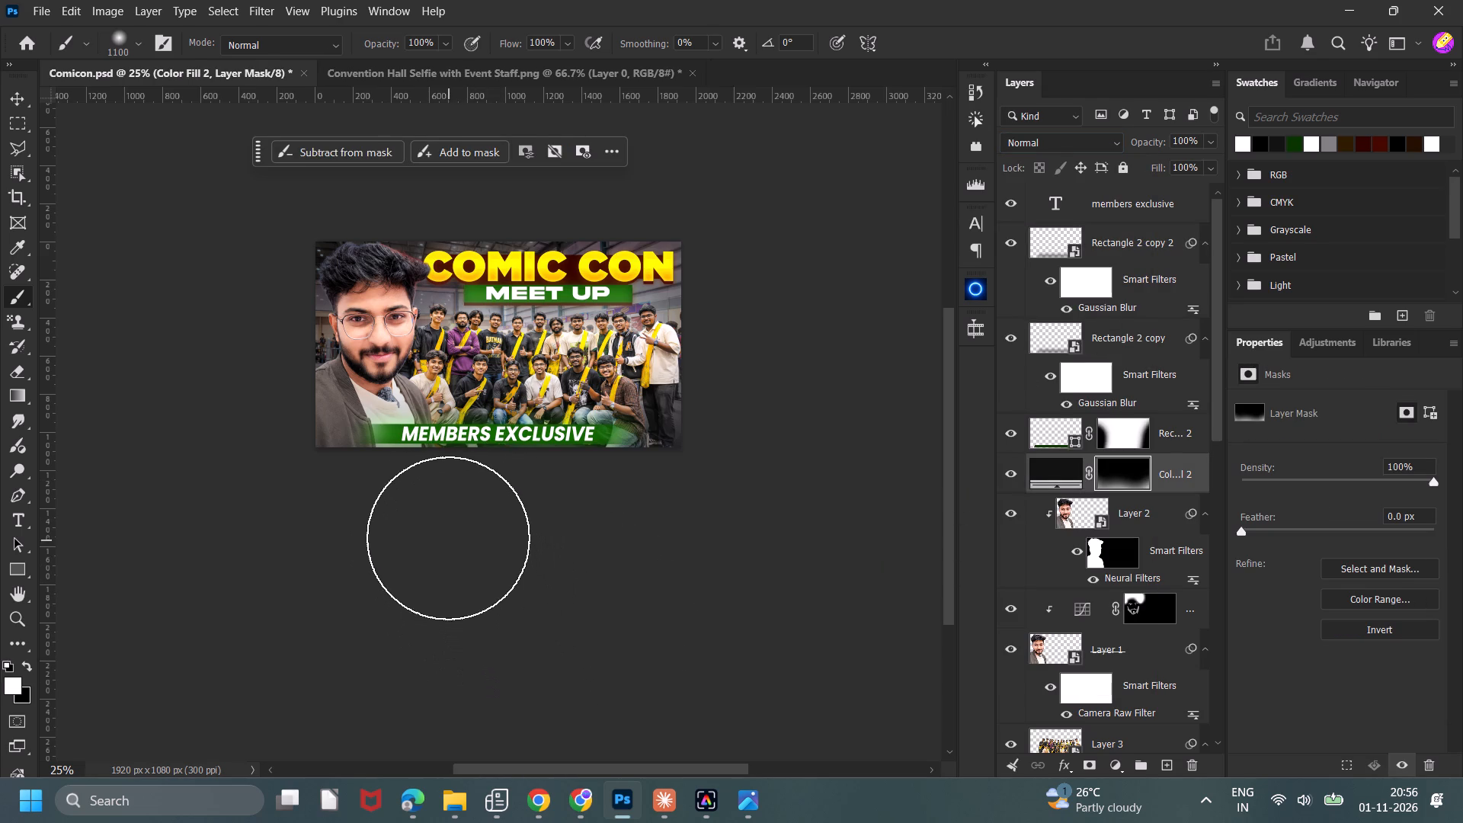
pyautogui.click(448, 538)
pyautogui.click(442, 539)
pyautogui.click(429, 540)
pyautogui.click(418, 540)
pyautogui.doubleClick(408, 538)
pyautogui.moveTo(411, 537); pyautogui.dragTo(425, 537)
pyautogui.moveTo(434, 536); pyautogui.dragTo(444, 536)
pyautogui.moveTo(459, 535); pyautogui.dragTo(472, 534)
pyautogui.moveTo(489, 535); pyautogui.dragTo(505, 539)
pyautogui.moveTo(517, 540); pyautogui.dragTo(525, 540)
pyautogui.click(530, 539)
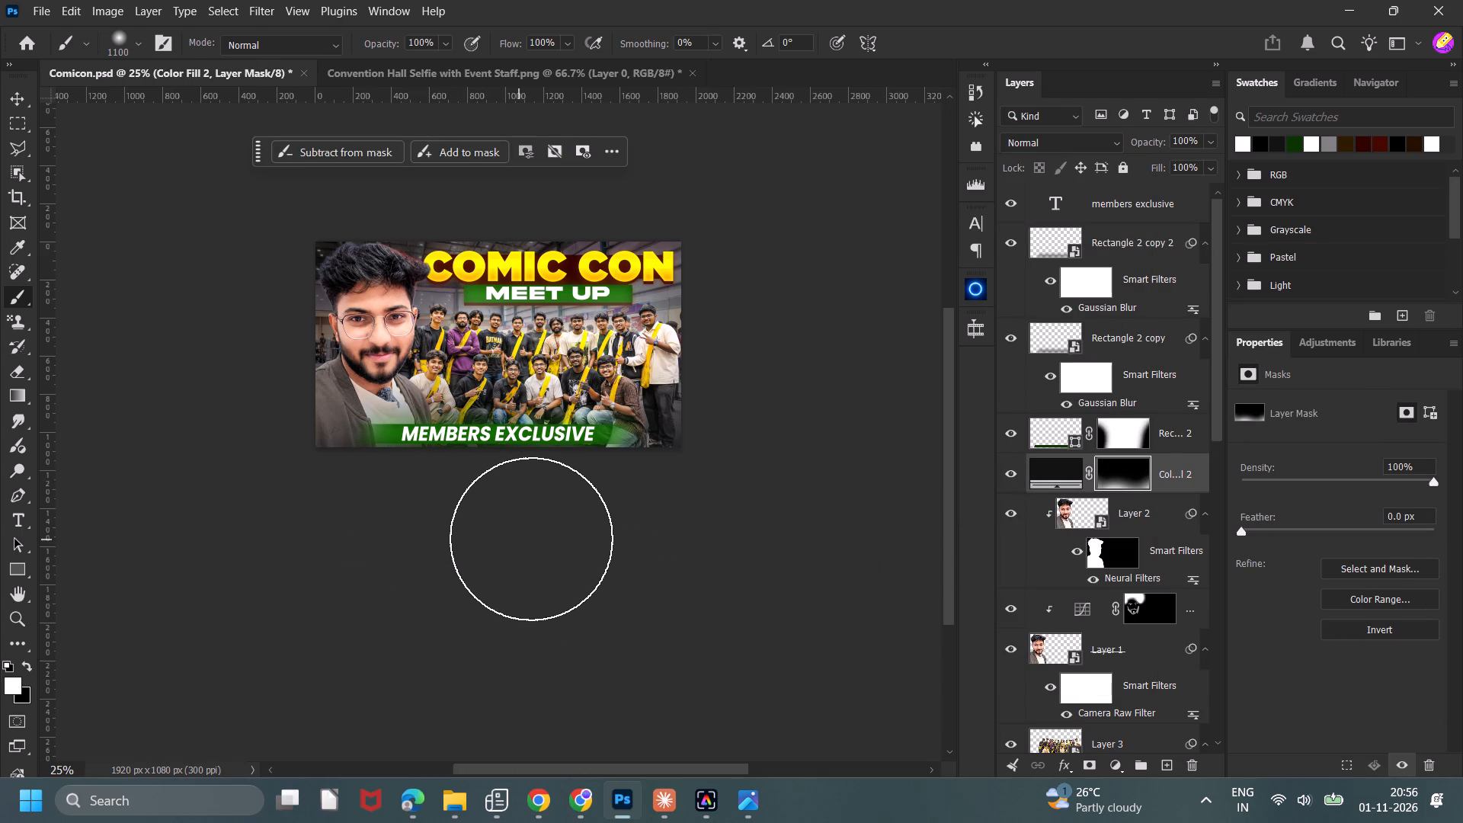
pyautogui.click(544, 537)
pyautogui.click(565, 537)
pyautogui.moveTo(580, 540); pyautogui.dragTo(591, 540)
pyautogui.click(594, 539)
pyautogui.click(600, 538)
pyautogui.tripleClick(607, 538)
# Extend the bottom shading from the centre back towards the selfie with white mask strokes, enlarging the brush to 1200 and 1300 px.
pyautogui.press(']')
pyautogui.moveTo(573, 544); pyautogui.dragTo(565, 548)
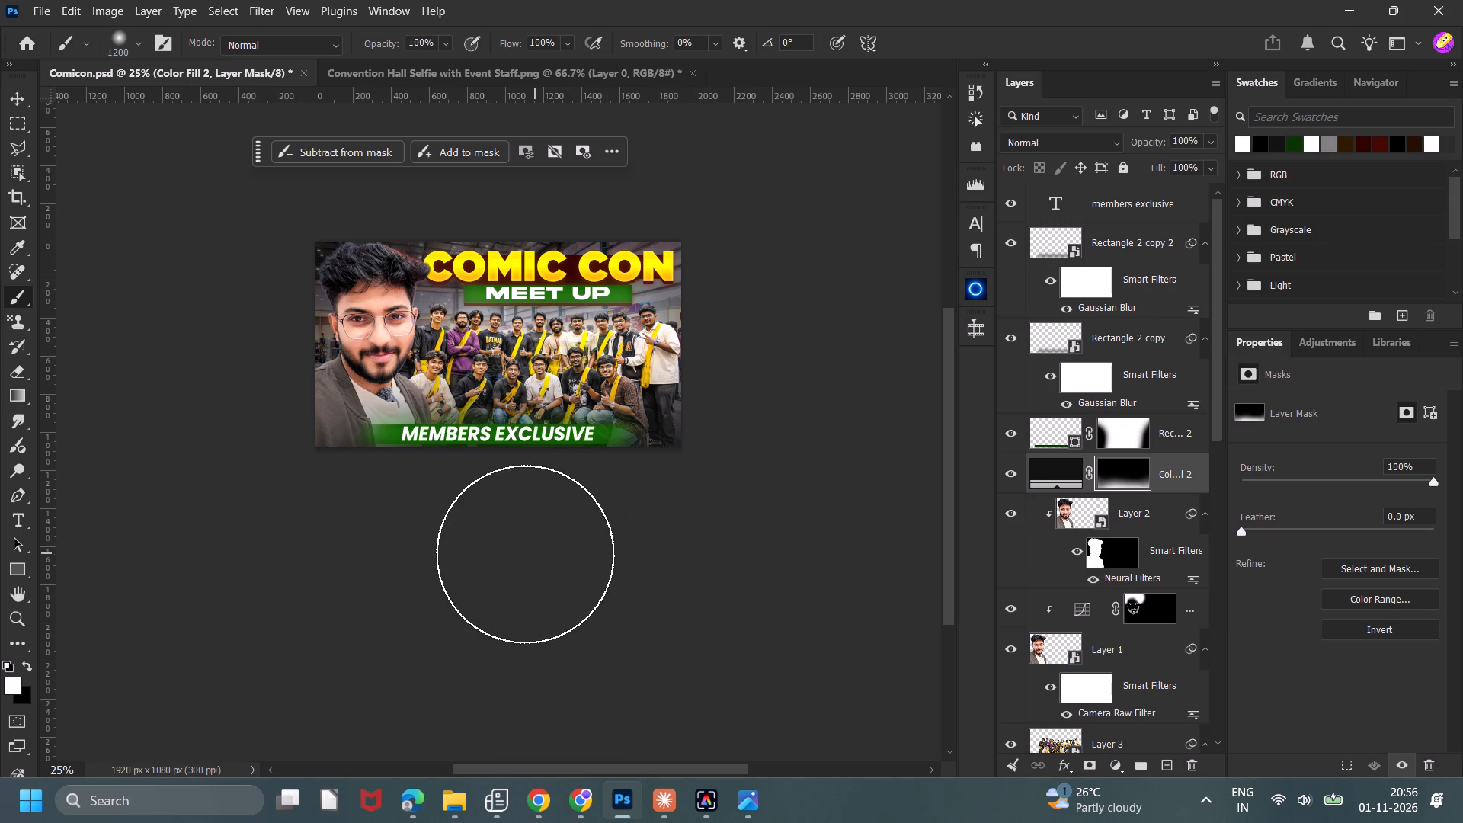
pyautogui.press(']')
pyautogui.click(485, 560)
pyautogui.press(']')
pyautogui.doubleClick(437, 558)
pyautogui.moveTo(422, 570); pyautogui.dragTo(447, 587)
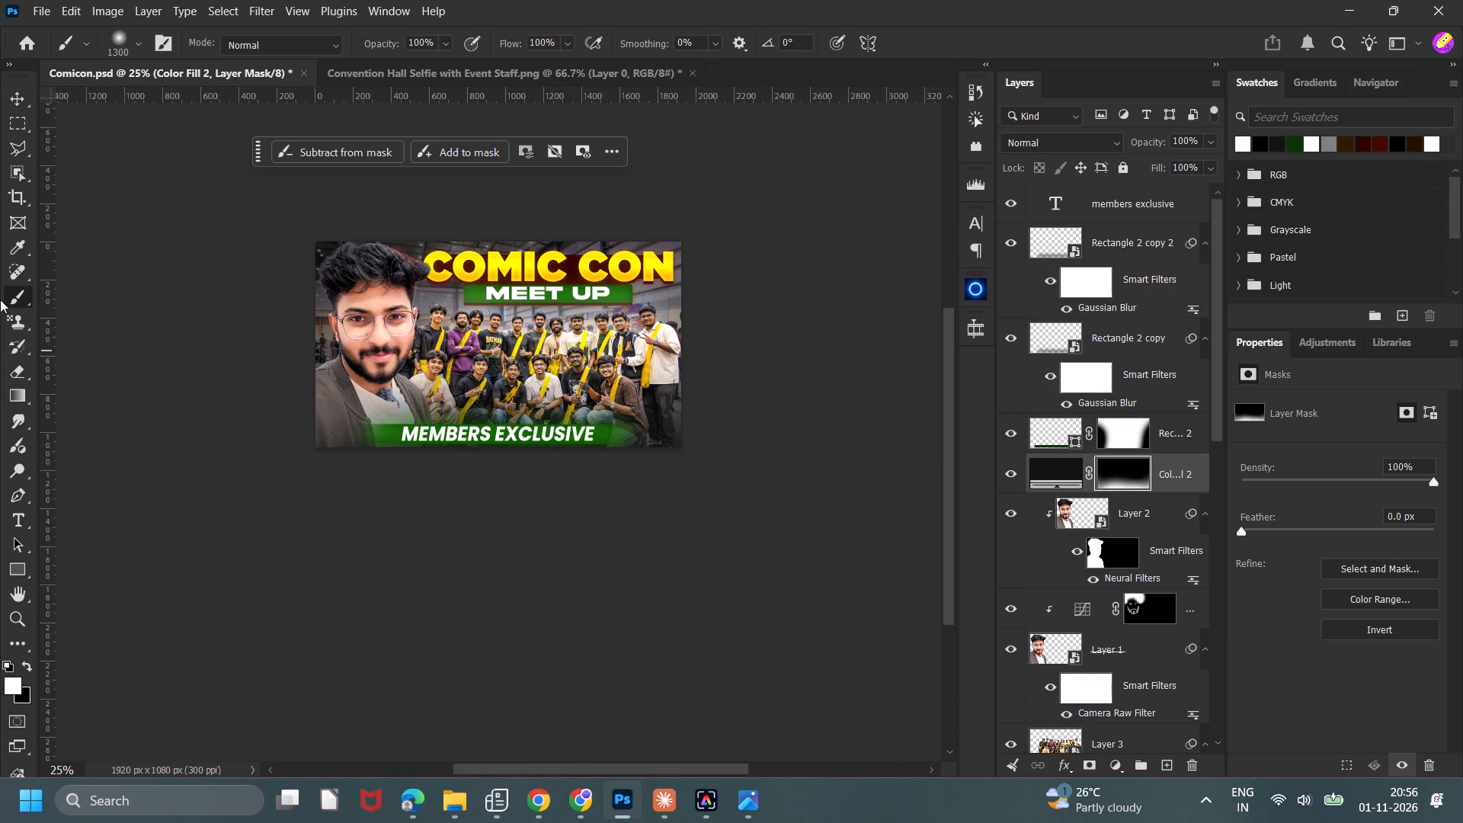
# Stamp all visible layers into a new layer above the members exclusive text and convert it to a smart object.
pyautogui.click(14, 94)
pyautogui.scroll(2, 448, 483)
pyautogui.click(746, 209)
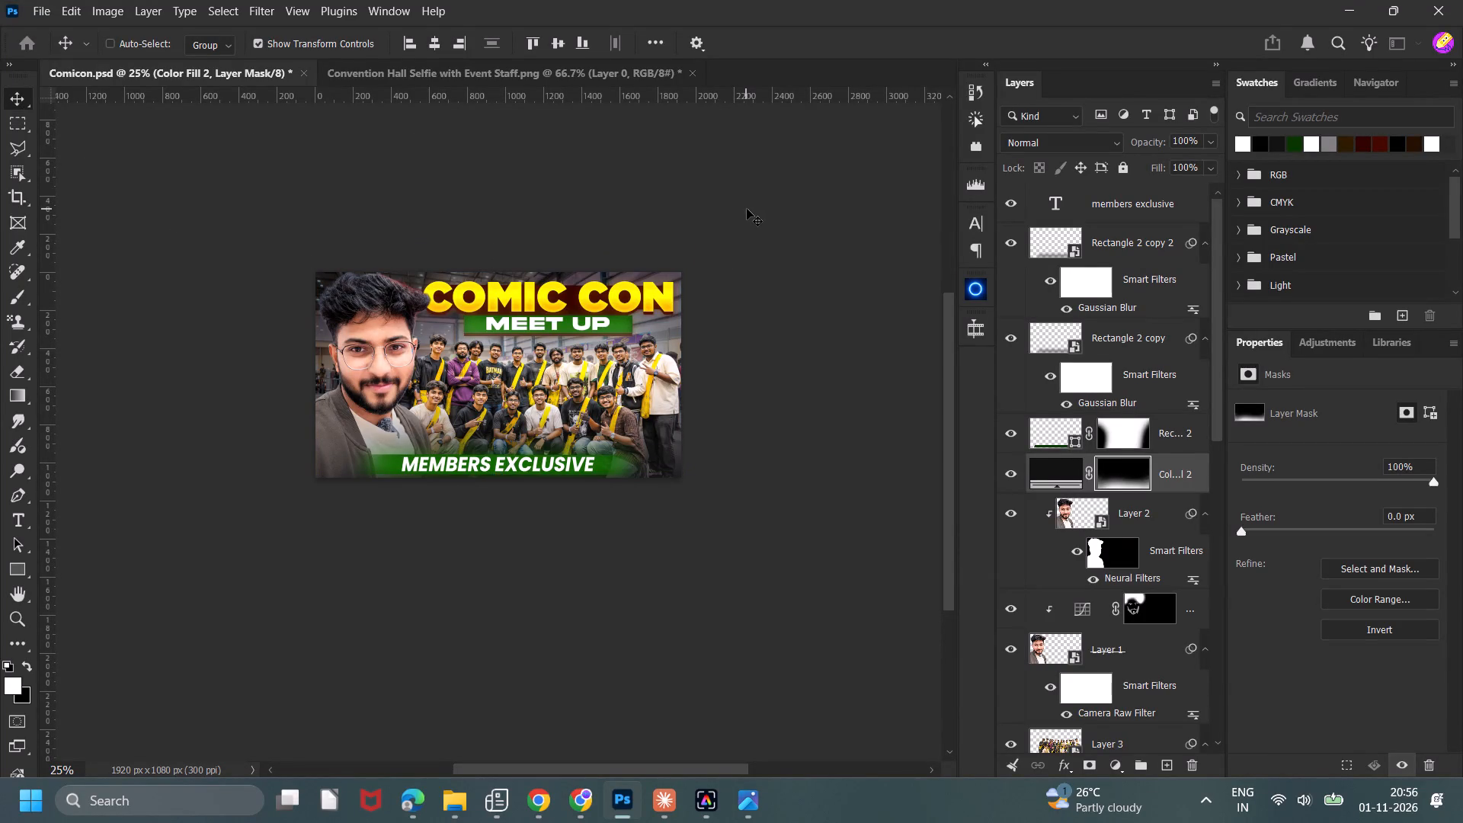
pyautogui.scroll(4, 1026, 328)
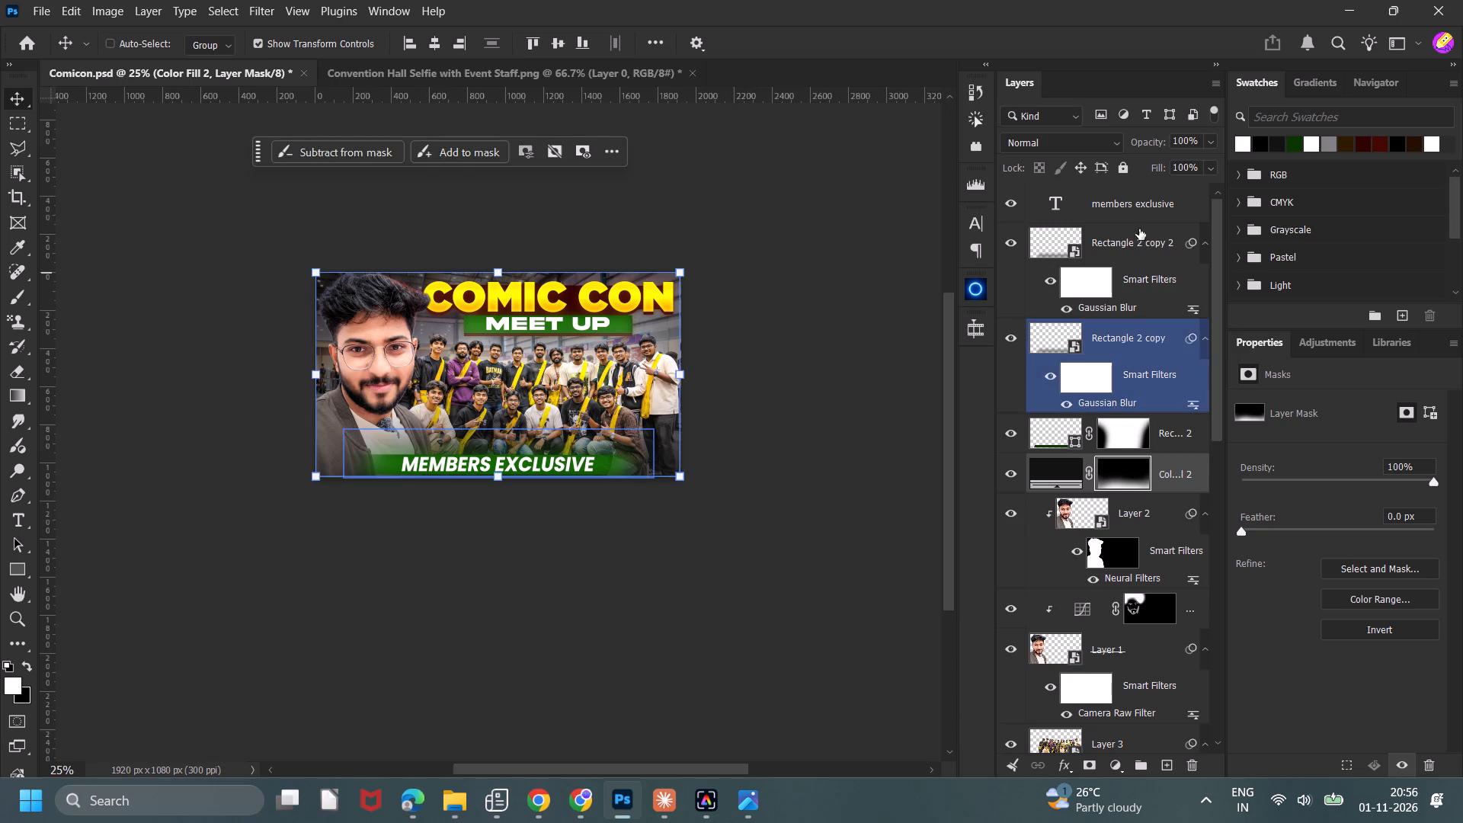
pyautogui.click(1138, 187)
pyautogui.hotkey('ctrl', 'alt', 'shift', 'e')
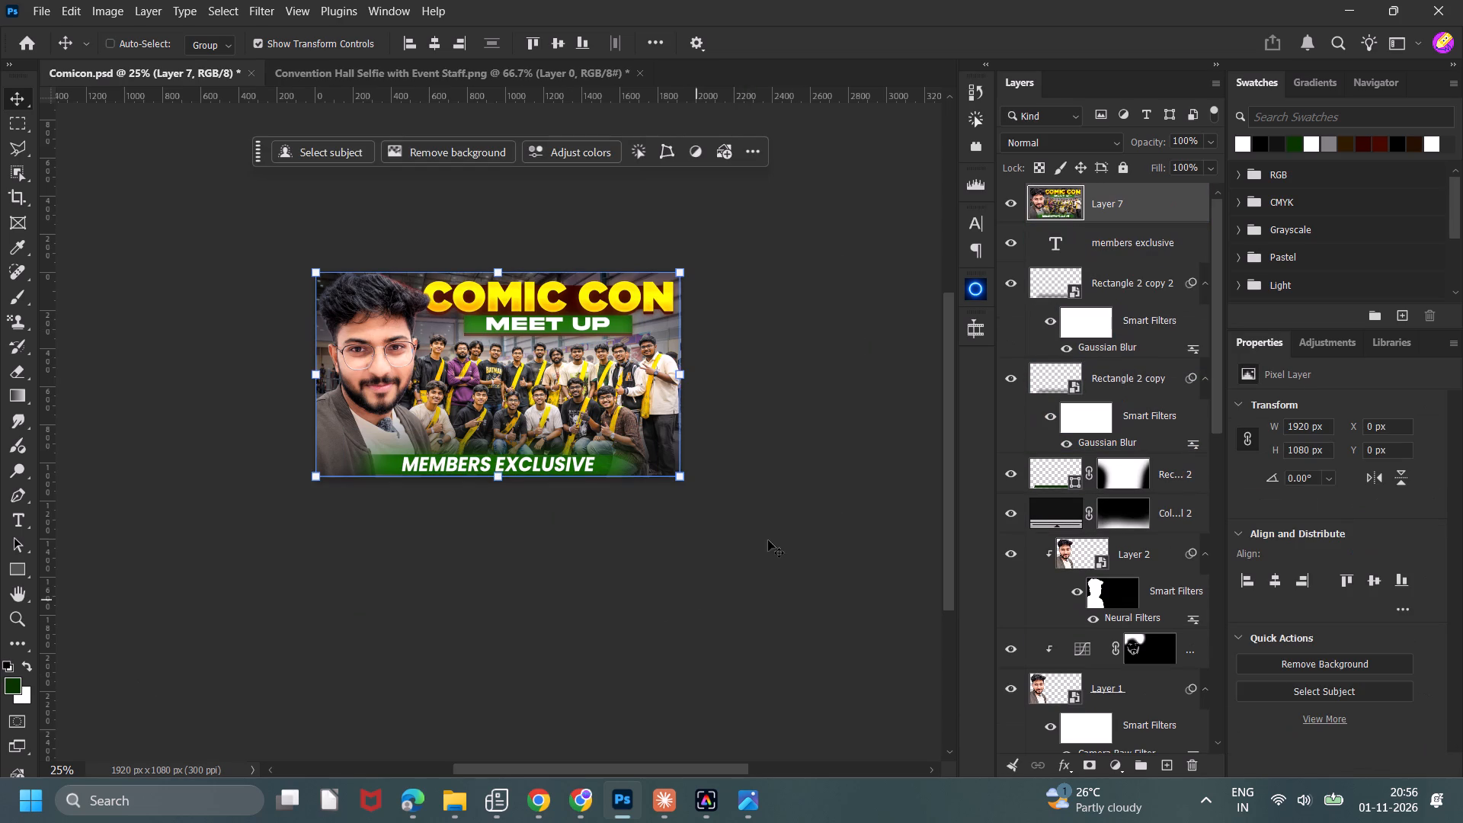
pyautogui.rightClick(1119, 203)
pyautogui.click(1159, 597)
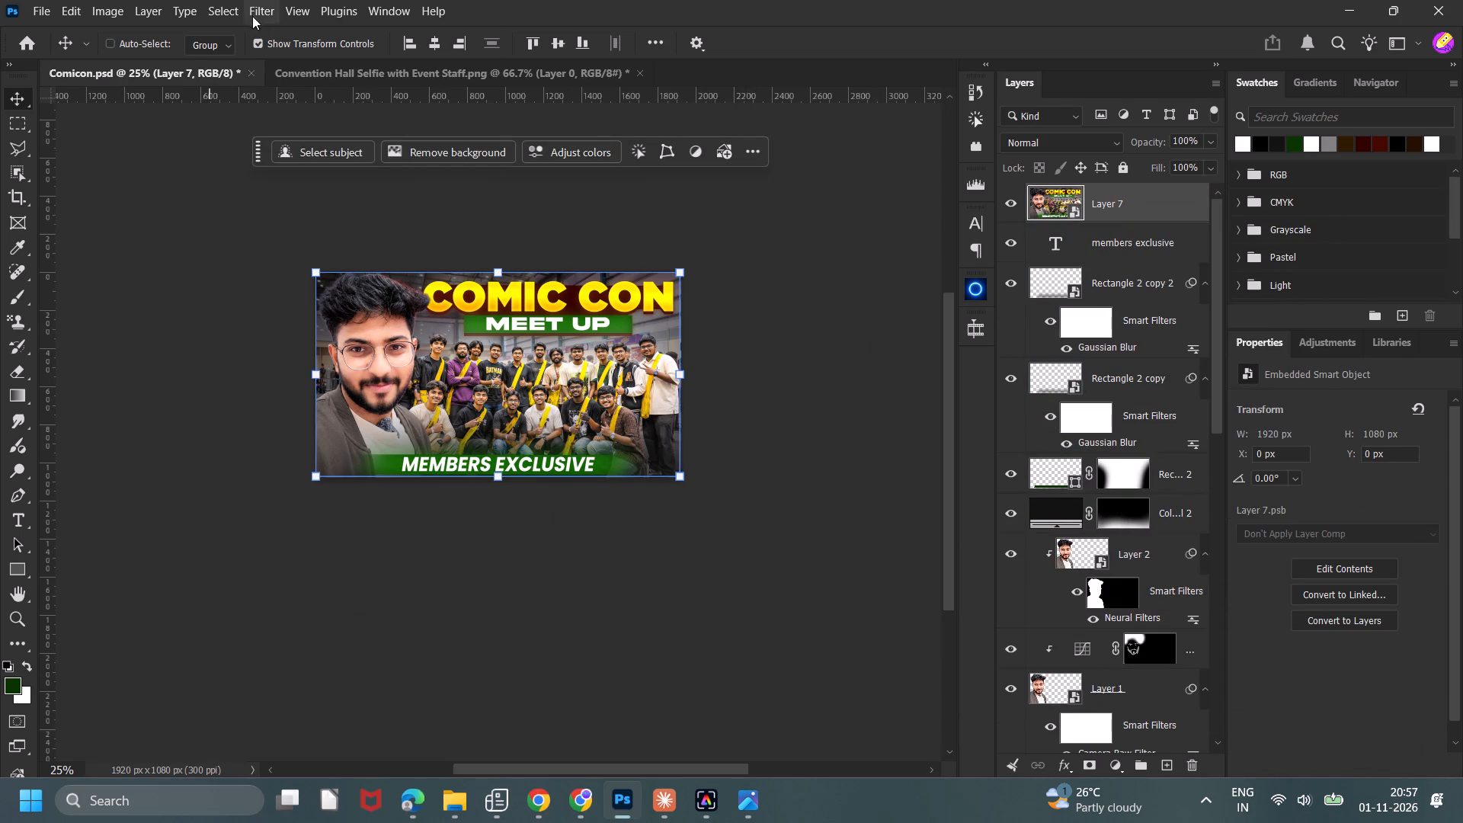
# Apply the Camera Raw Filter to the merged smart object using the loaded settings file Glowish.xmp.
pyautogui.click(252, 14)
pyautogui.click(269, 48)
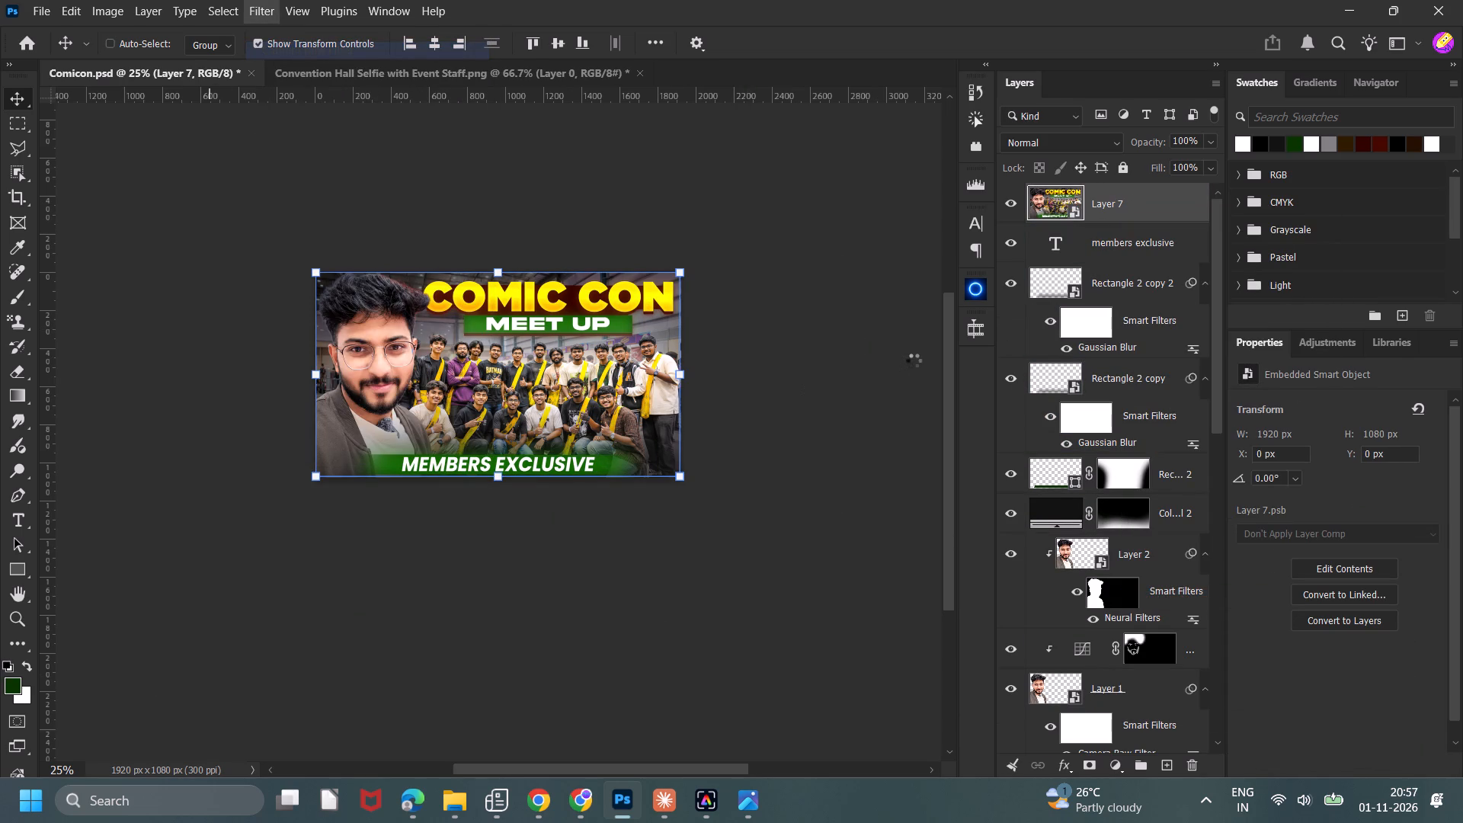
pyautogui.click(1331, 309)
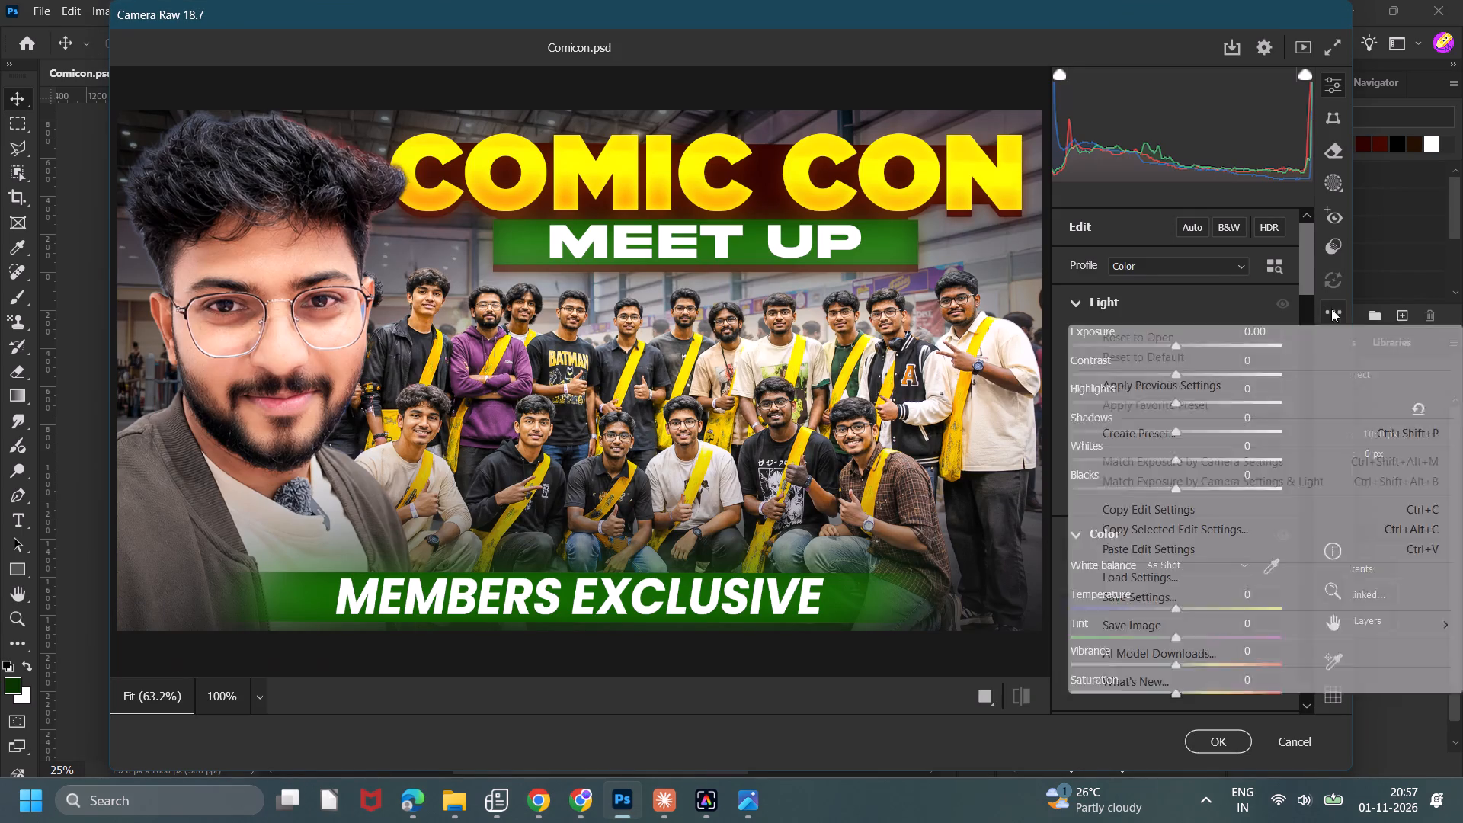
pyautogui.click(1140, 579)
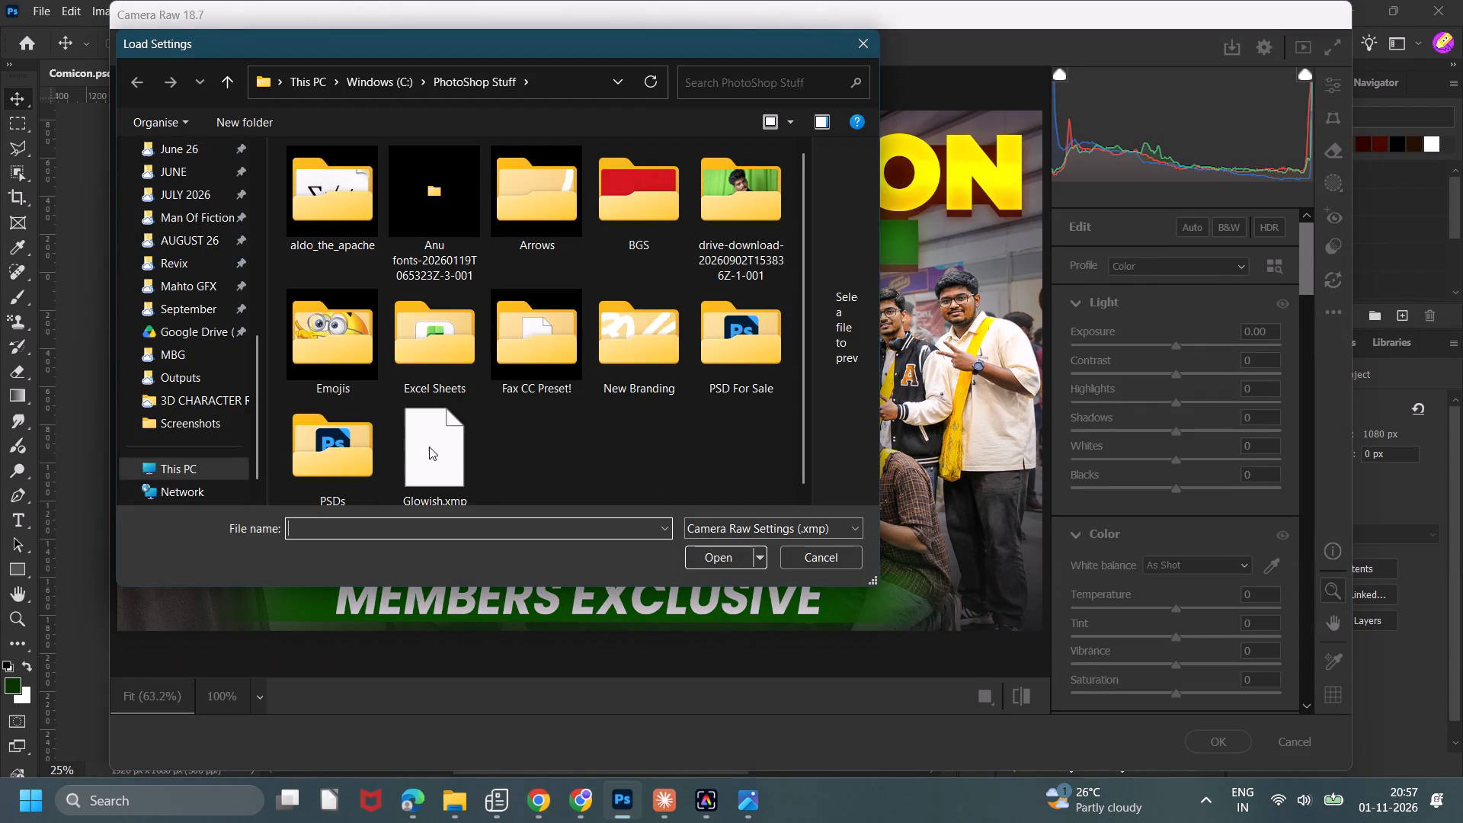
pyautogui.doubleClick(428, 447)
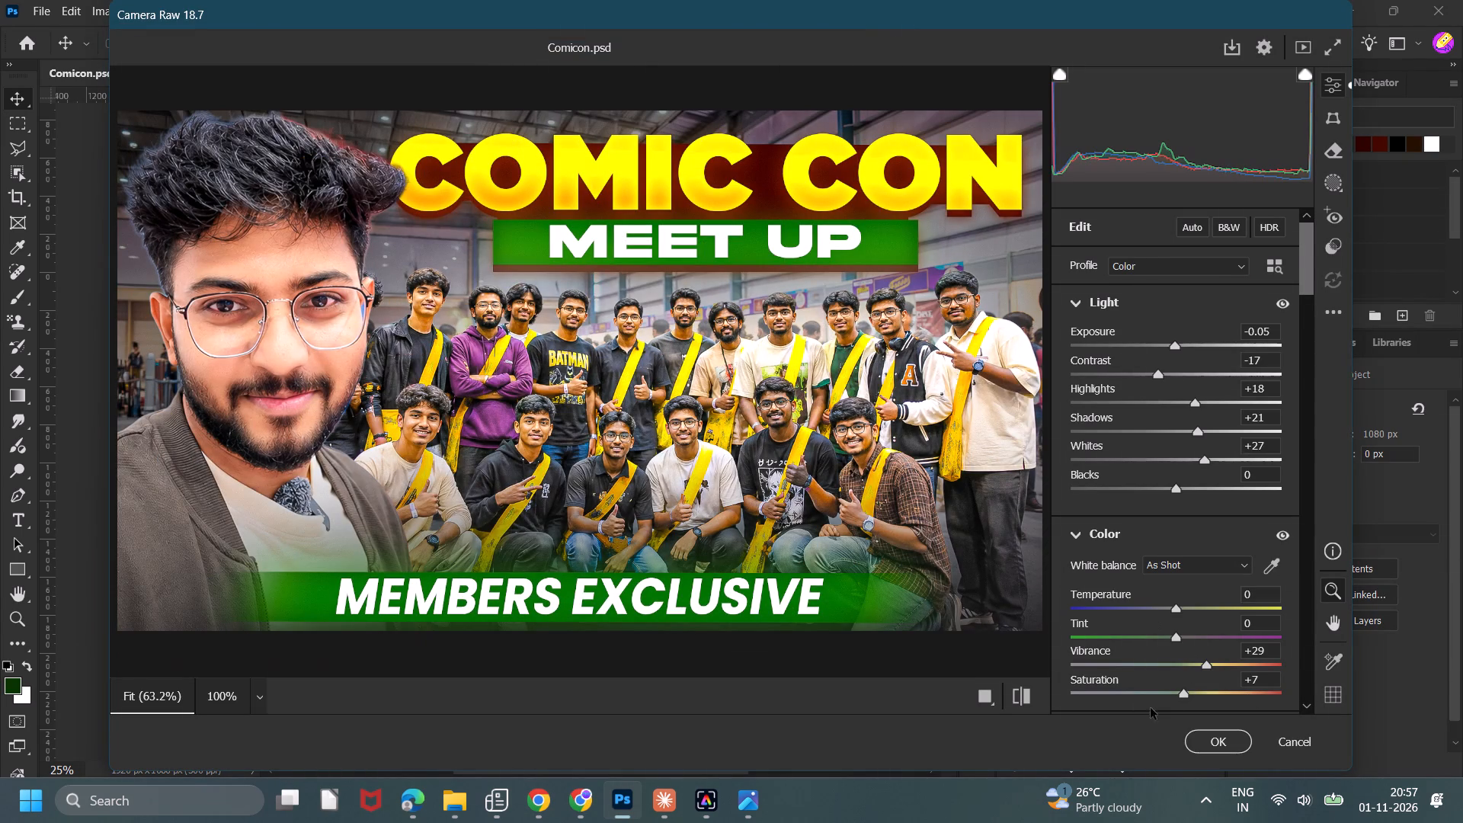
pyautogui.click(1207, 741)
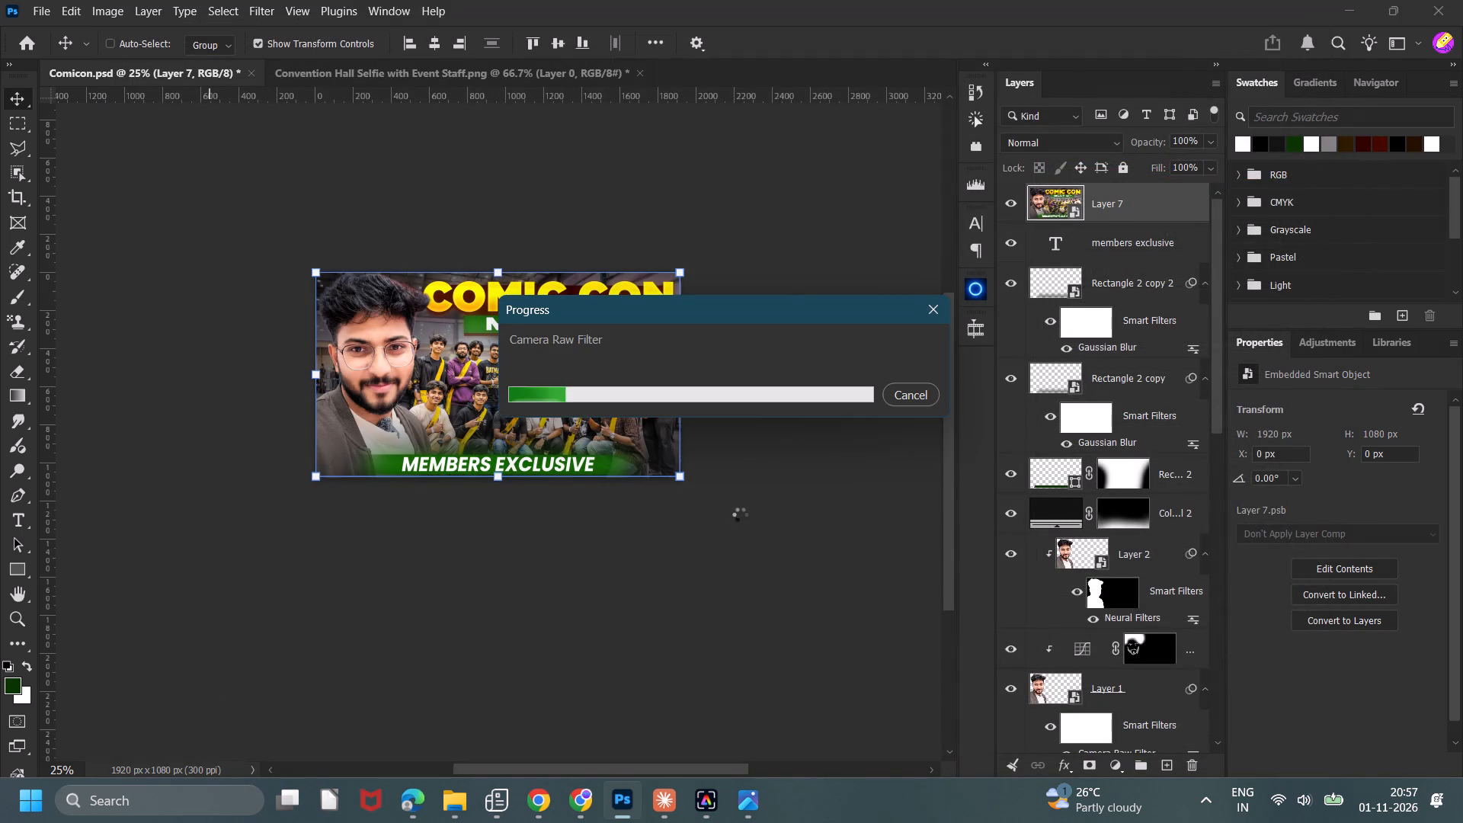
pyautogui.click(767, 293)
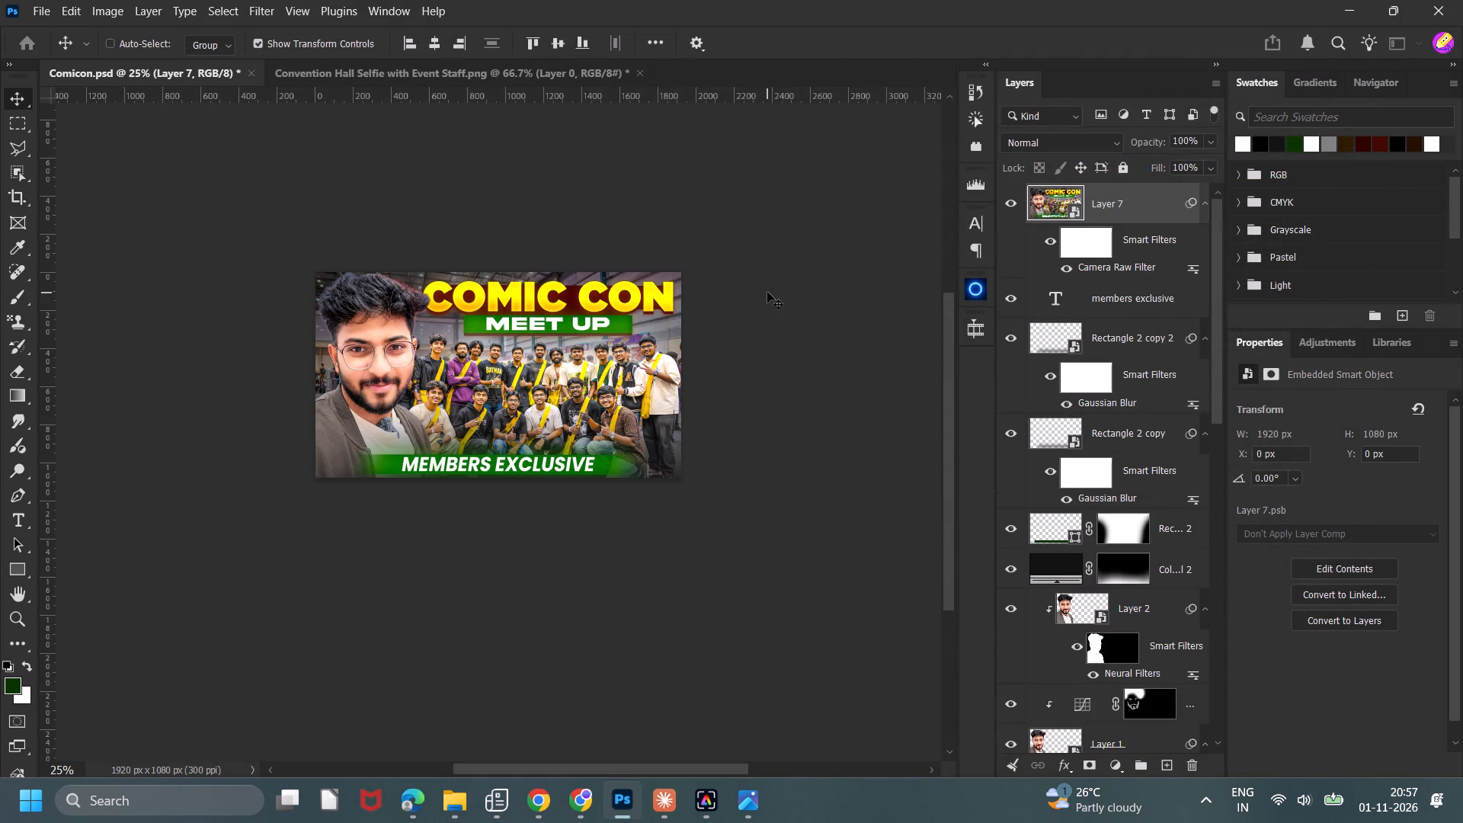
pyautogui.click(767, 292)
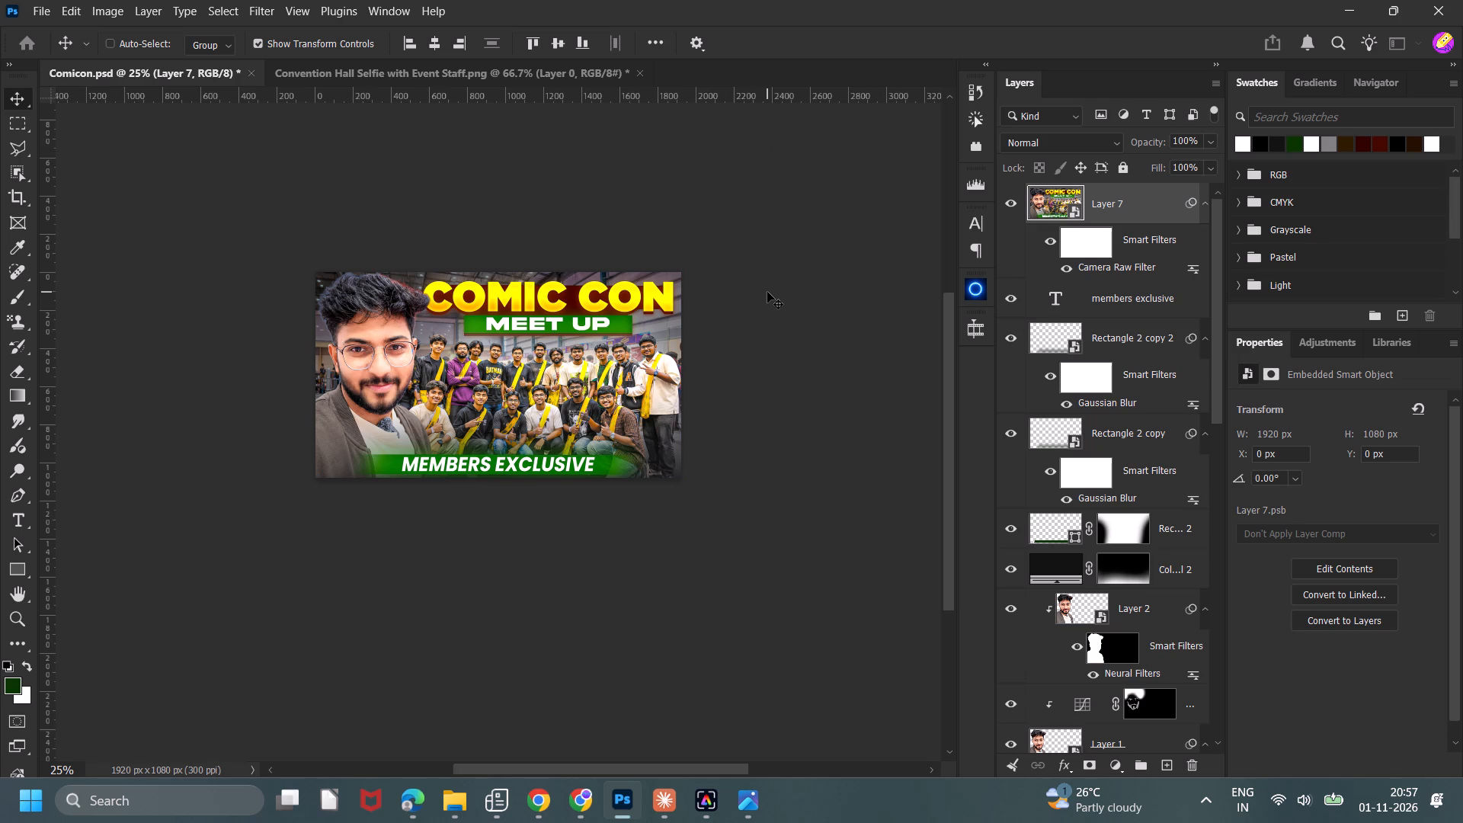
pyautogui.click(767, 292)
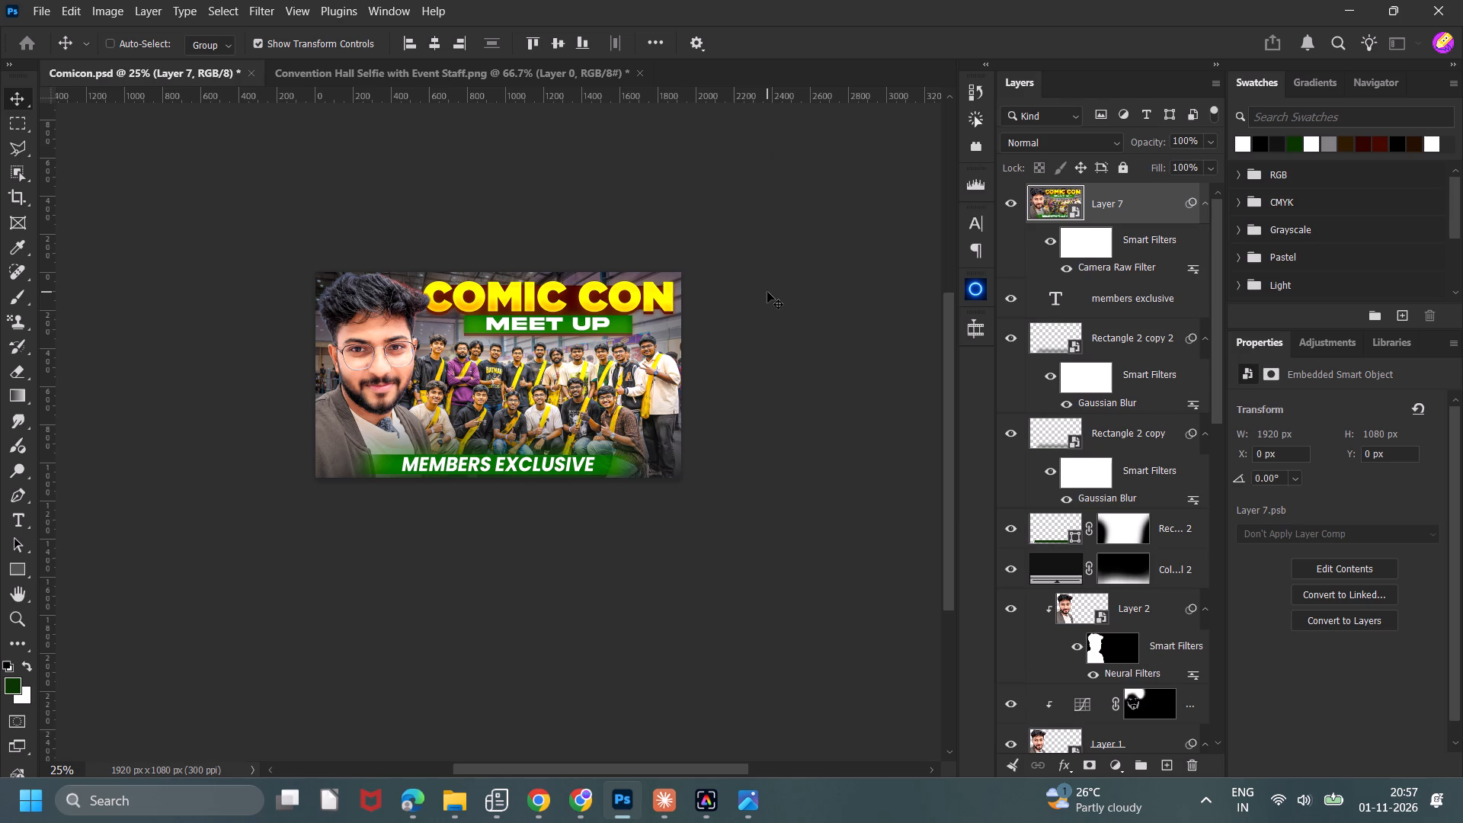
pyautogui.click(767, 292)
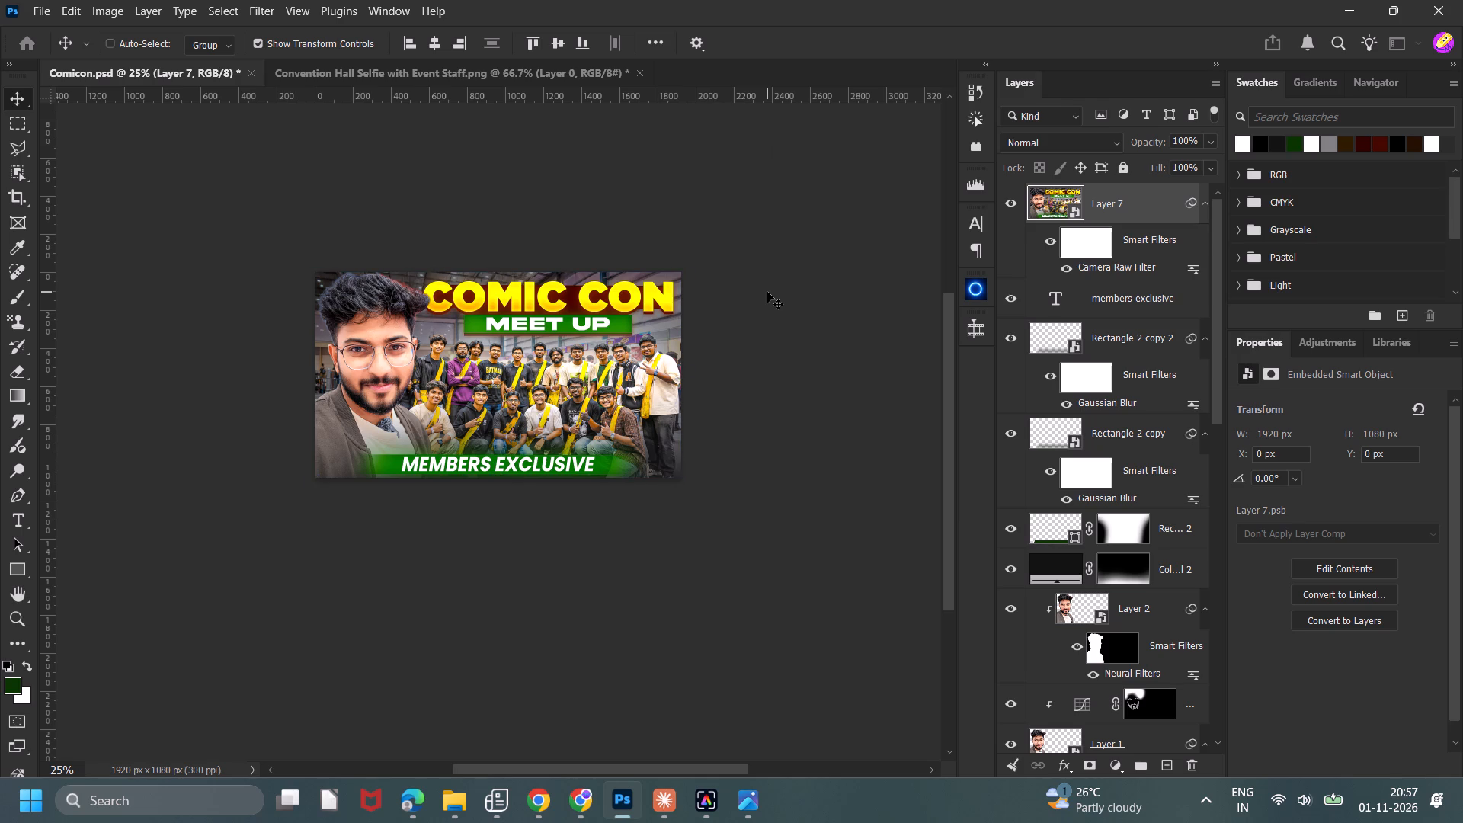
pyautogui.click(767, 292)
# Save the Comicon.psd document.
pyautogui.hotkey('ctrl', 's')
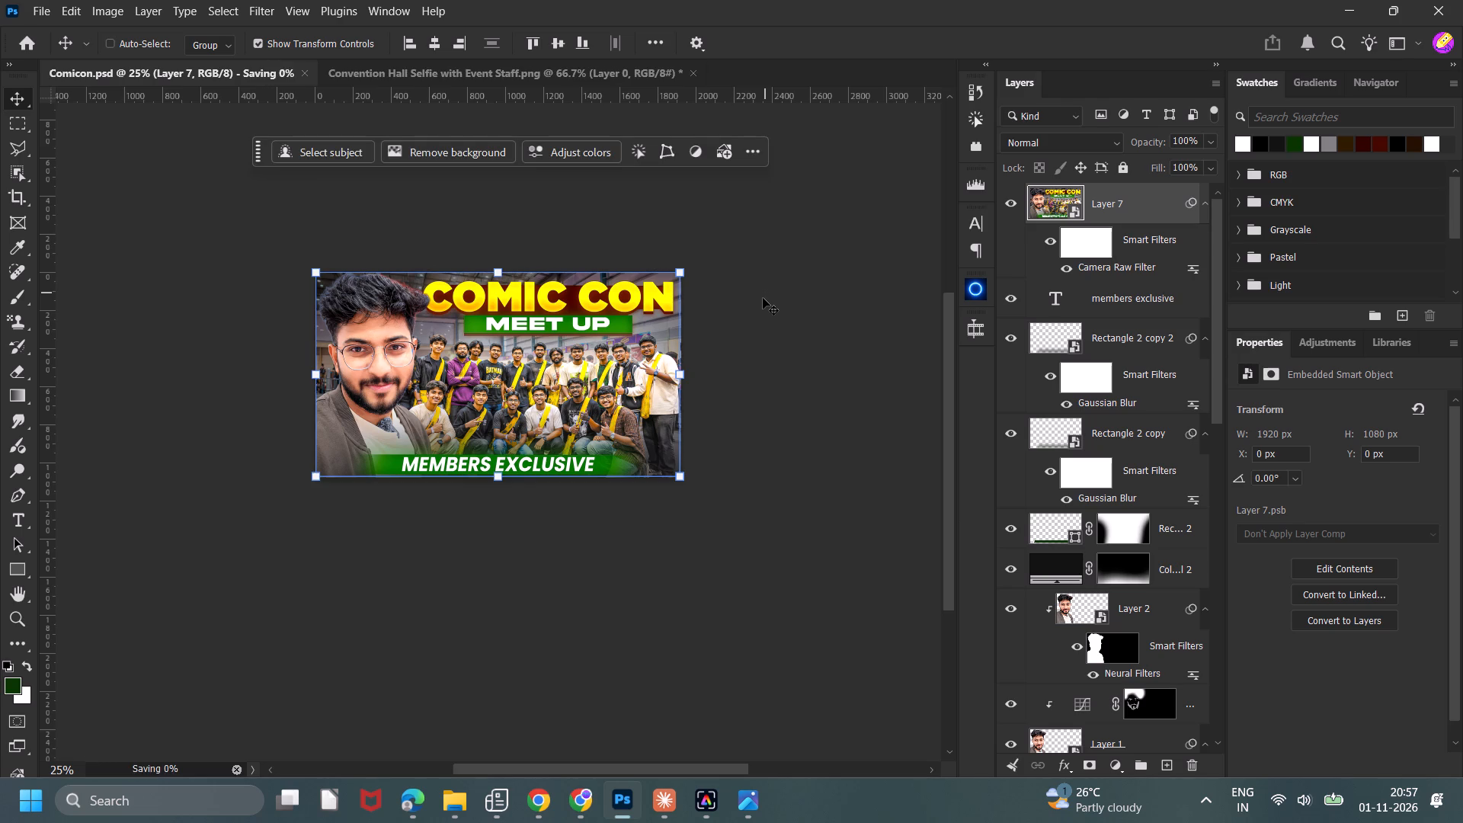
pyautogui.click(798, 312)
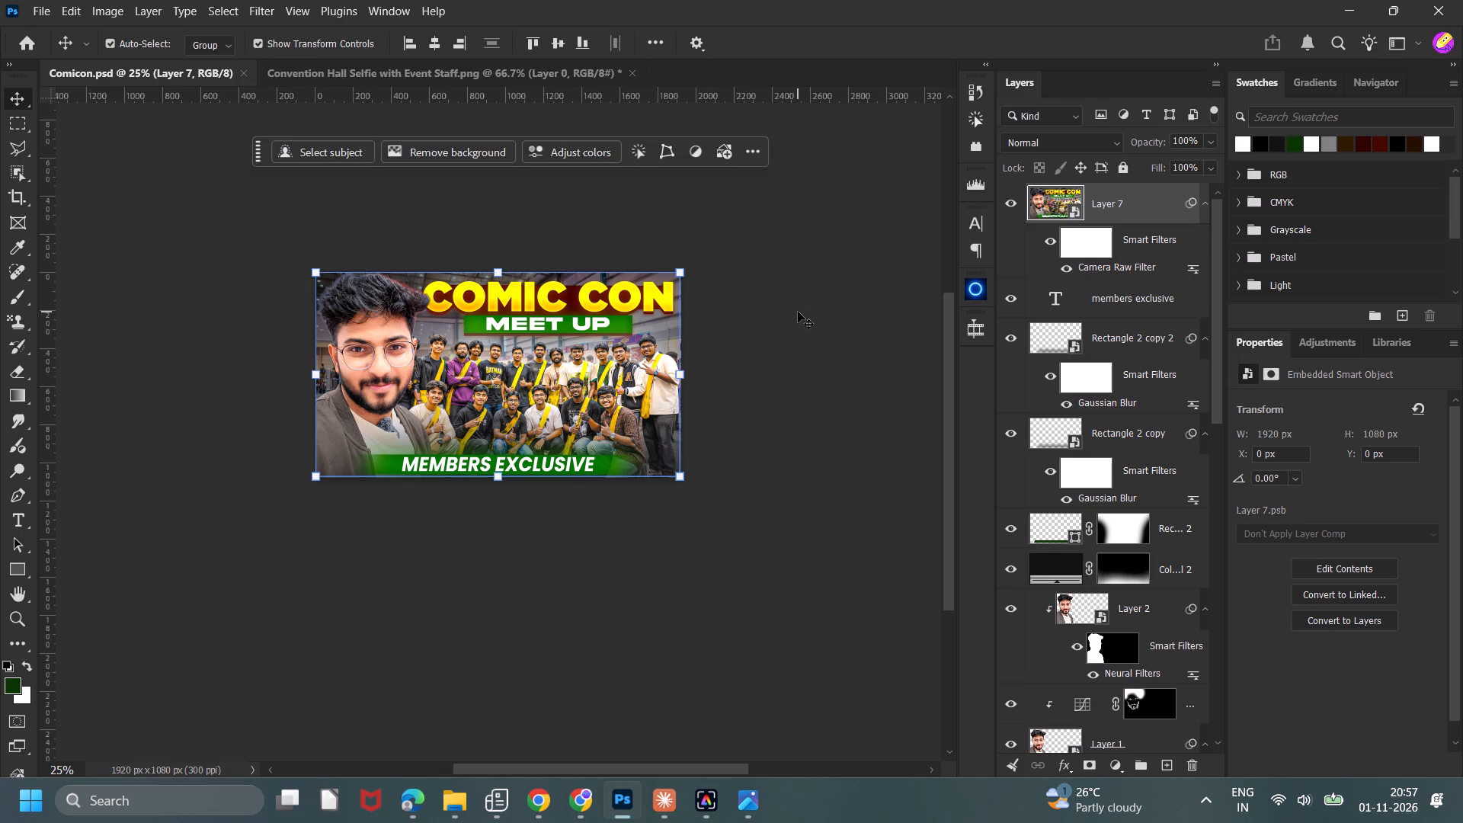
pyautogui.hotkey('ctrl', 's')
# Examine the finished thumbnail as a whole and up close at 100%, checking the fan group and the Members Exclusive banner.
pyautogui.click(195, 360)
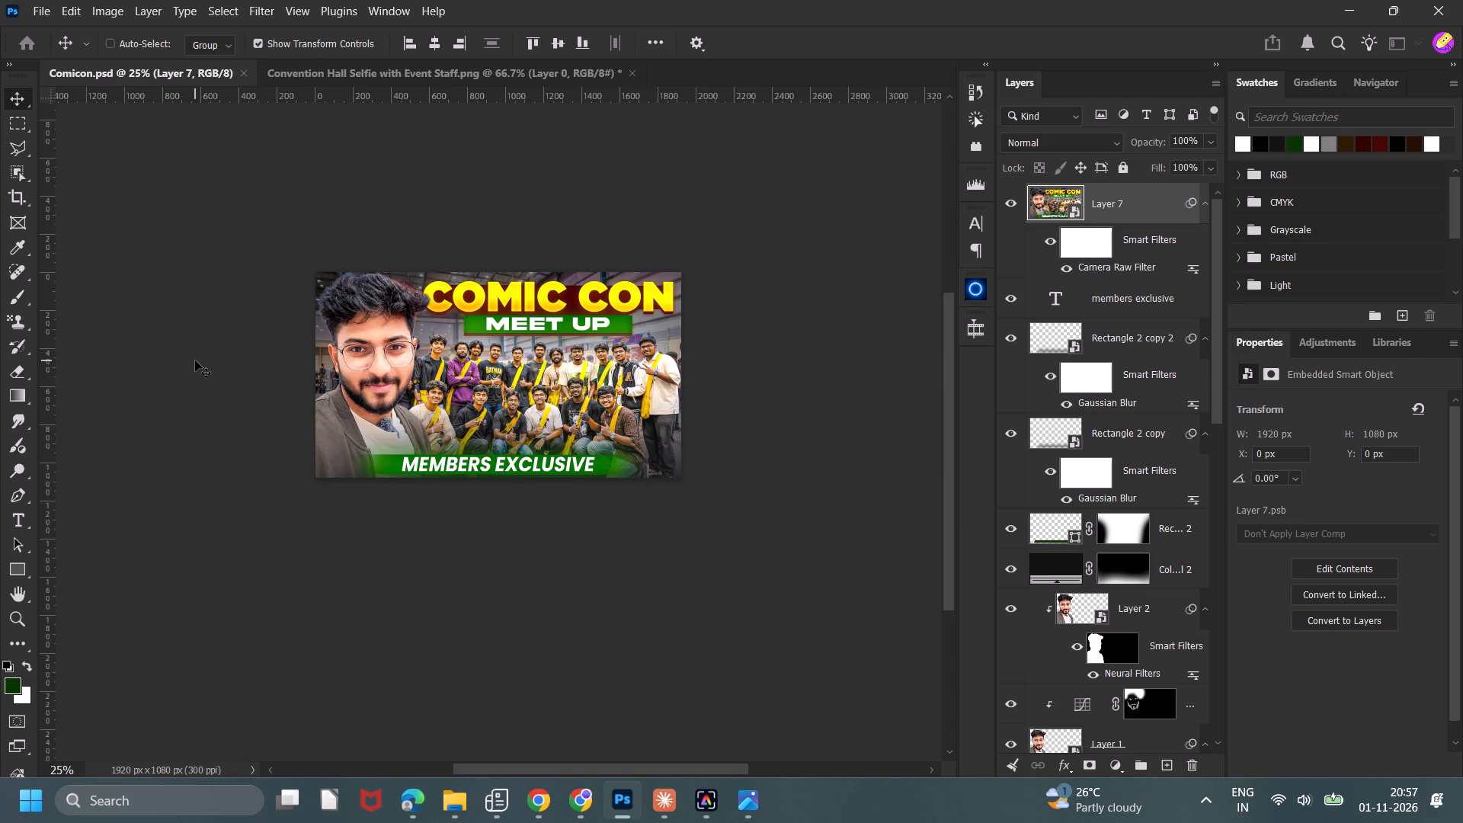
pyautogui.click(200, 362)
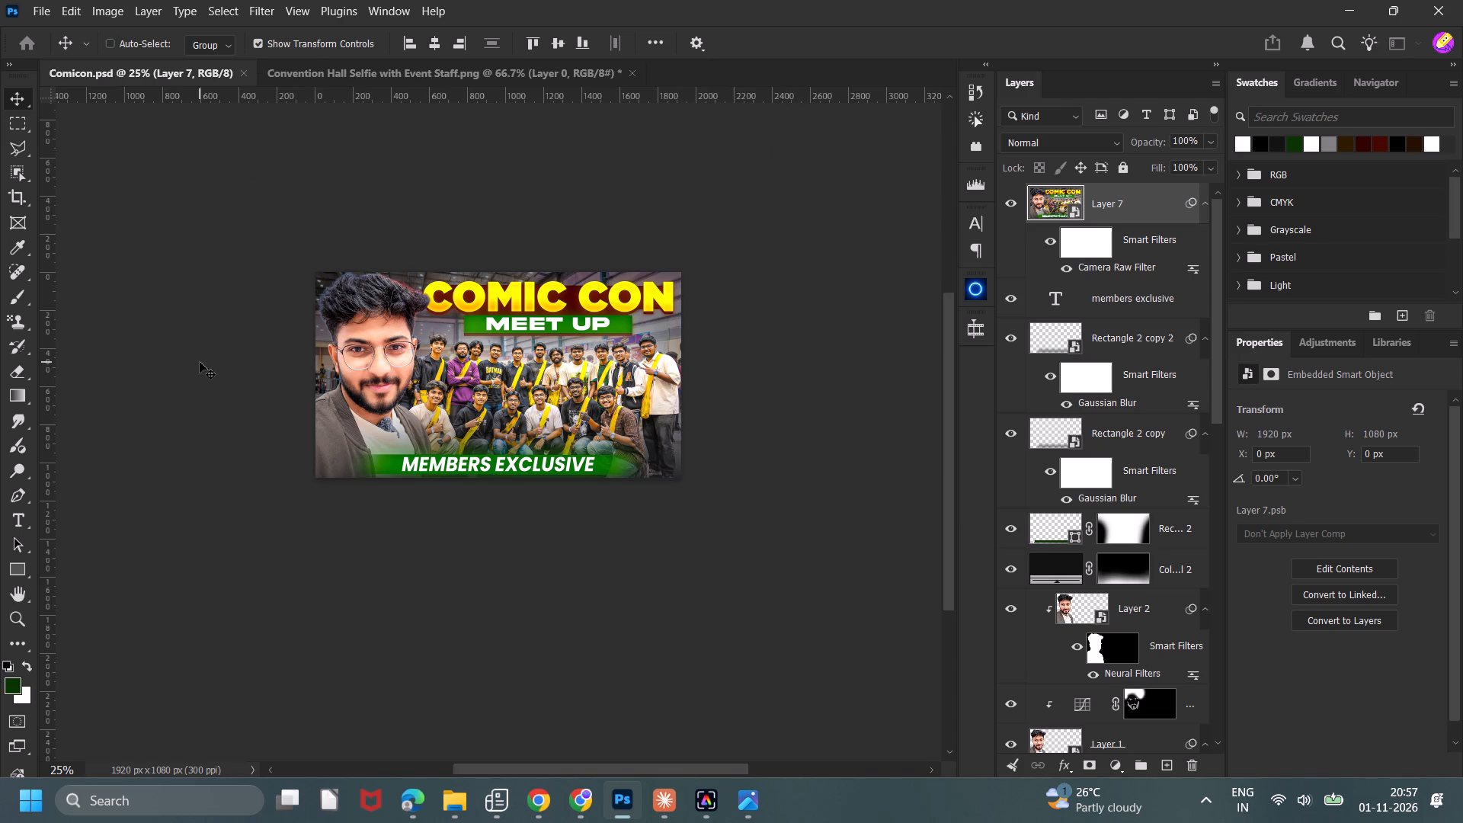
pyautogui.click(200, 362)
pyautogui.hotkey('ctrl', '=')
pyautogui.hotkey('ctrl', '=')
pyautogui.hotkey('ctrl', '=')
pyautogui.hotkey('ctrl', '=')
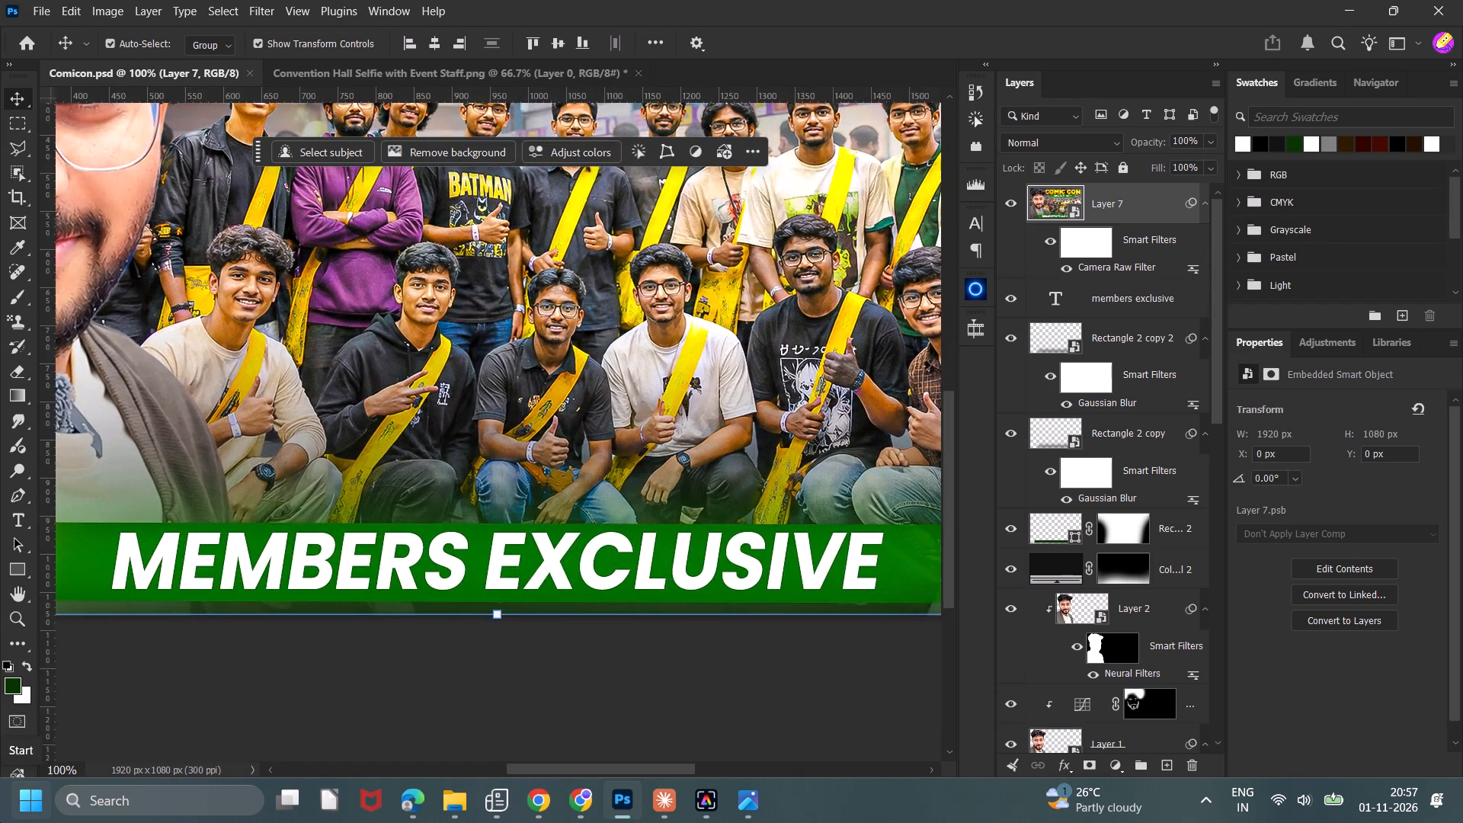
pyautogui.hotkey('ctrl', '-')
pyautogui.hotkey('ctrl', '-')
pyautogui.hotkey('ctrl', '-')
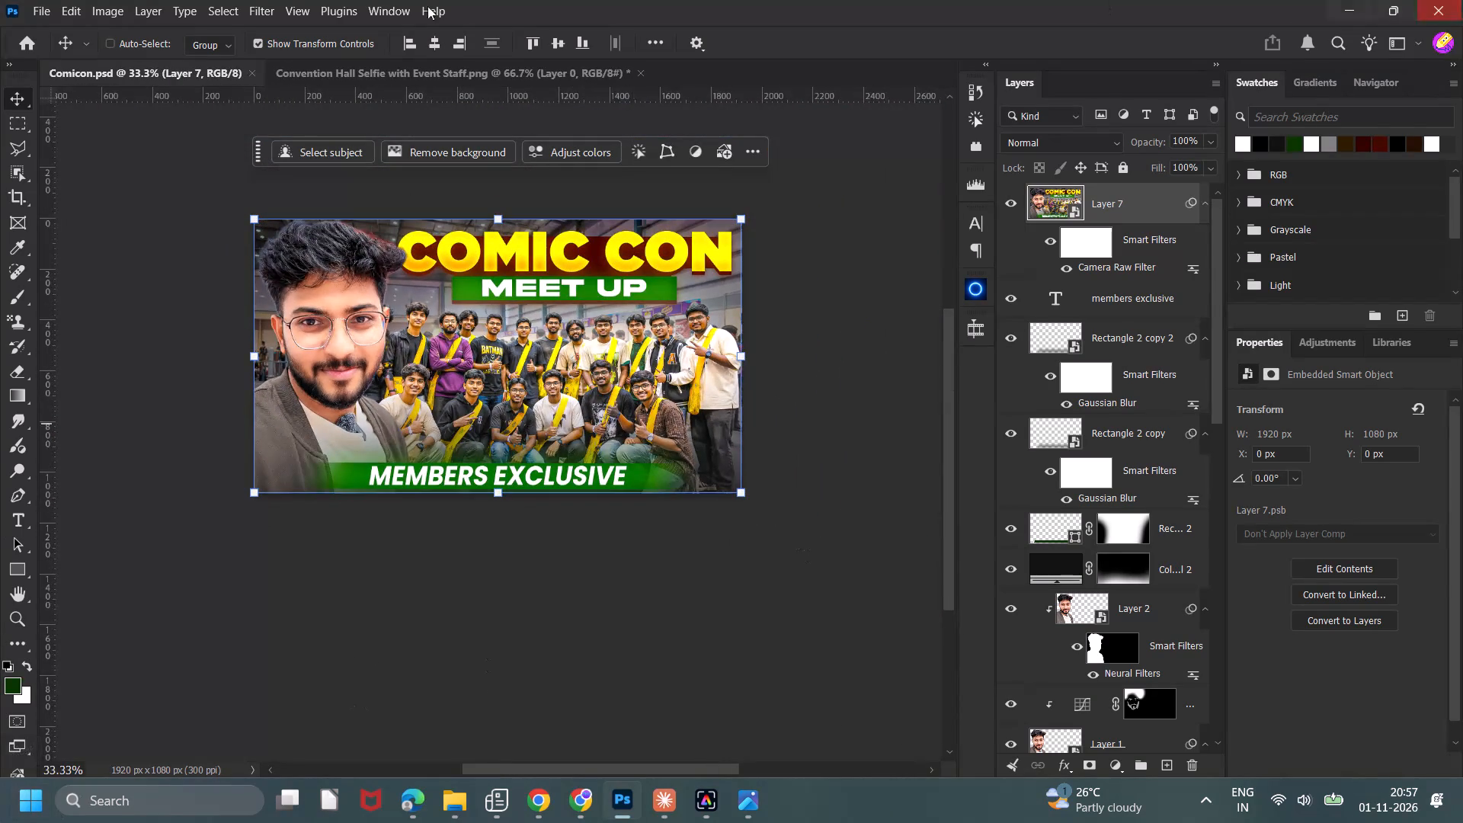
# Start a quick PNG export of the thumbnail and browse the folder list for a save location.
pyautogui.click(50, 11)
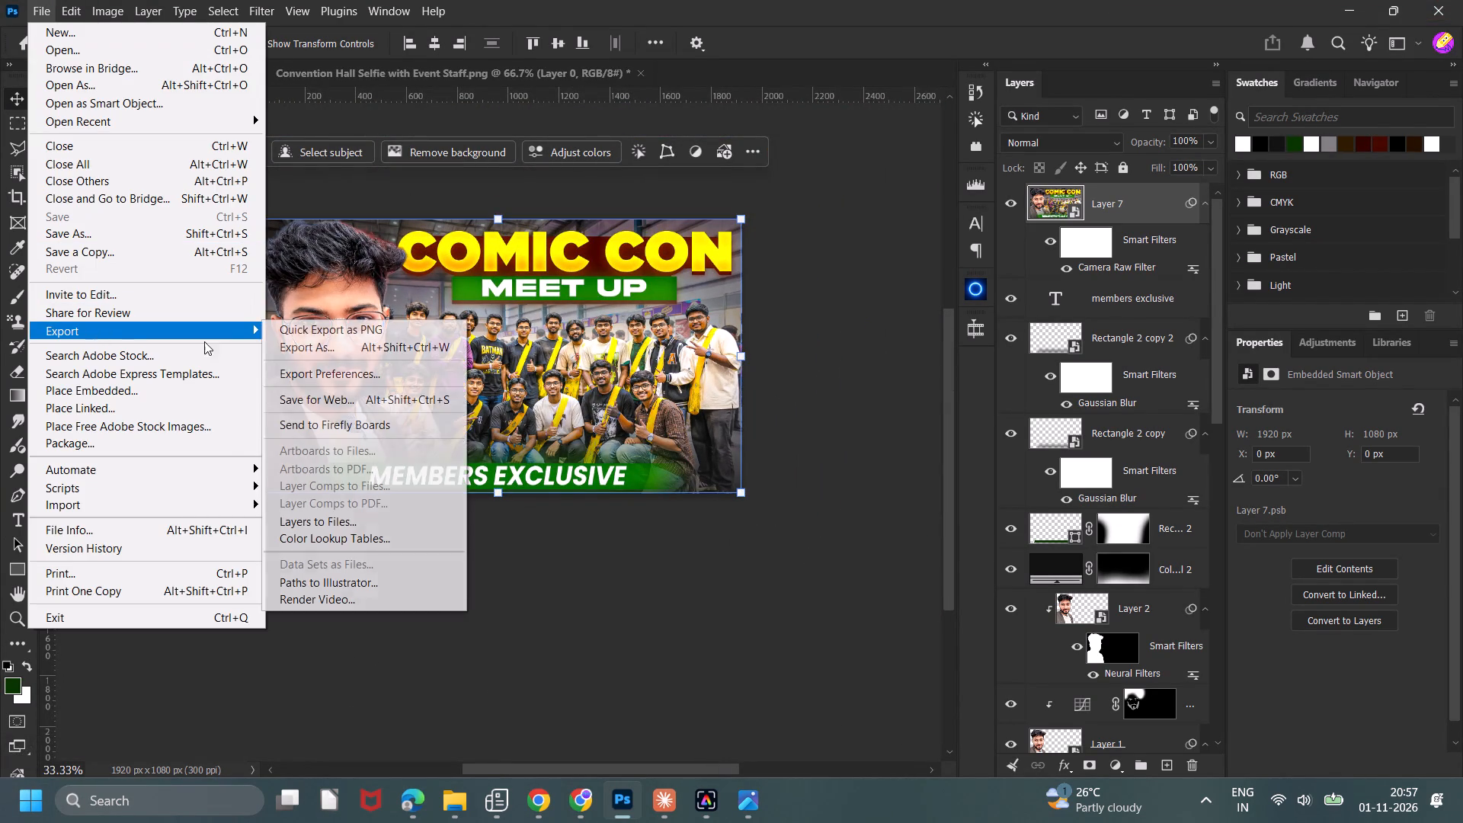
pyautogui.click(312, 327)
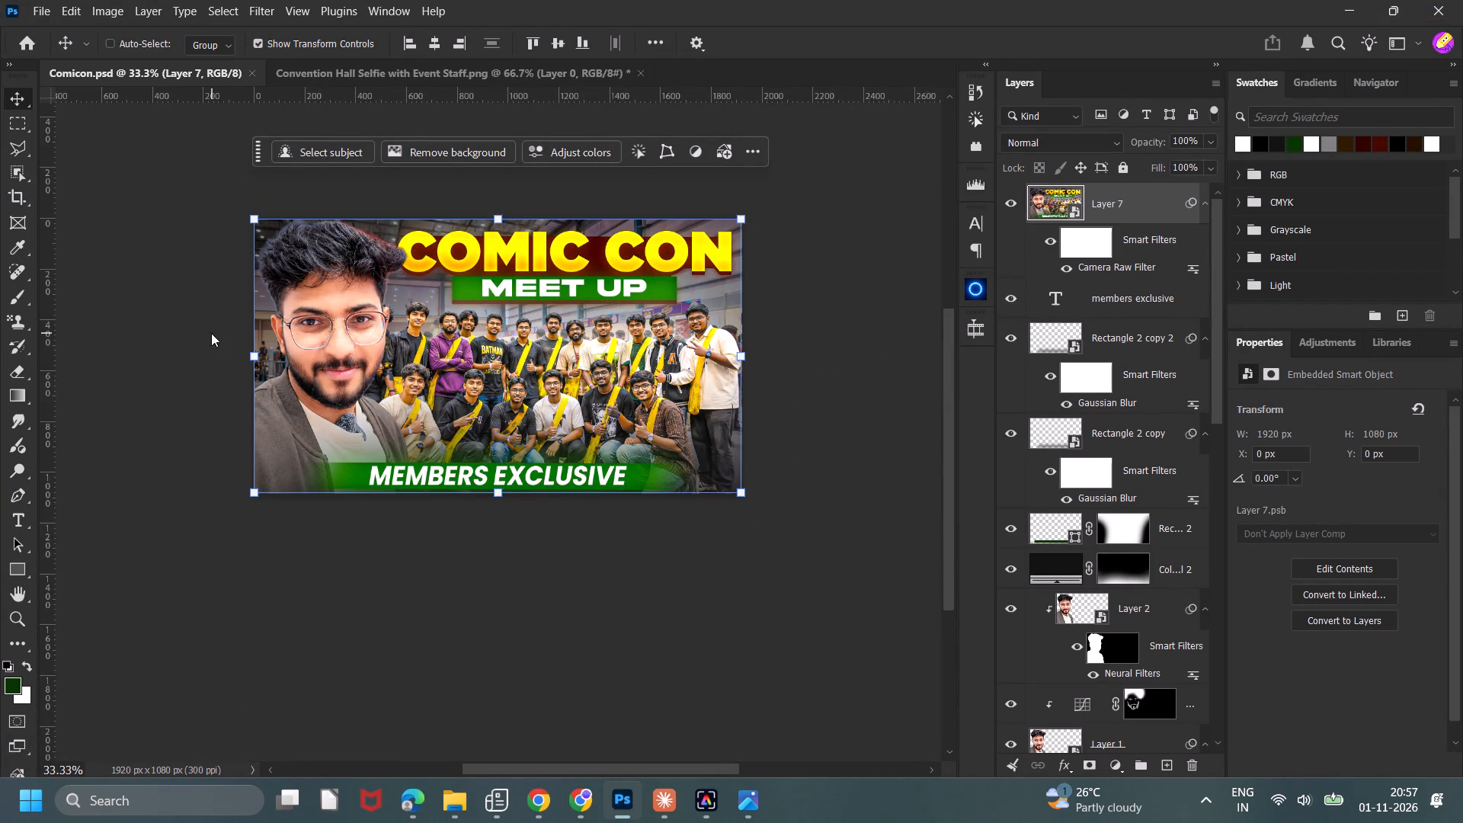
pyautogui.scroll(-4, 78, 275)
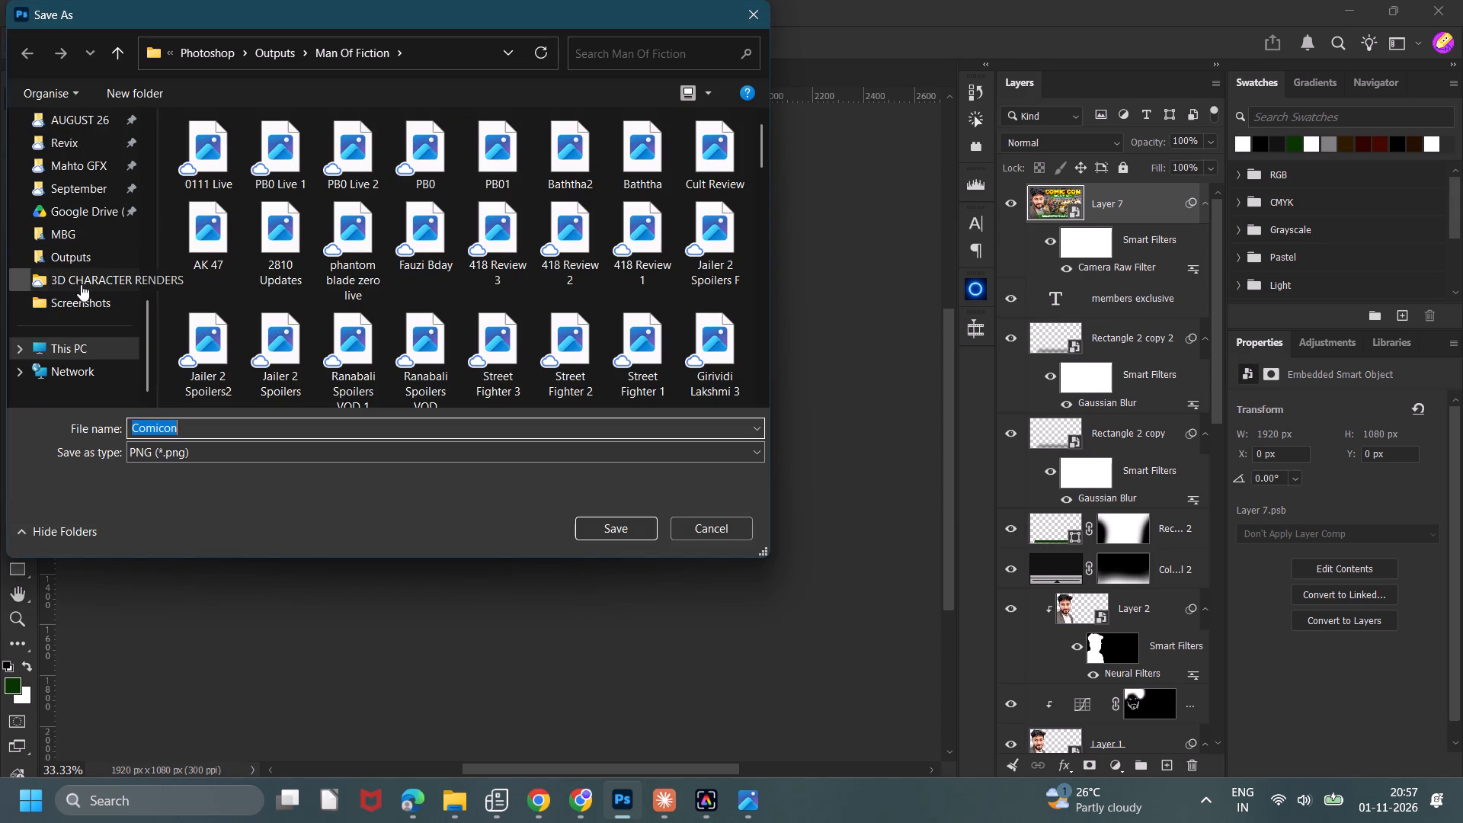
pyautogui.scroll(2, 88, 263)
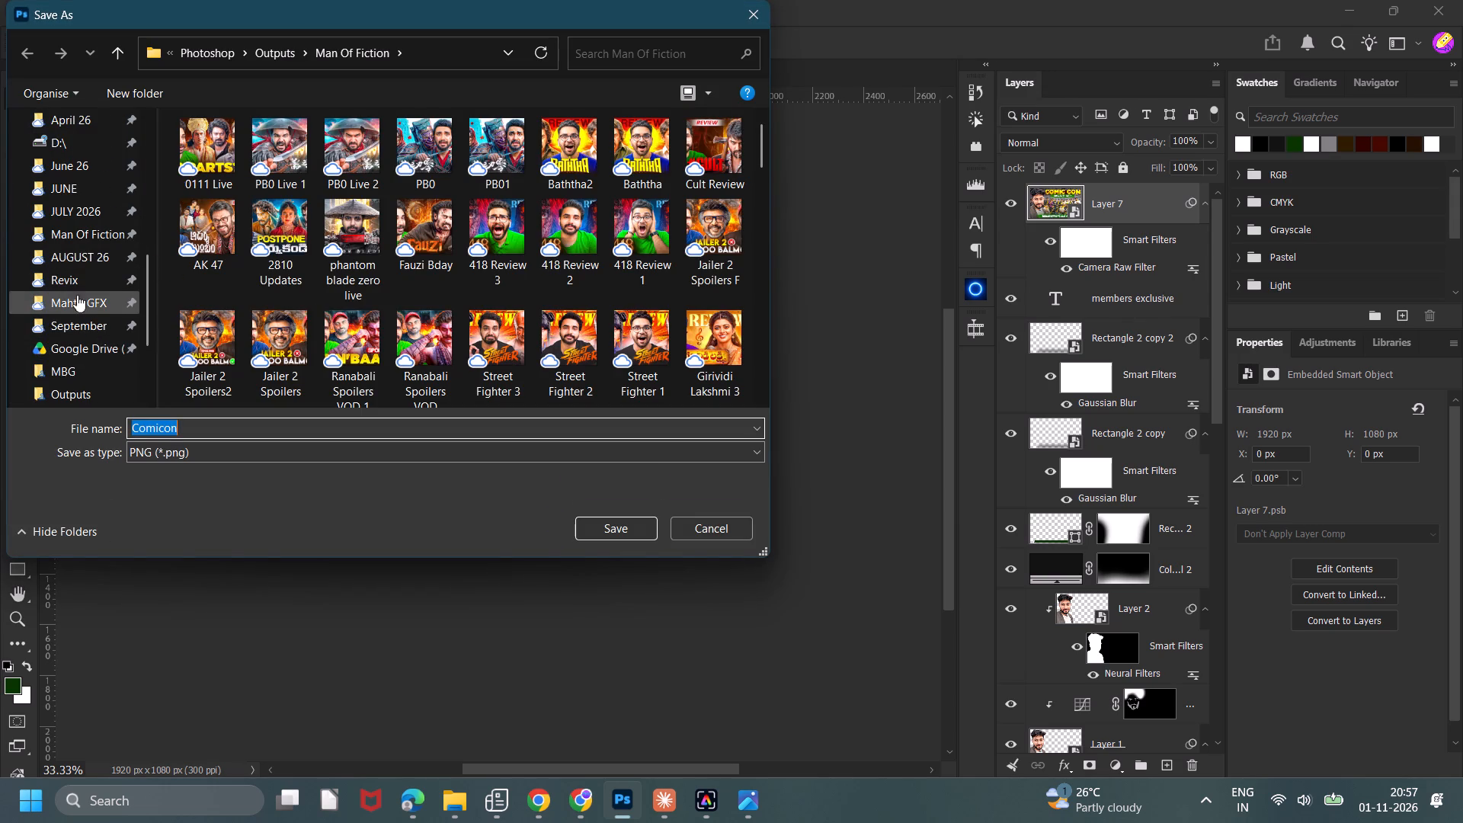
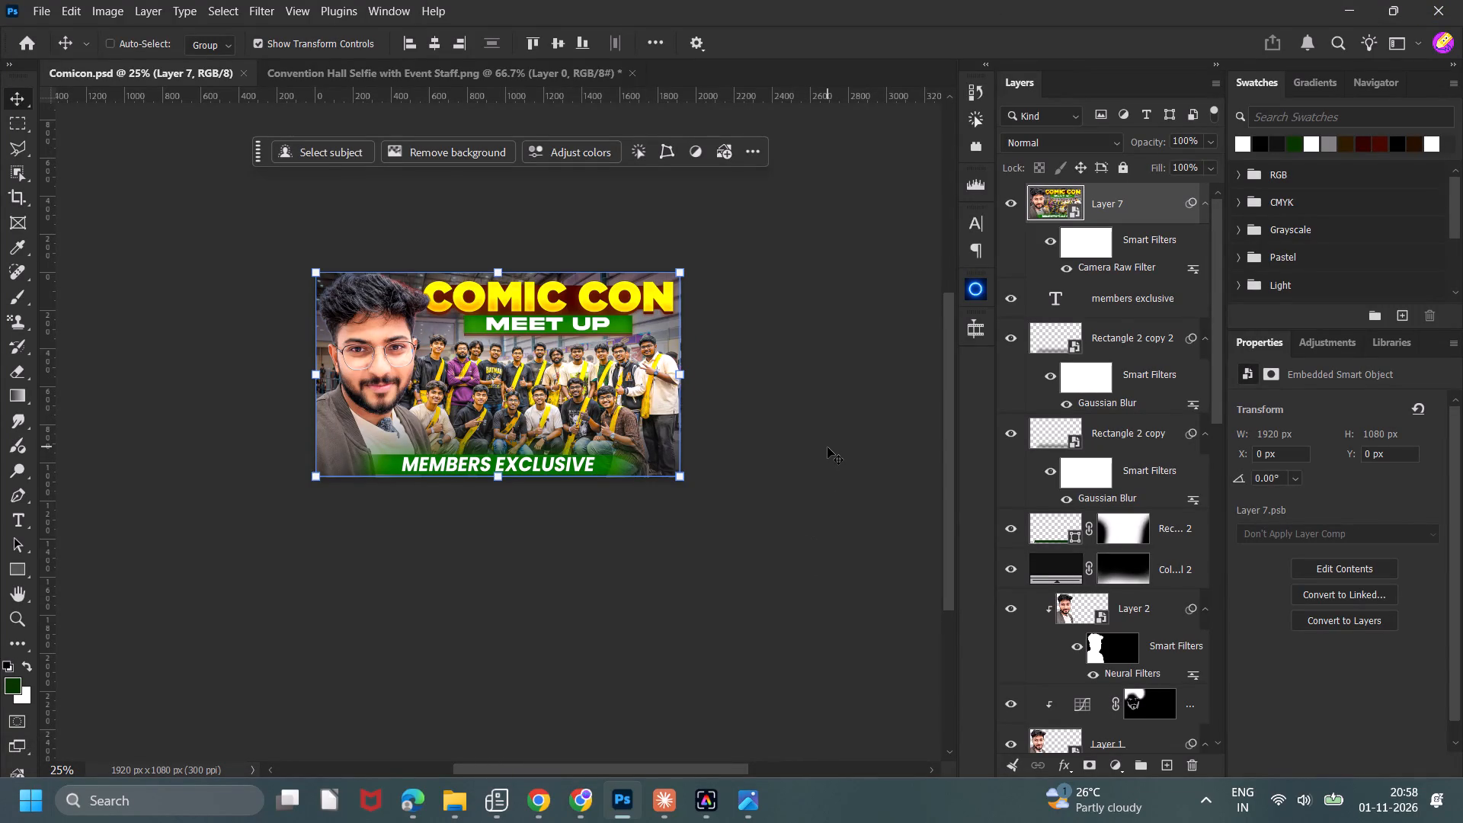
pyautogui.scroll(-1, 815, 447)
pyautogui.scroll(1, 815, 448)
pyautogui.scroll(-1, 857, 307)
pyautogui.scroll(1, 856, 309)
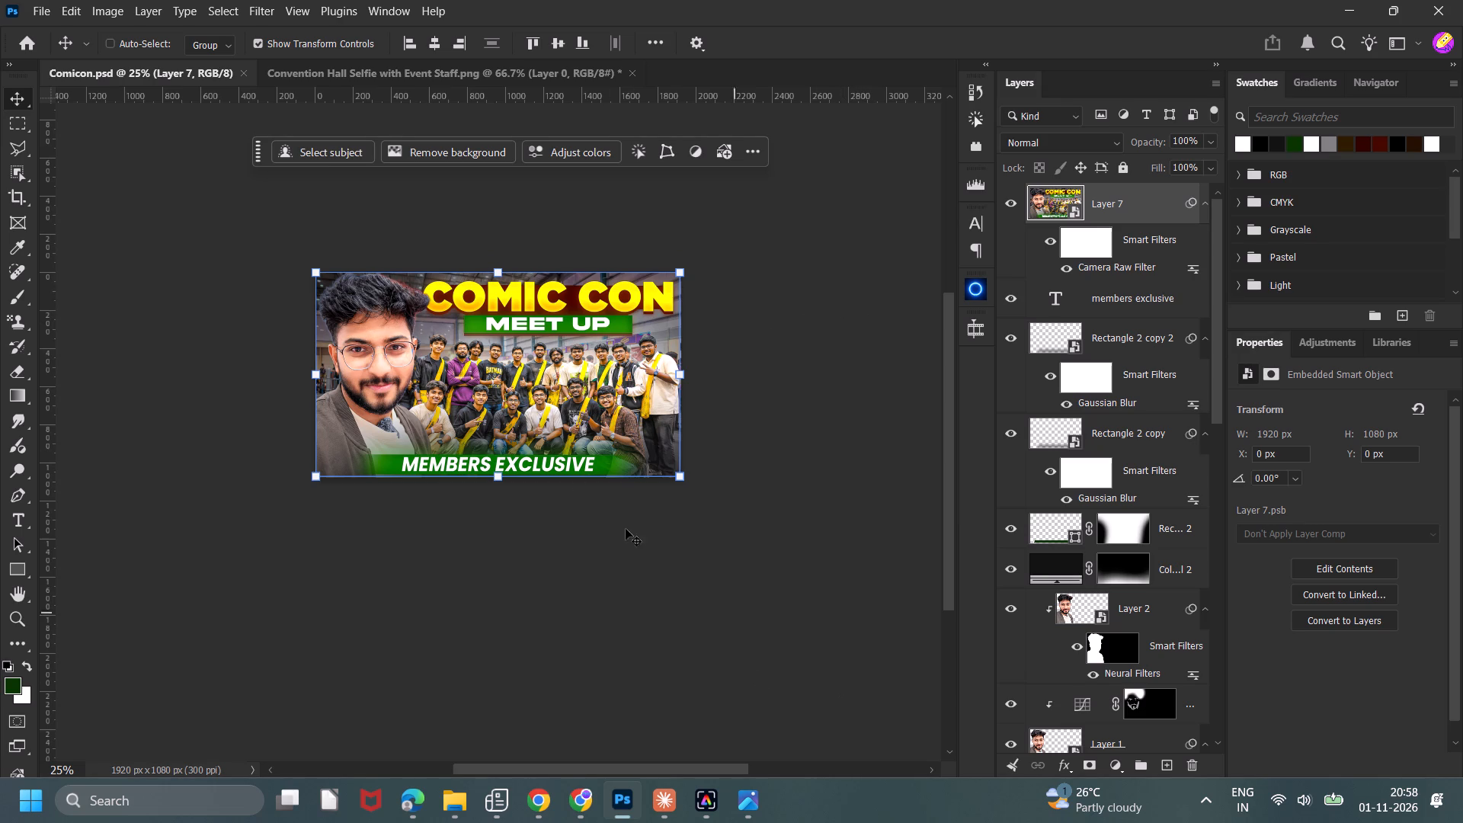
# Close Comicon.psd and Convention Hall Selfie with Event Staff.png, discarding the selfie image's unsaved changes.
pyautogui.click(242, 73)
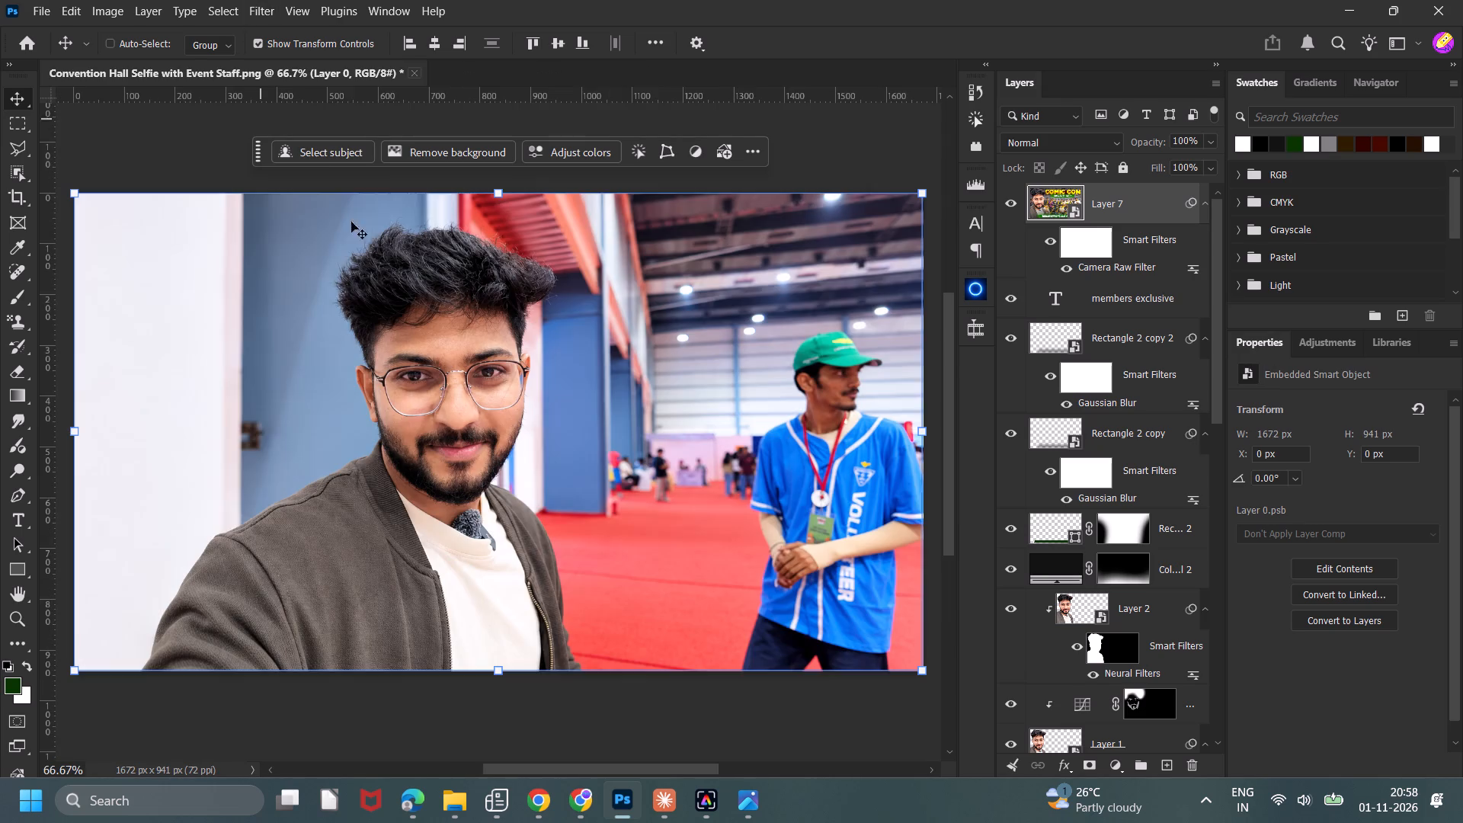
pyautogui.click(410, 71)
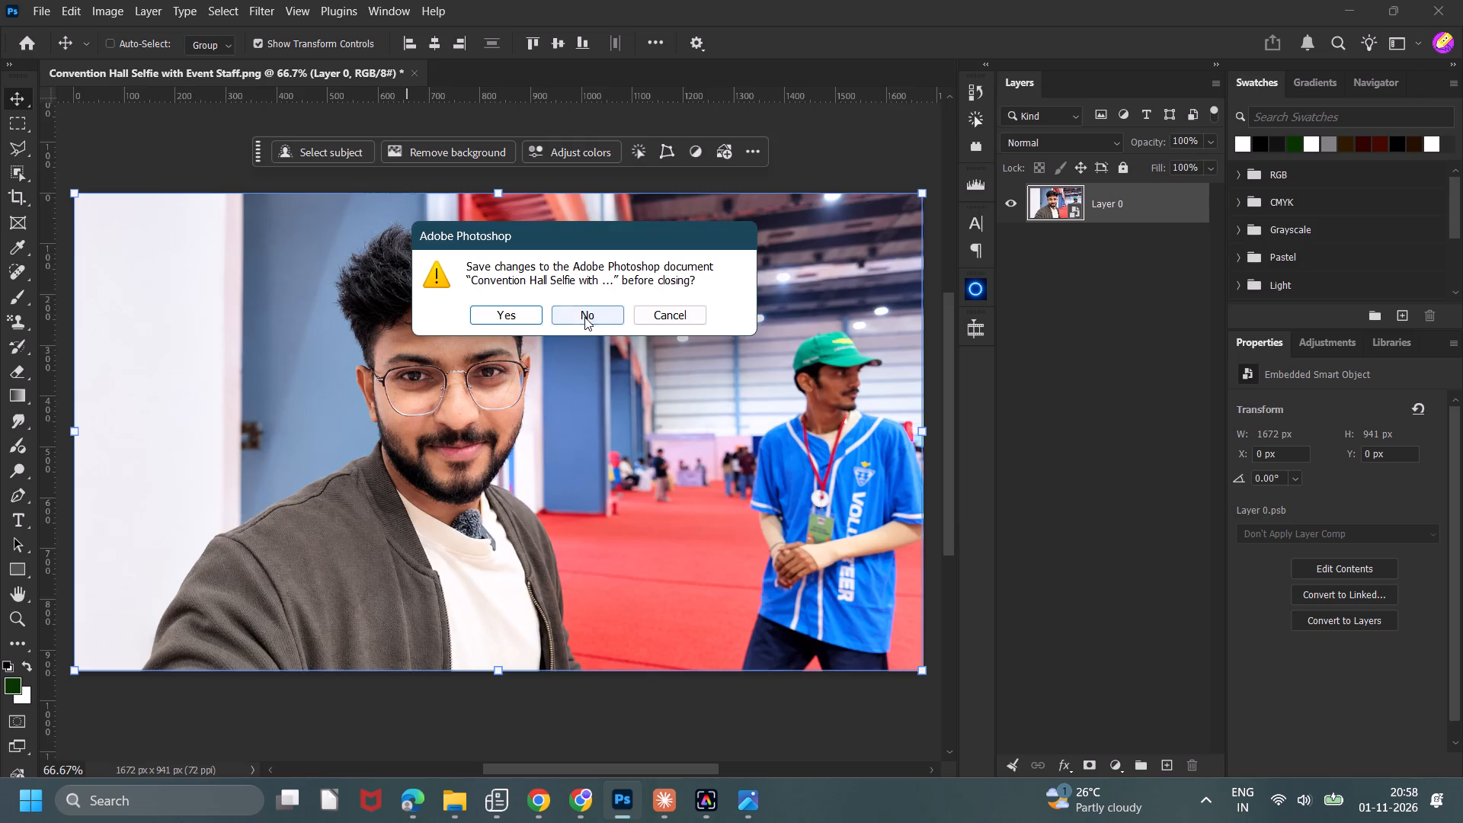
pyautogui.click(584, 317)
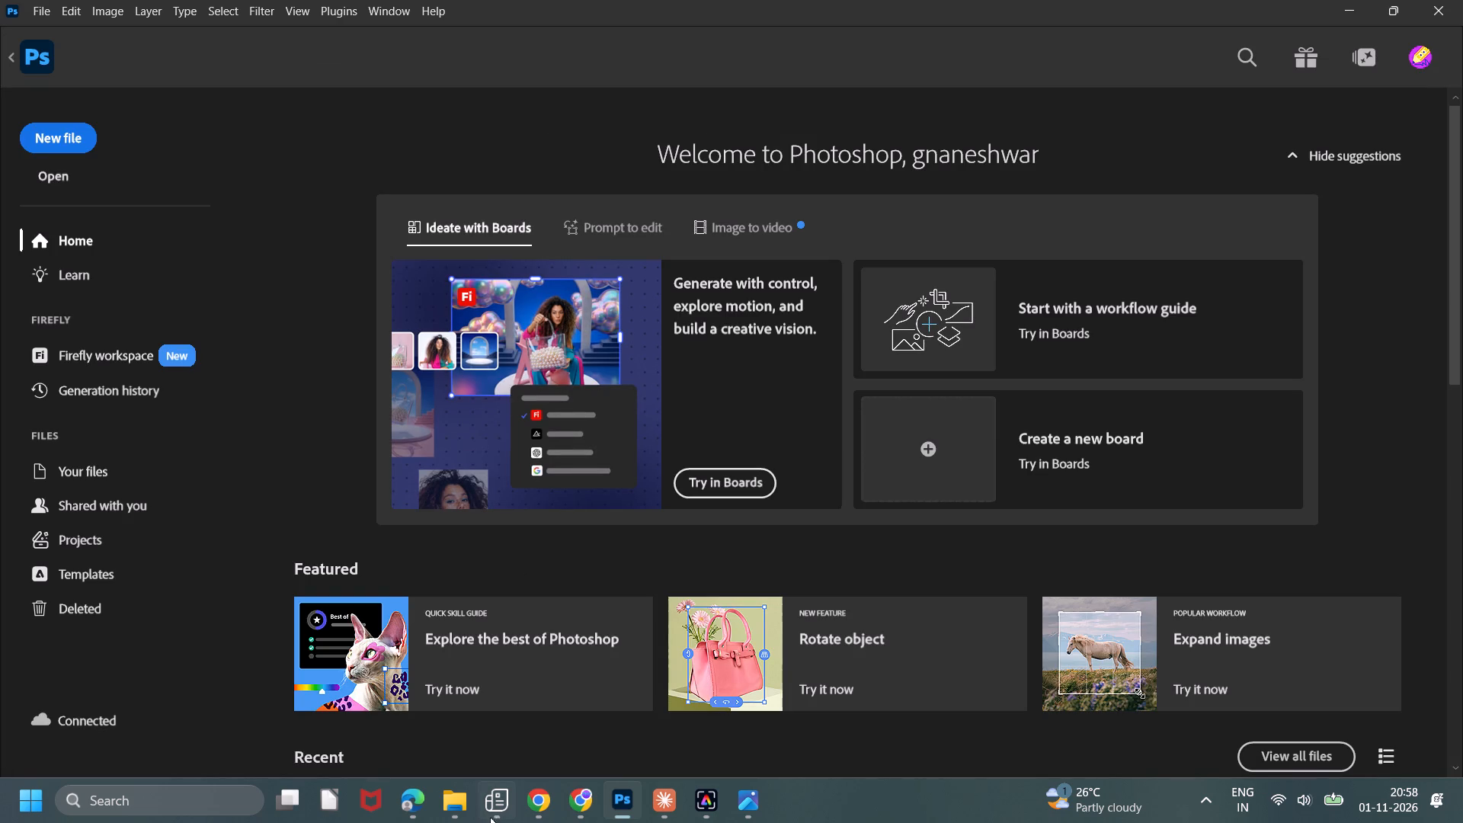